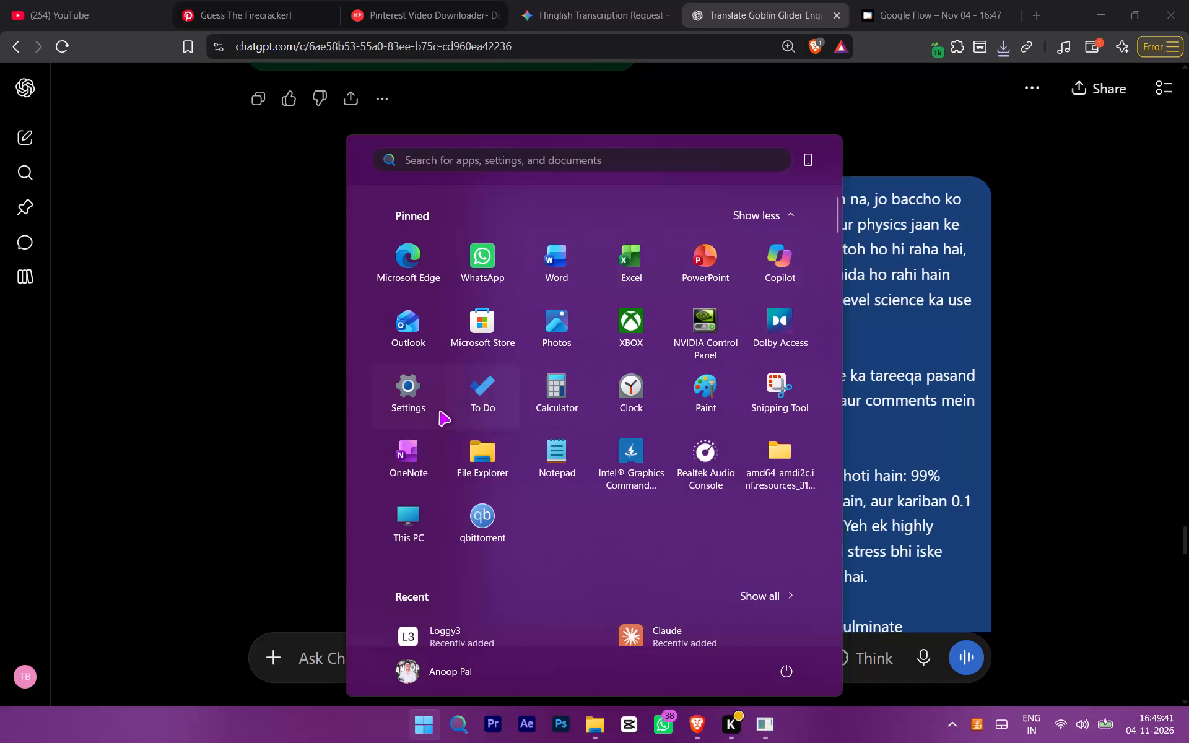
Open Urban VPN.
text(ur)
key(Return)
click(433, 457)
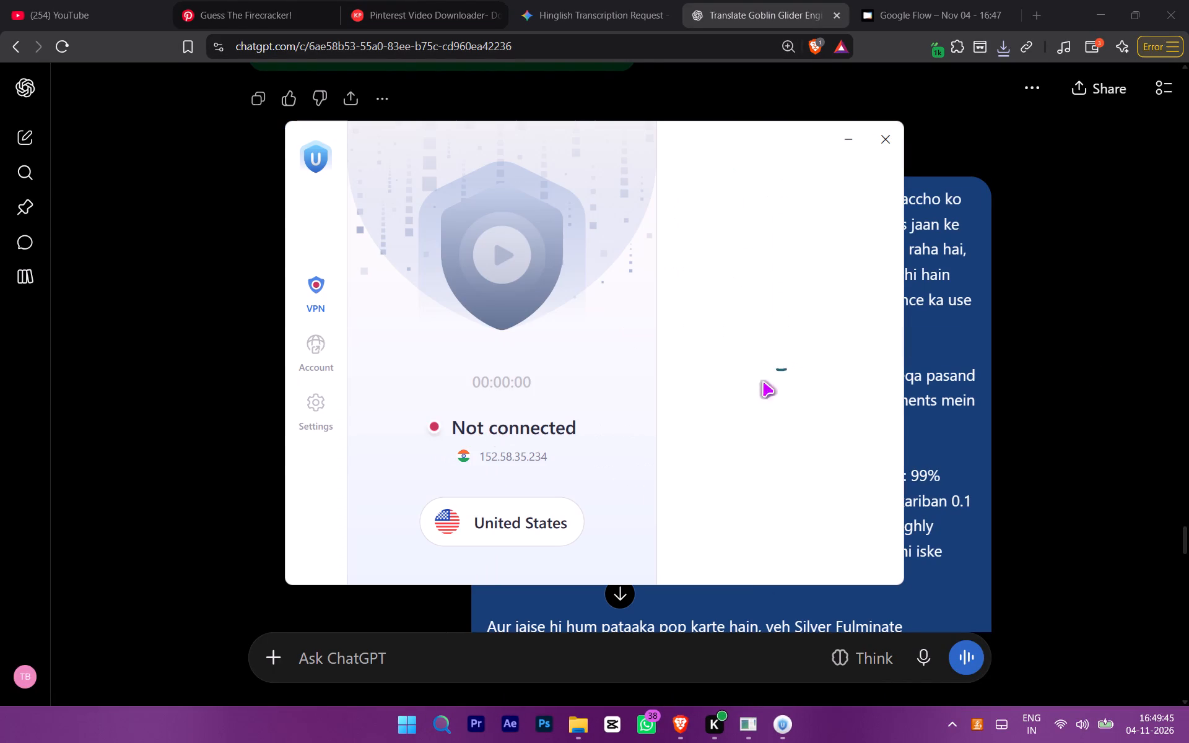
Search the VPN locations for "rus" and connect to Russia.
triple_click(757, 202)
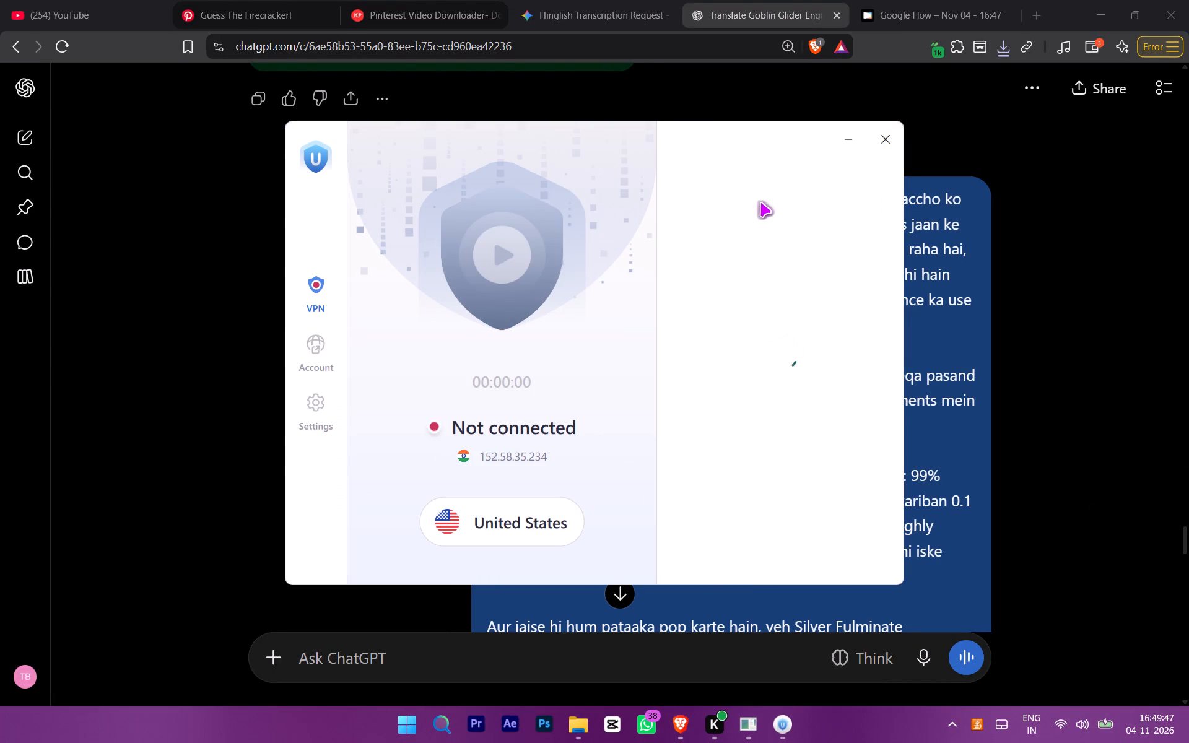
click(760, 202)
click(767, 194)
click(772, 188)
triple_click(773, 183)
click(775, 182)
triple_click(792, 169)
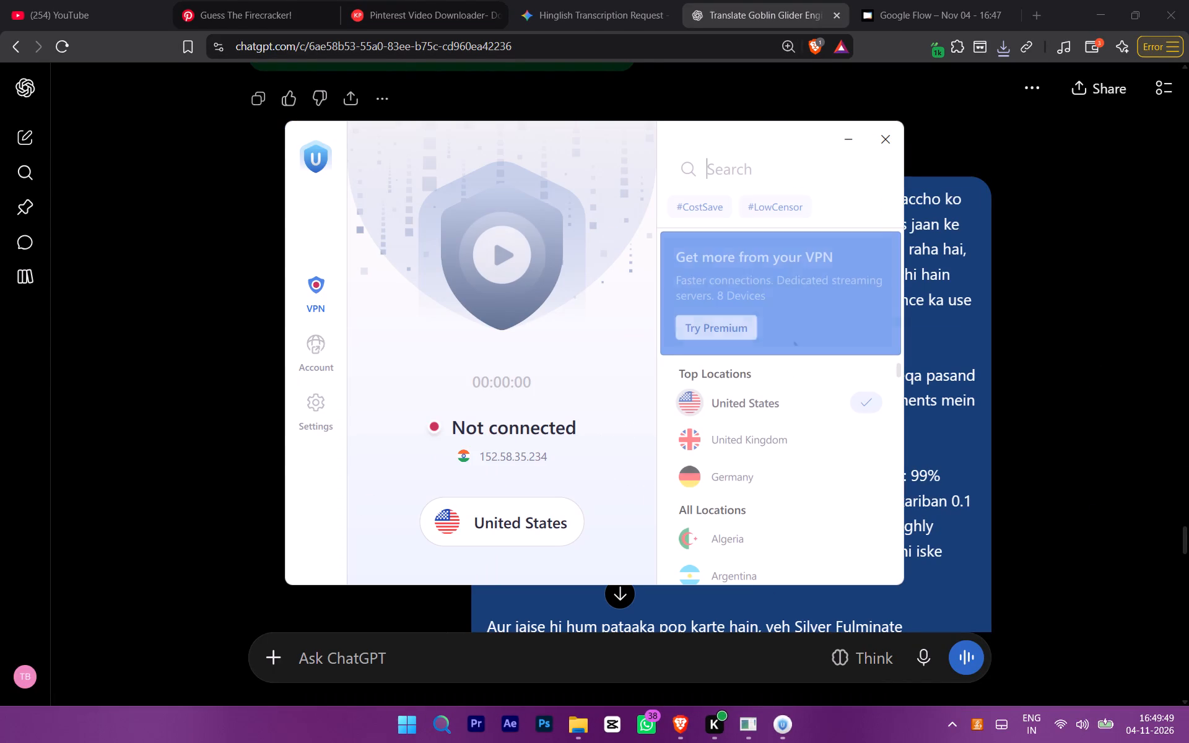
click(793, 170)
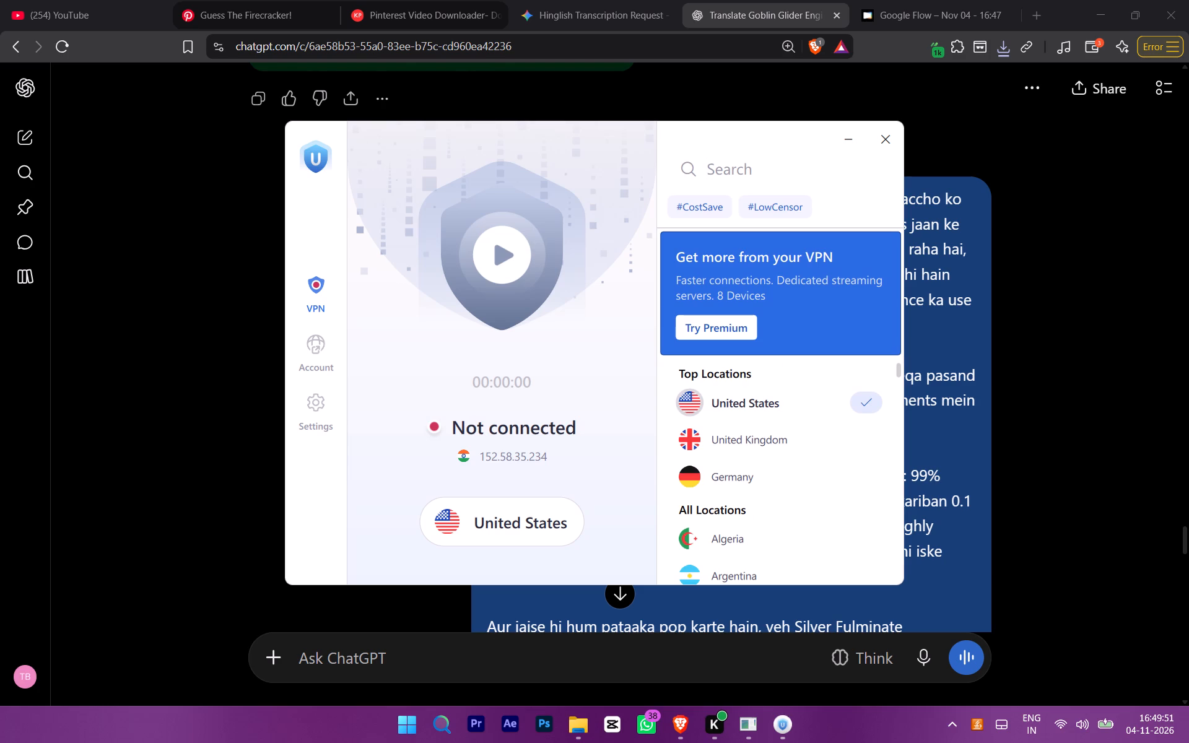
text(urb)
key(BackSpace)
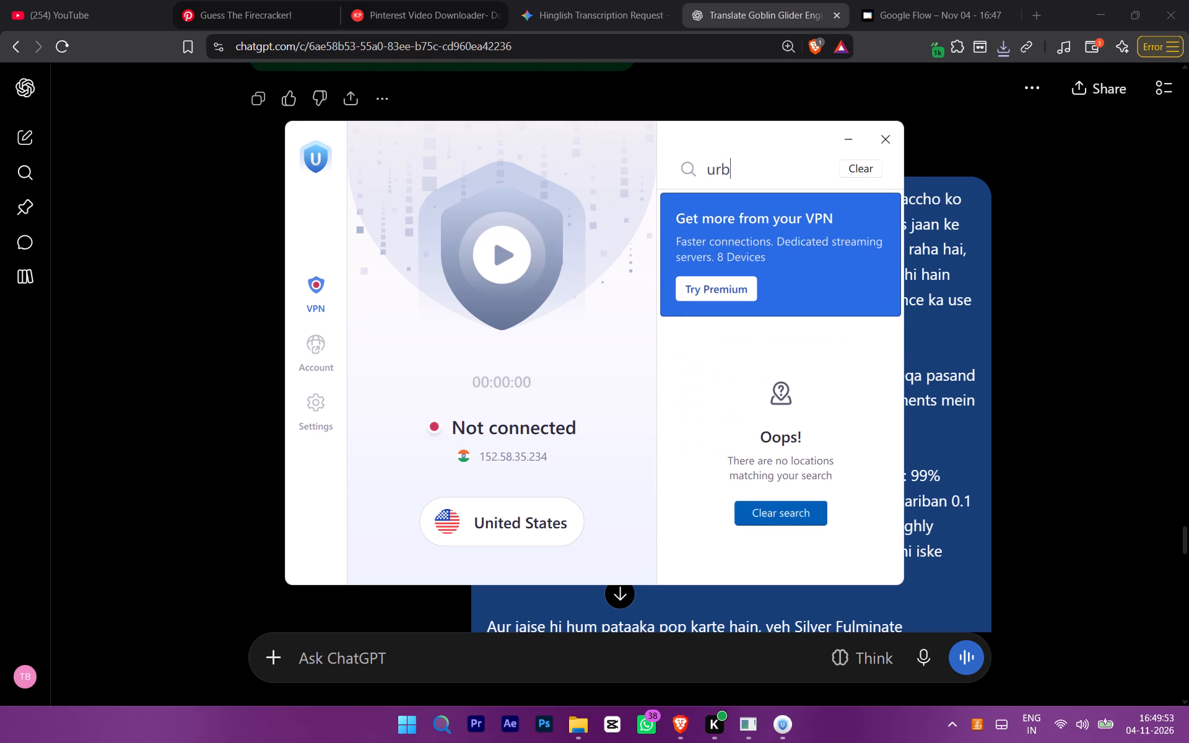
key(BackSpace)
key(BackSpace)
key(BackSpace)
text(rs)
key(BackSpace)
text(us)
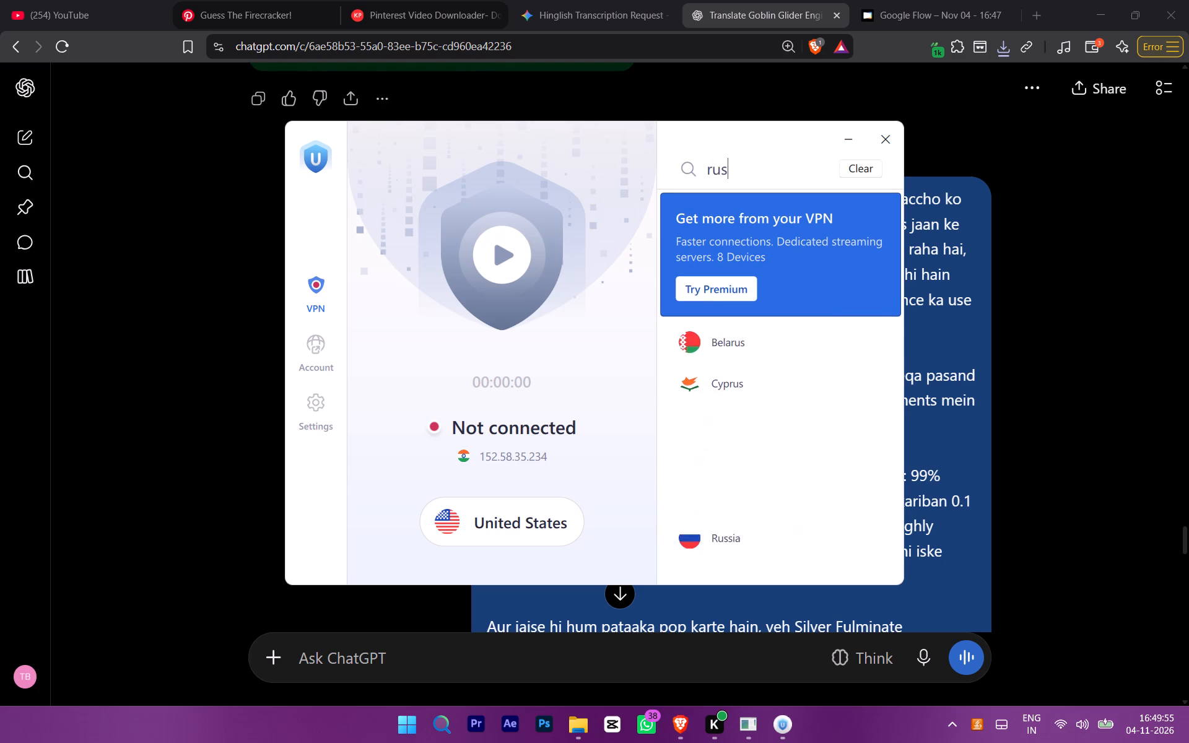
click(770, 422)
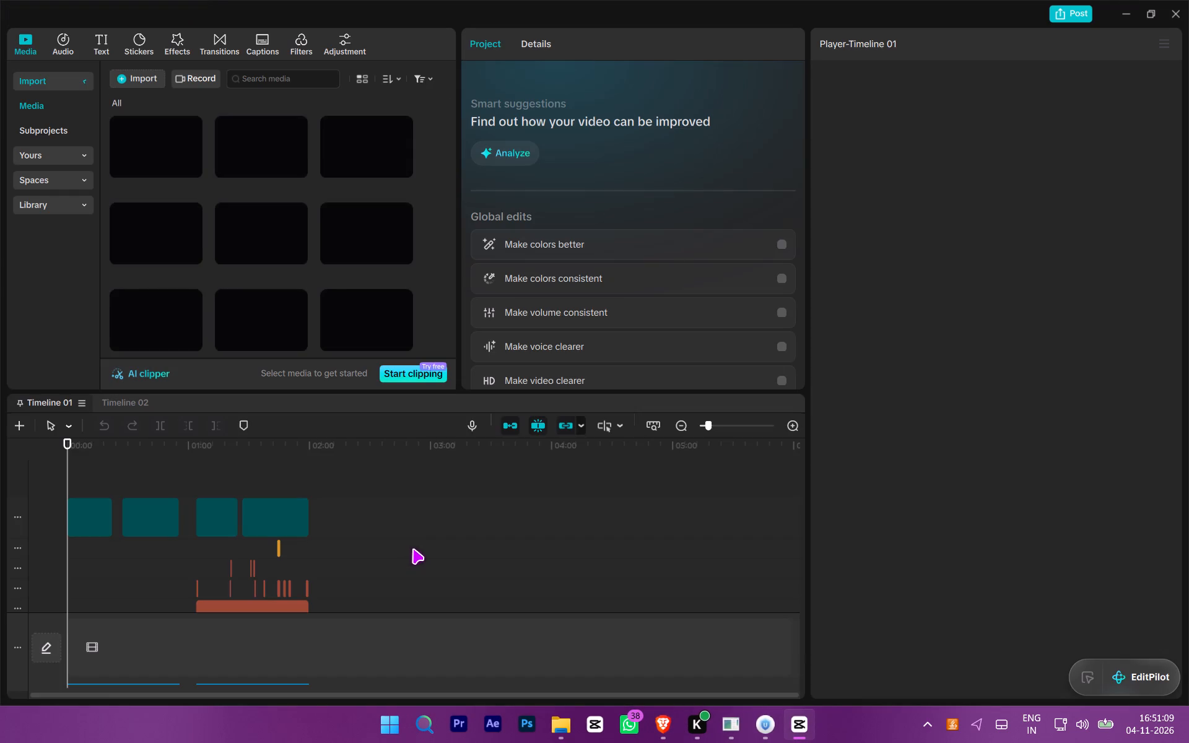
Examine the vmc-train timeline's clips, text and audio tracks, scrubbing through the first and second sections.
scroll(175, 490, down, 3)
scroll(274, 530, up, 5)
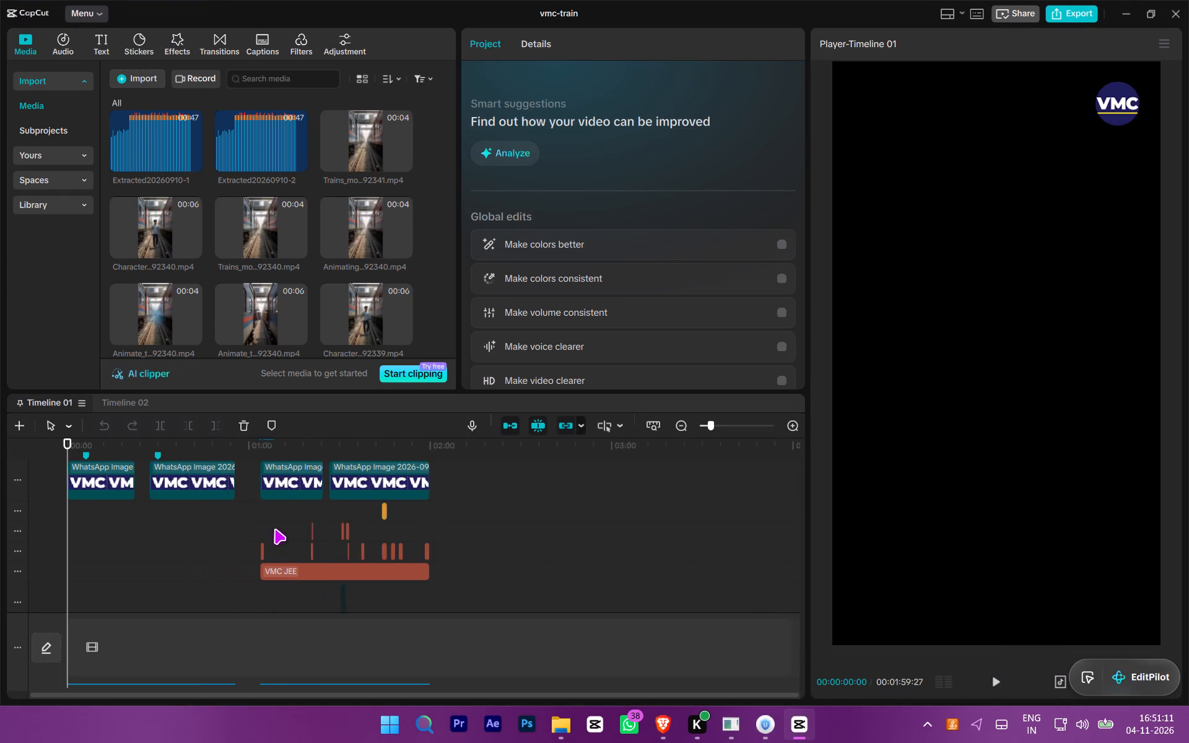
ctrl+scroll(279, 534, up, 7)
ctrl+scroll(281, 536, down, 8)
ctrl+scroll(284, 541, up, 3)
double_click(362, 505)
drag(362, 504, 0, 487)
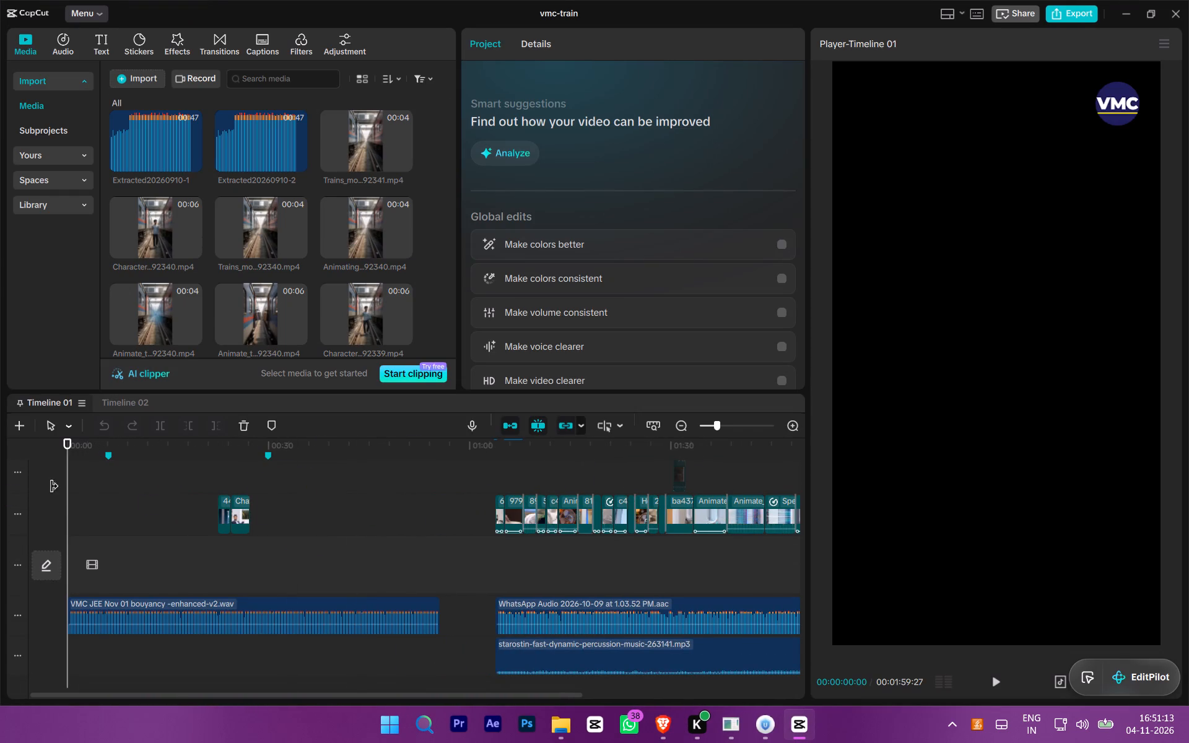
double_click(402, 539)
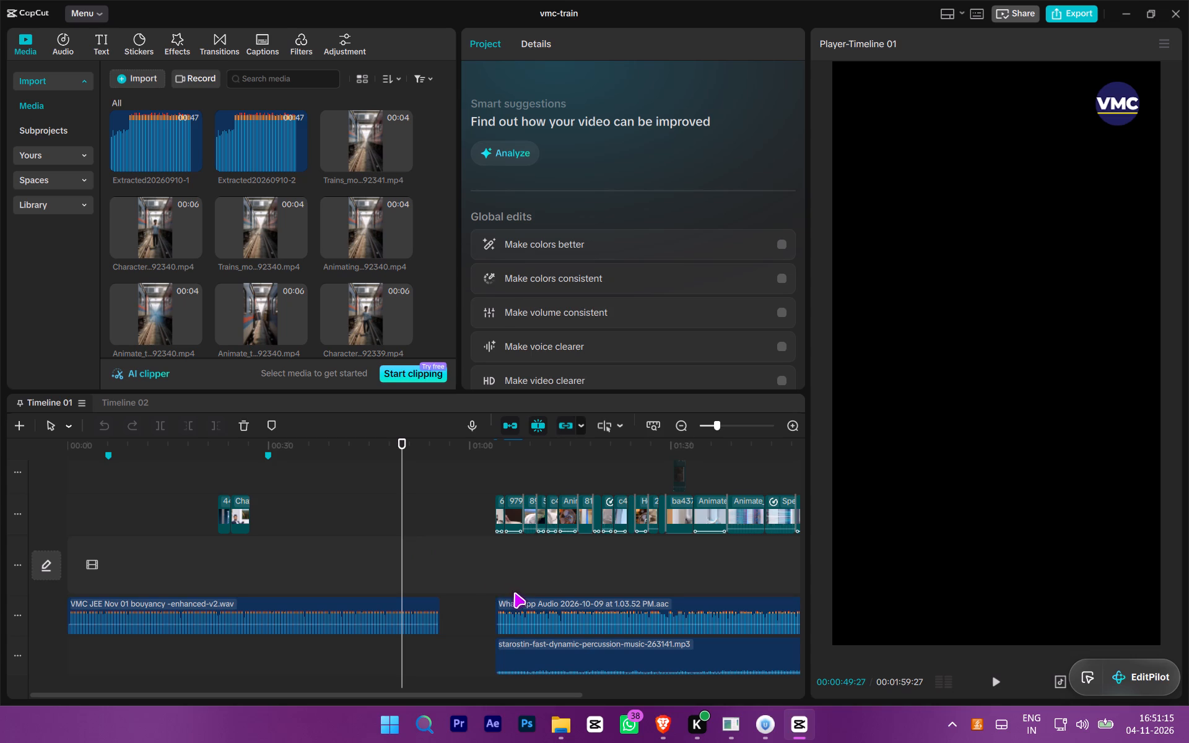
click(523, 575)
click(533, 575)
drag(534, 575, 537, 576)
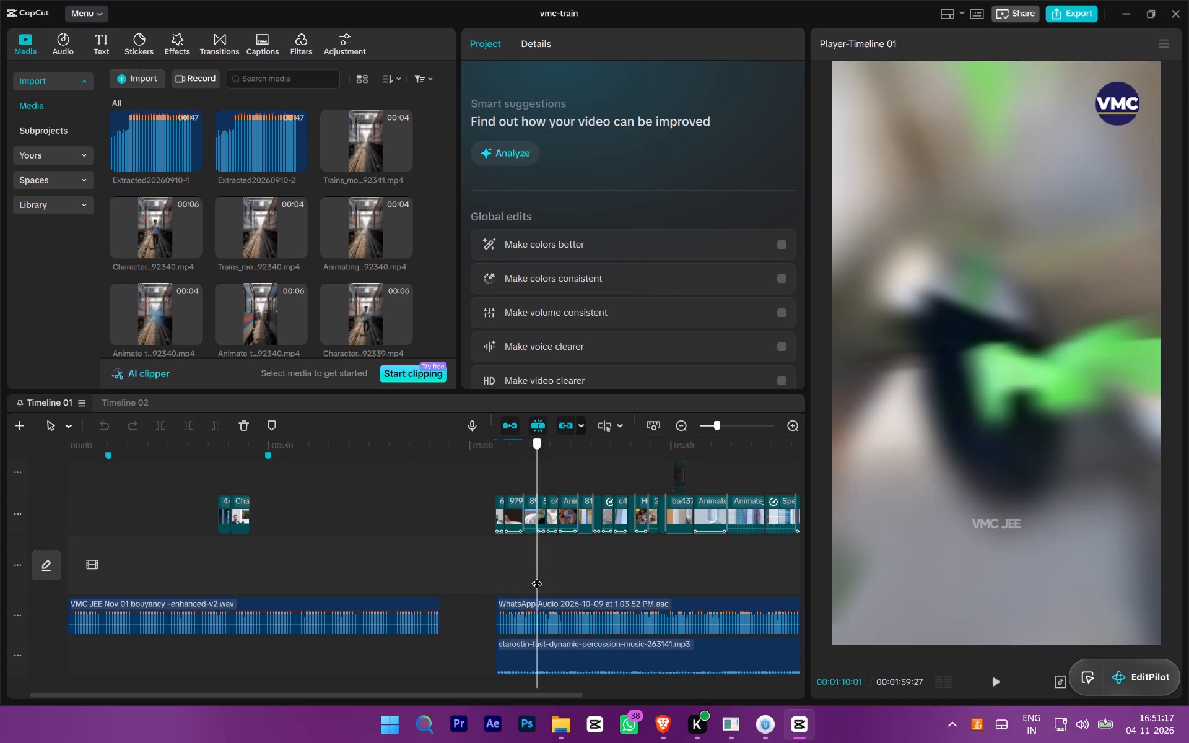
drag(537, 576, 445, 561)
scroll(341, 567, up, 4)
ctrl+scroll(298, 578, up, 3)
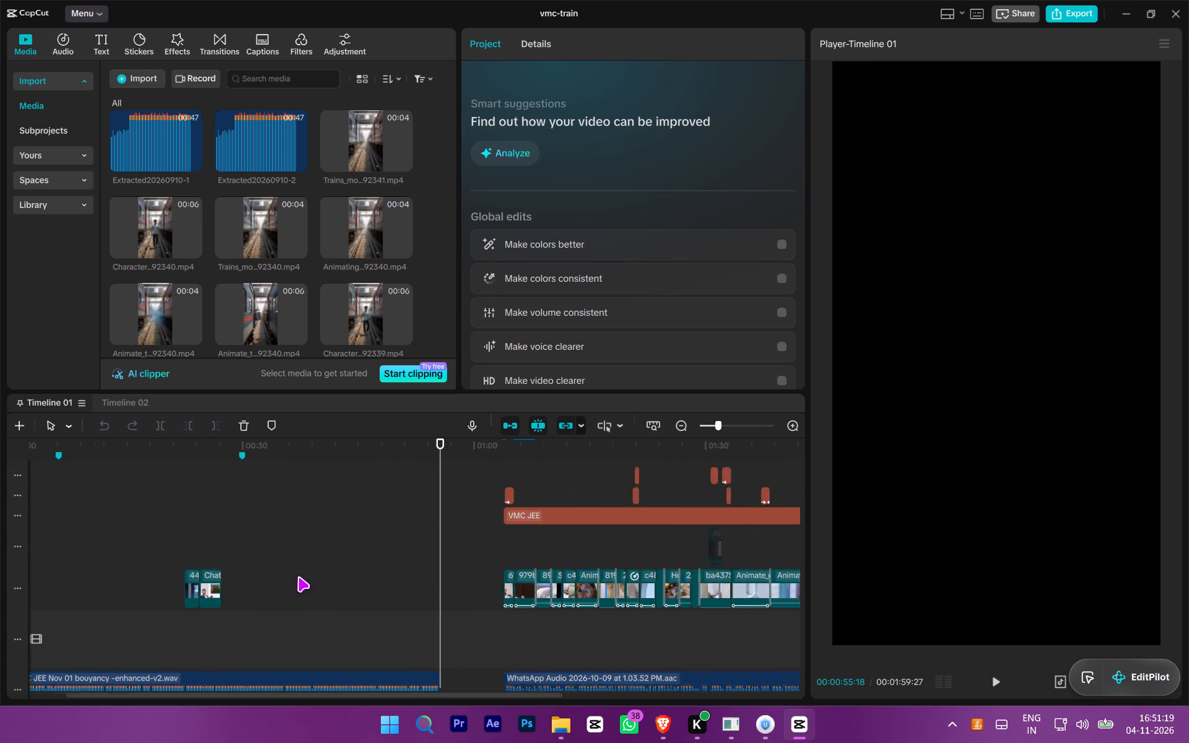
ctrl+scroll(298, 576, up, 3)
Delete the whole first section of the timeline, including the VMC JEE Nov 01 bouyancy audio and the items above it, and restore the selection tool.
click(298, 577)
drag(298, 577, 1, 581)
scroll(710, 589, down, 5)
ctrl+scroll(678, 597, down, 7)
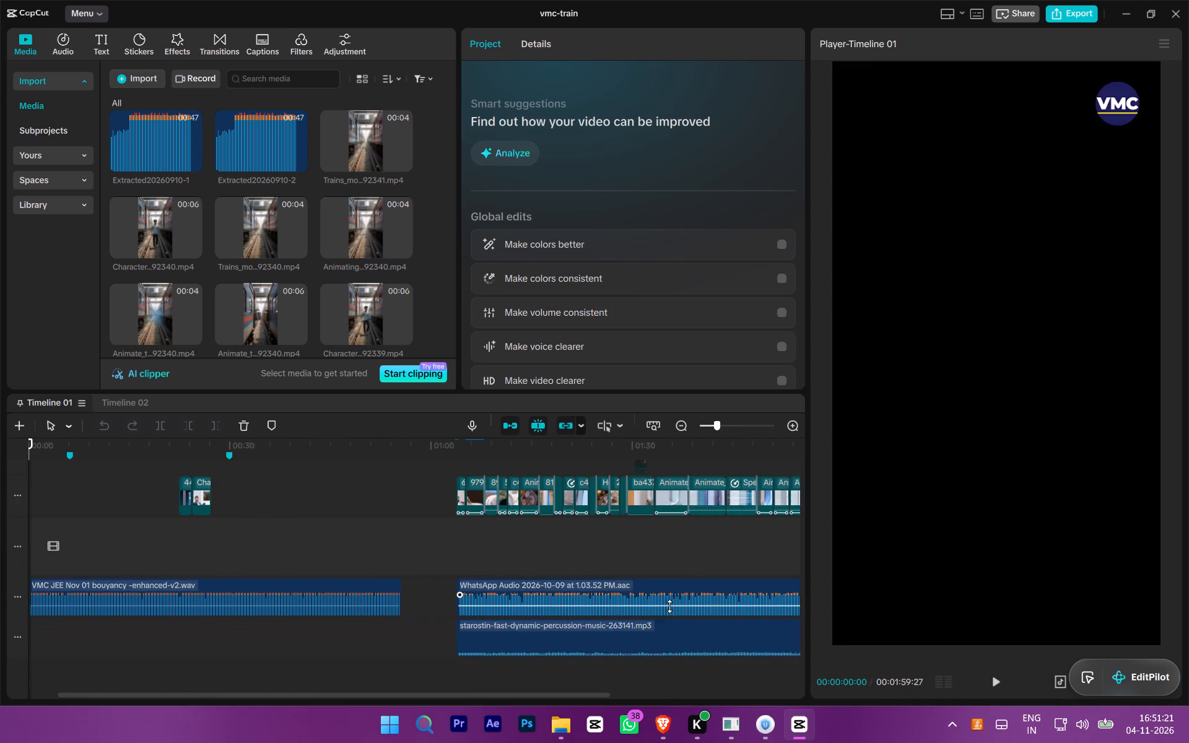
ctrl+scroll(669, 606, down, 3)
key(bracketleft)
click(328, 537)
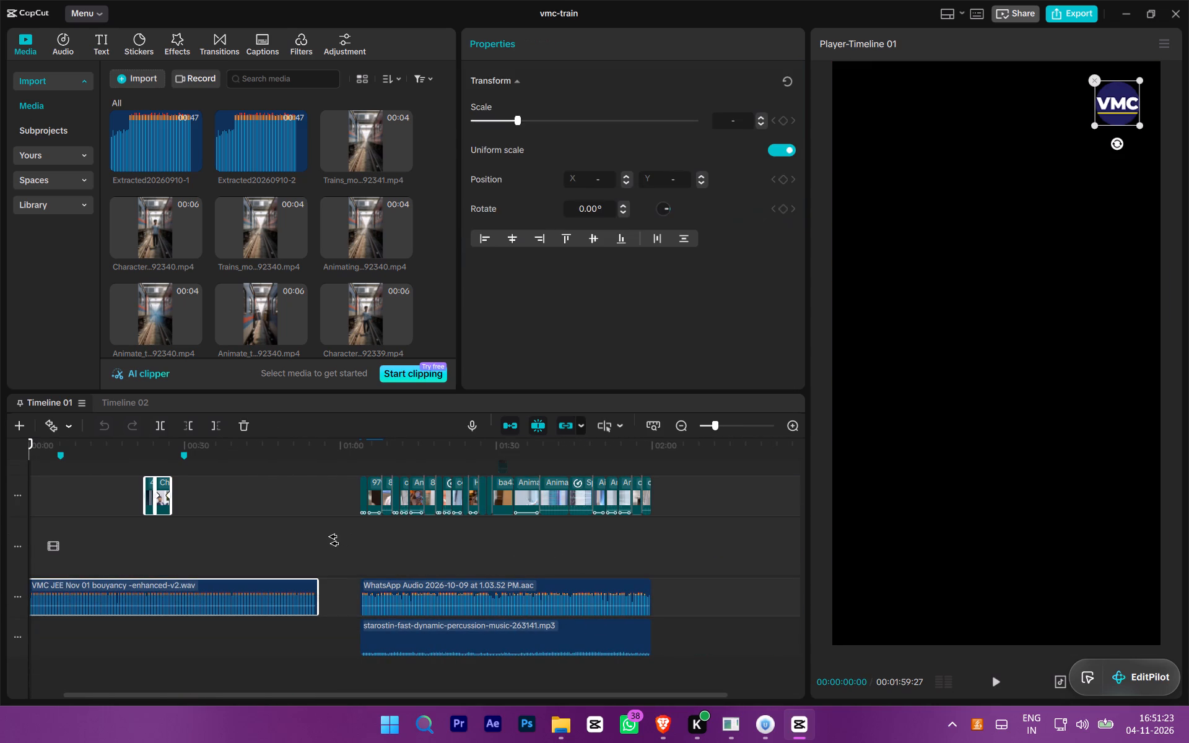
key(Delete)
key(a)
Import the Science Behind Pop-Up Crackers image and the VMC JEE Nov 09 pop up cracker -enhanced-v2.mp3 audio from Downloads.
click(209, 506)
drag(209, 505, 0, 388)
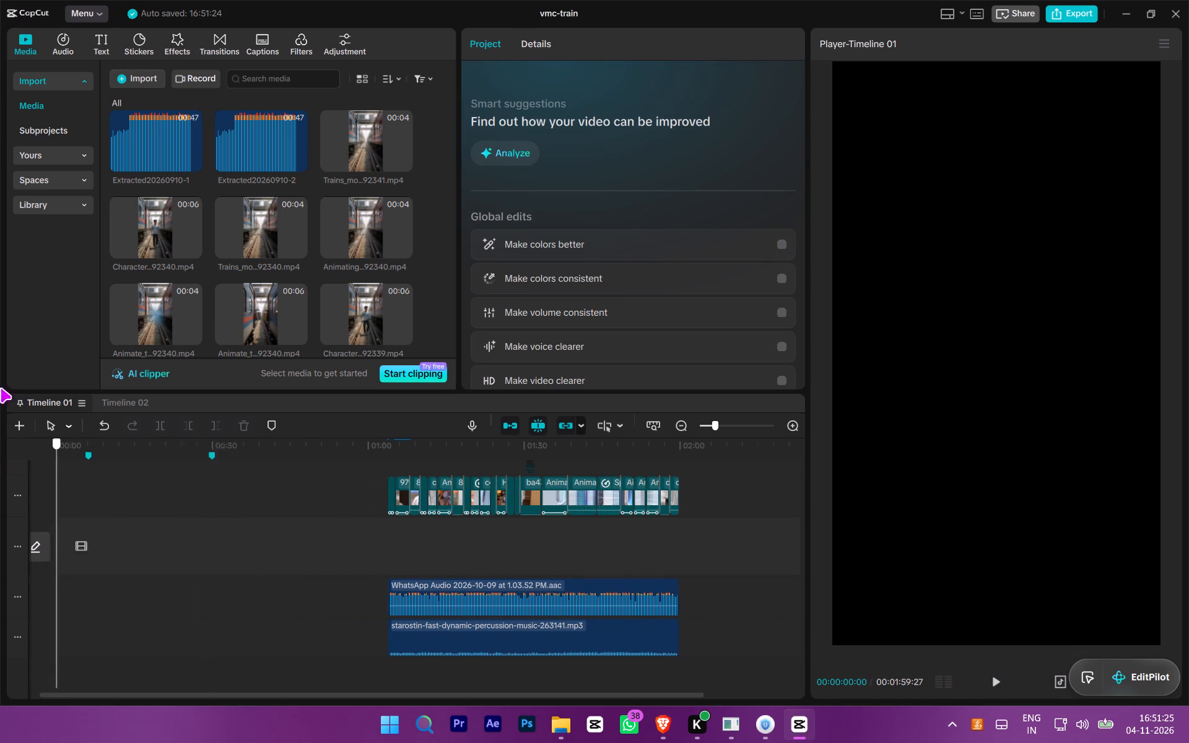
drag(0, 388, 0, 373)
click(110, 84)
click(139, 97)
click(141, 105)
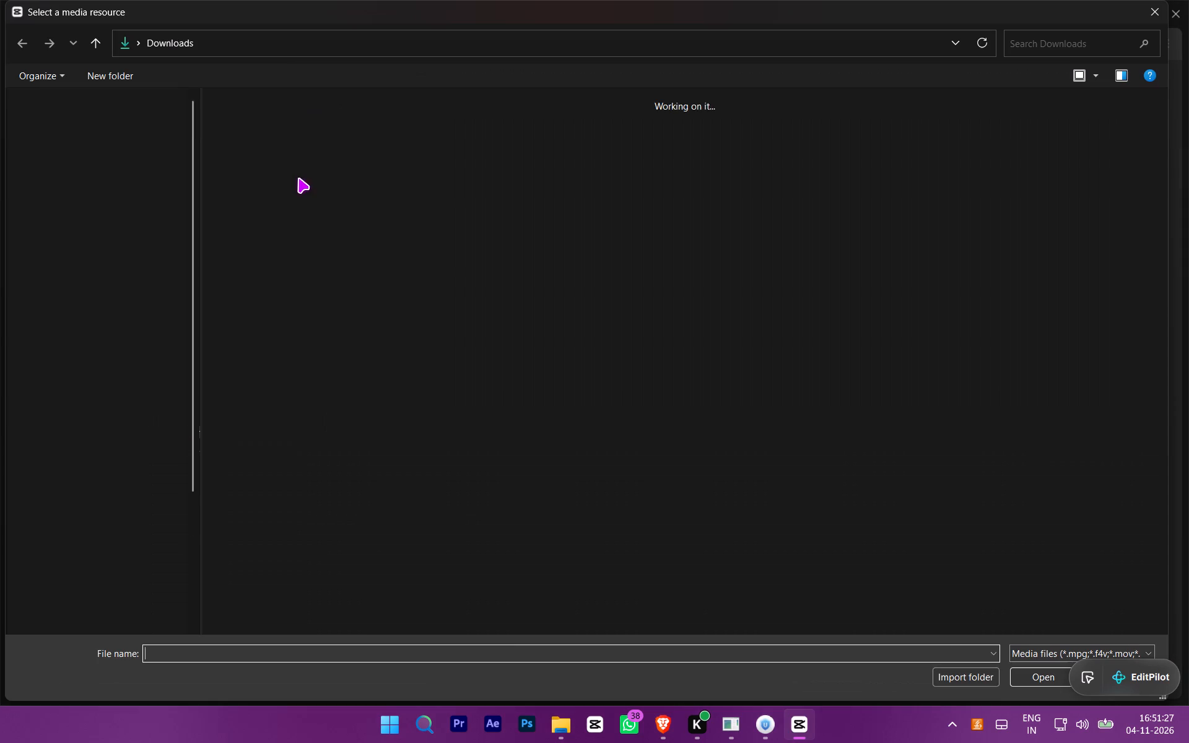
scroll(519, 249, up, 2)
click(960, 206)
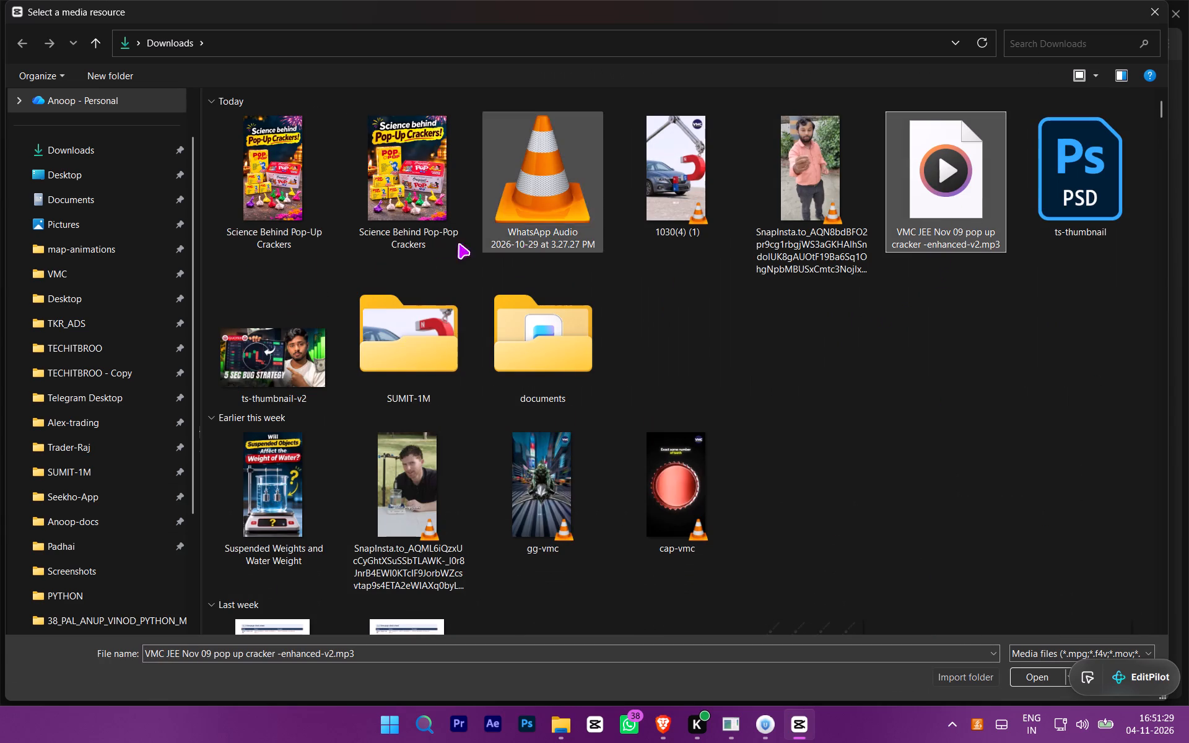
ctrl+click(289, 207)
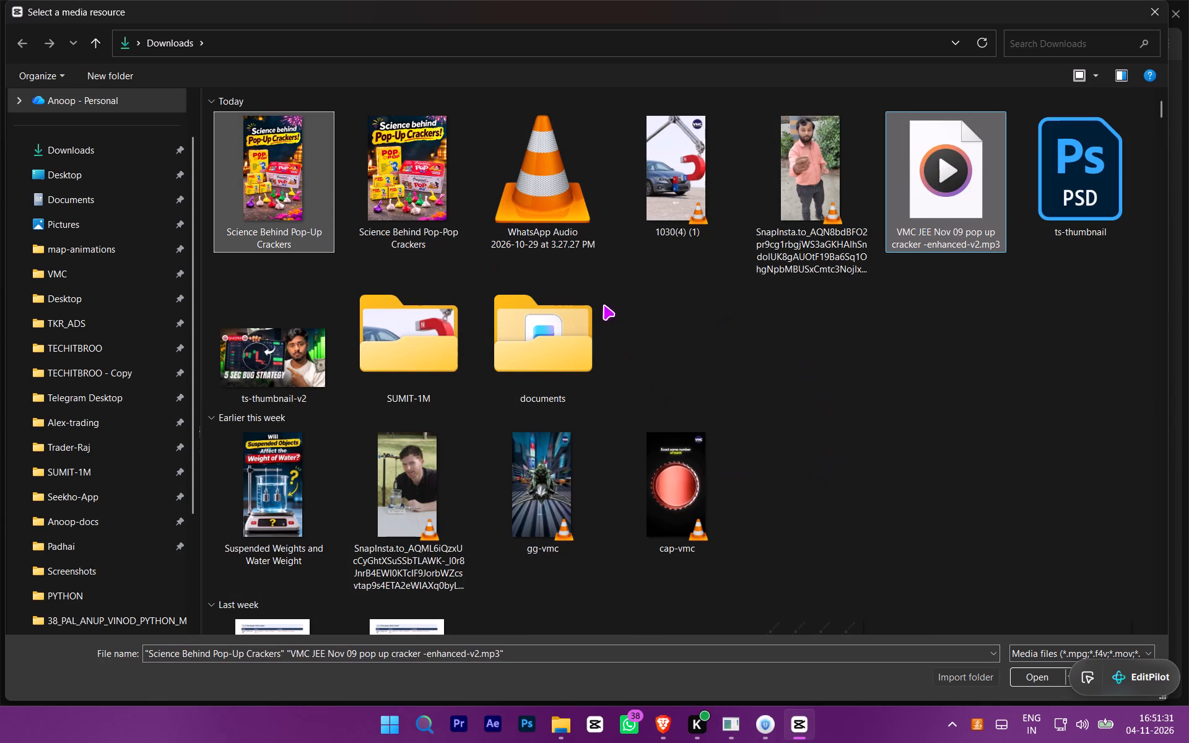
click(1009, 684)
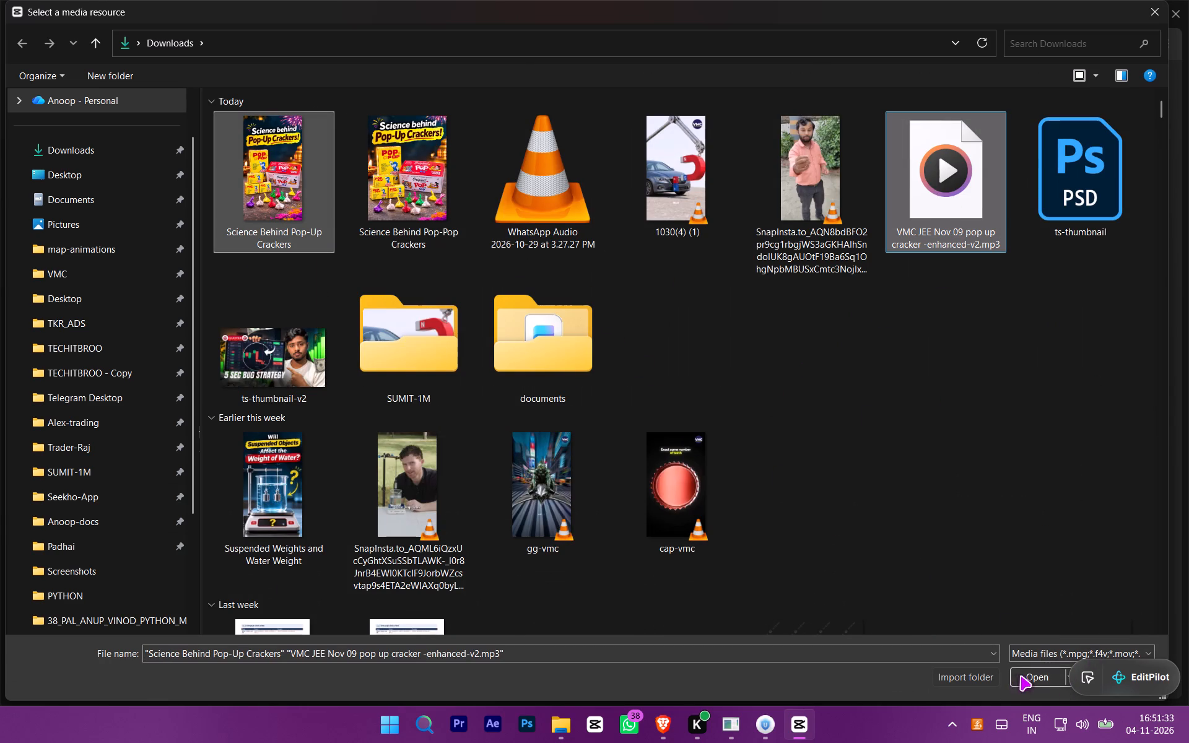
click(1020, 676)
Move the floating EditPilot widget off the player controls to beside the media list.
drag(1148, 683, 0, 227)
click(294, 298)
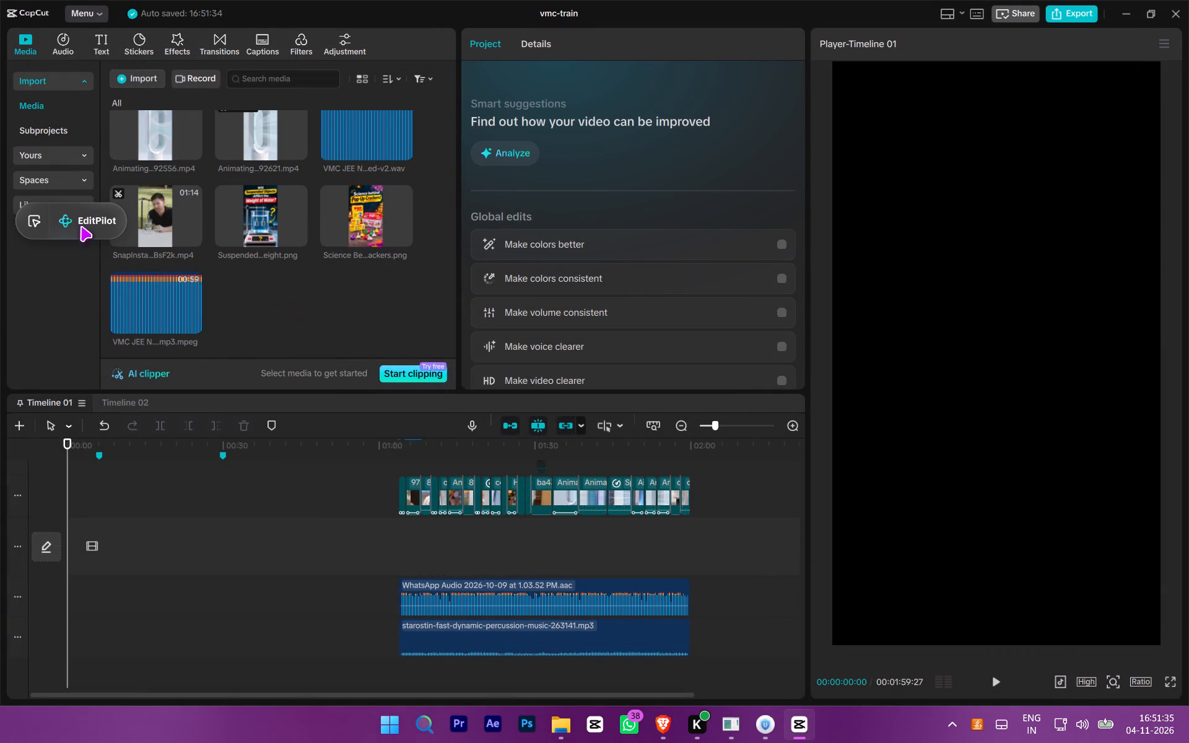
drag(81, 225, 45, 325)
click(388, 277)
Place the imported VMC JEE Nov 09 pop up cracker audio on the audio track at the start of the timeline.
drag(165, 300, 48, 614)
drag(201, 589, 167, 643)
Find where speech begins in the pop up cracker audio, trim the silence before it, and align the clip with the timeline start.
key(space)
ctrl+scroll(204, 567, up, 7)
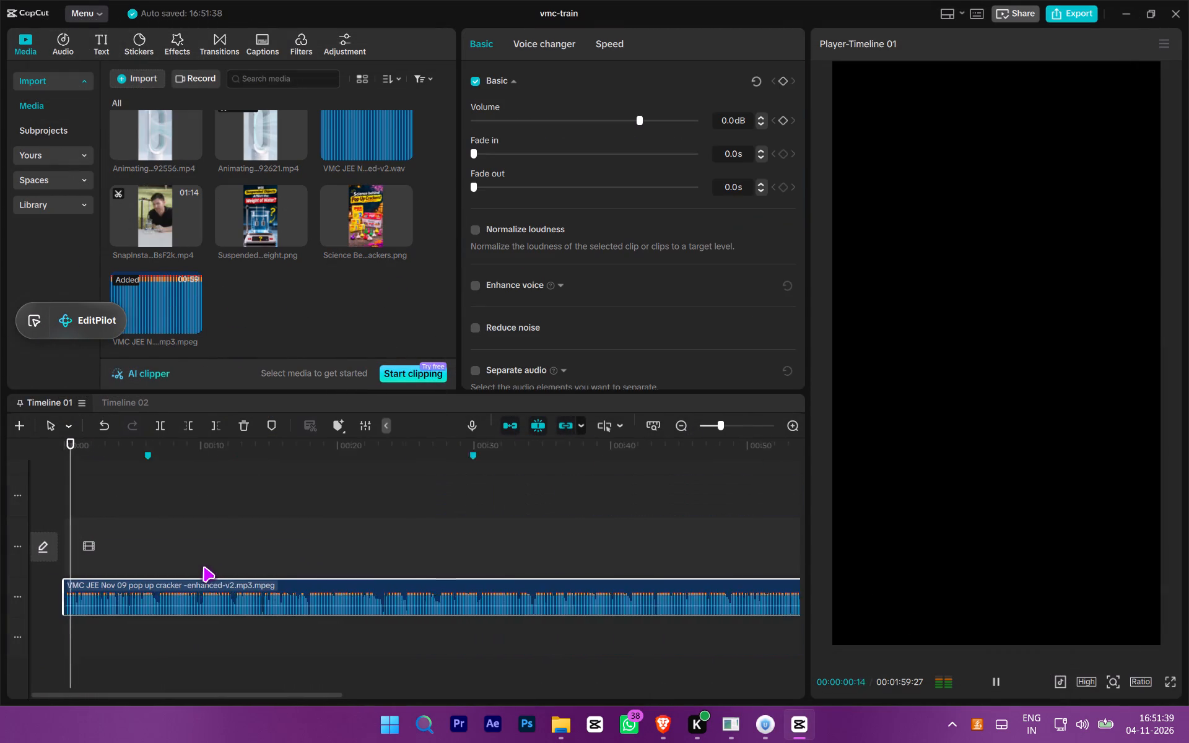
ctrl+scroll(203, 567, up, 10)
ctrl+click(211, 550)
drag(211, 550, 10, 563)
key(space)
ctrl+scroll(134, 605, up, 8)
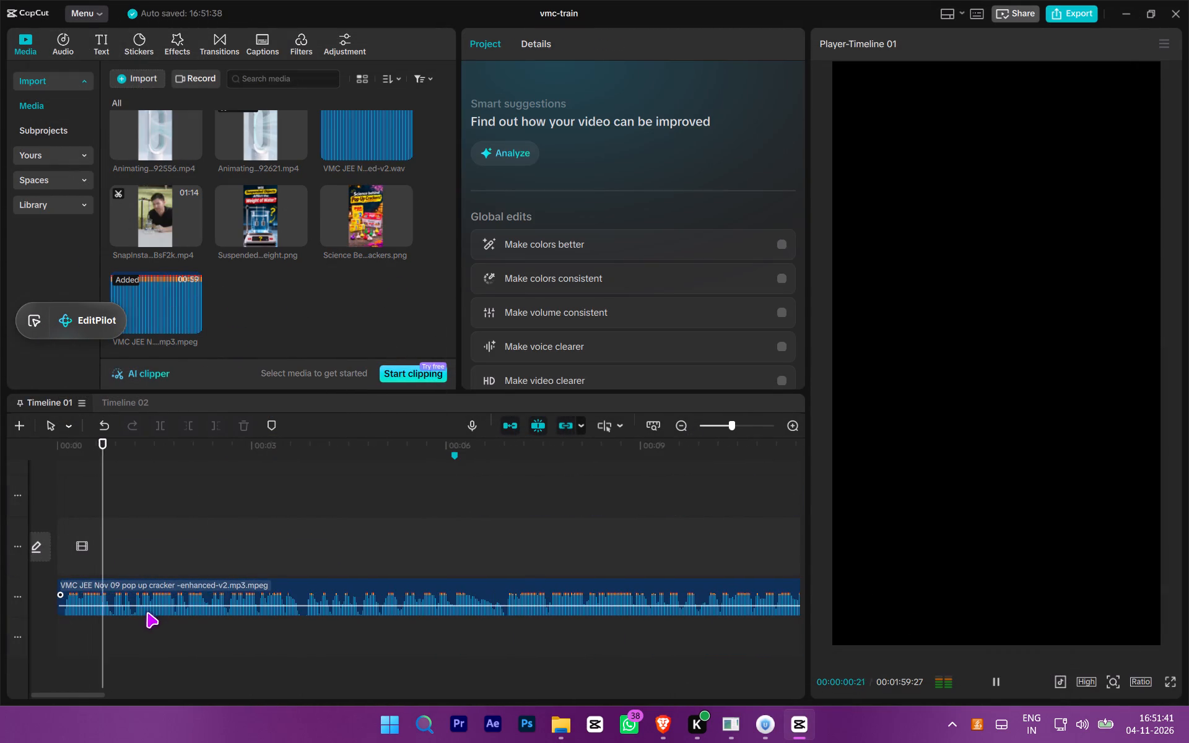
ctrl+scroll(147, 612, up, 8)
click(50, 545)
drag(50, 545, 0, 552)
key(space)
ctrl+scroll(104, 591, up, 5)
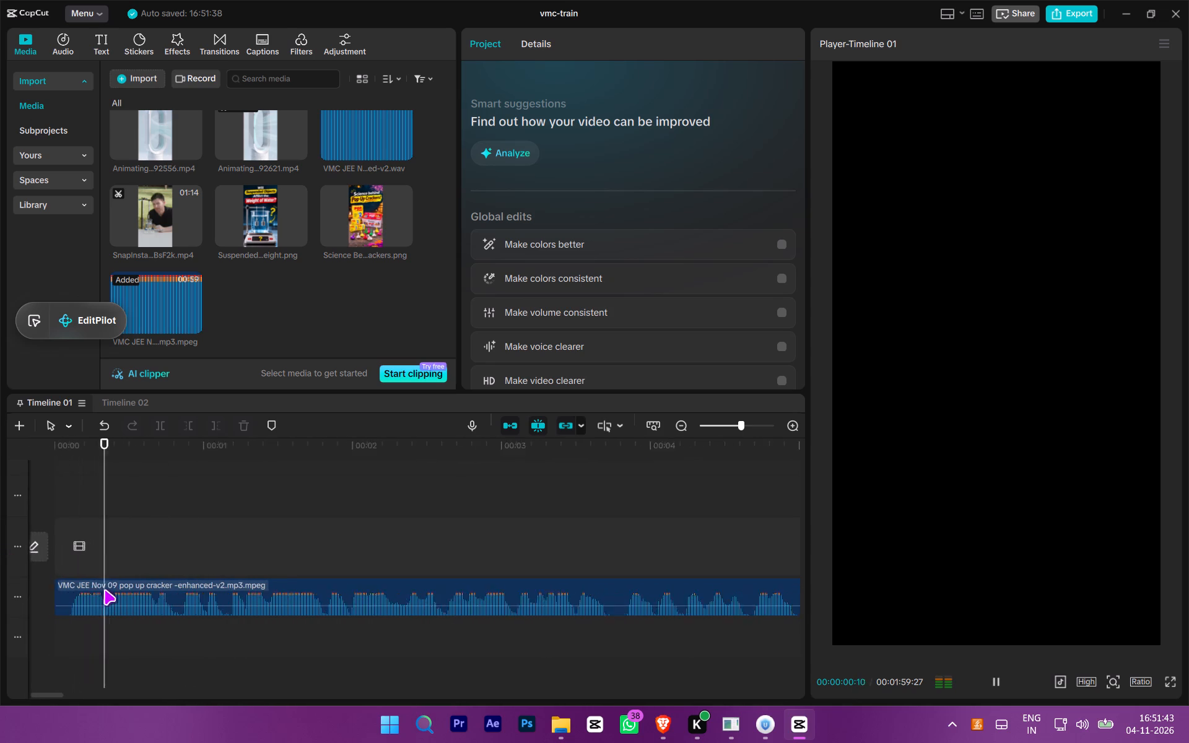
ctrl+scroll(104, 589, up, 2)
click(69, 560)
drag(69, 560, 76, 578)
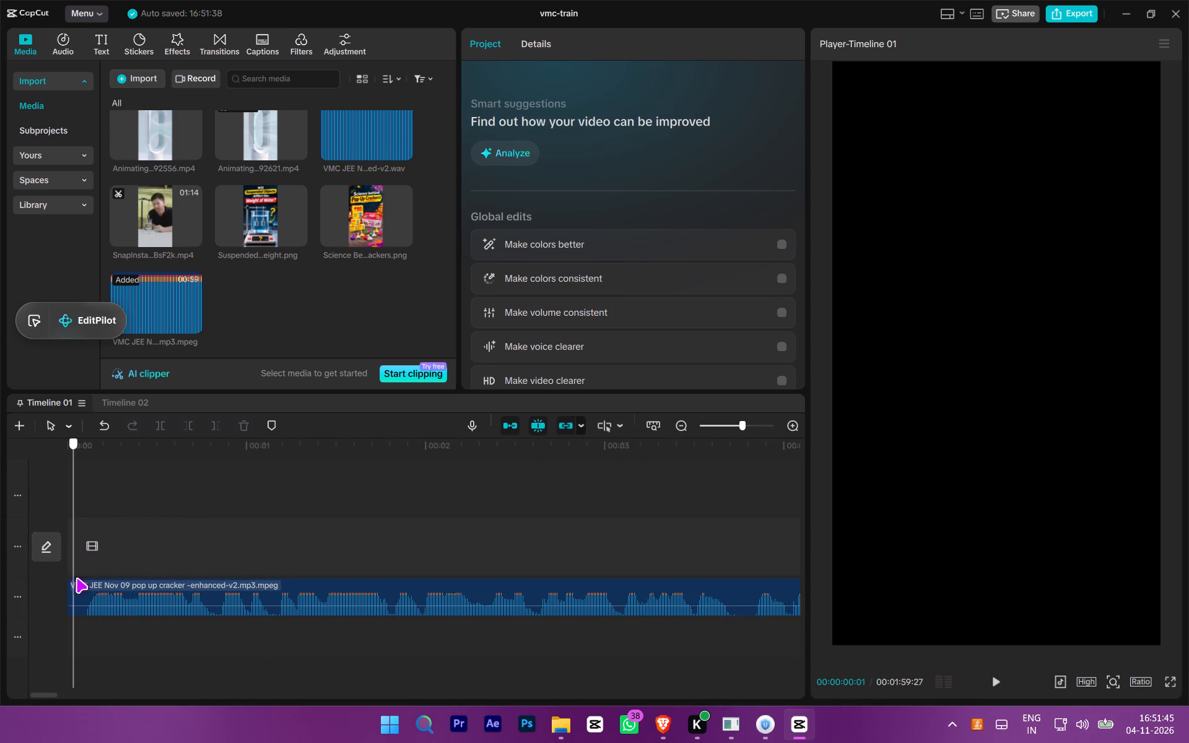
drag(76, 578, 76, 577)
double_click(76, 569)
click(95, 588)
key(q)
drag(137, 597, 72, 597)
click(157, 536)
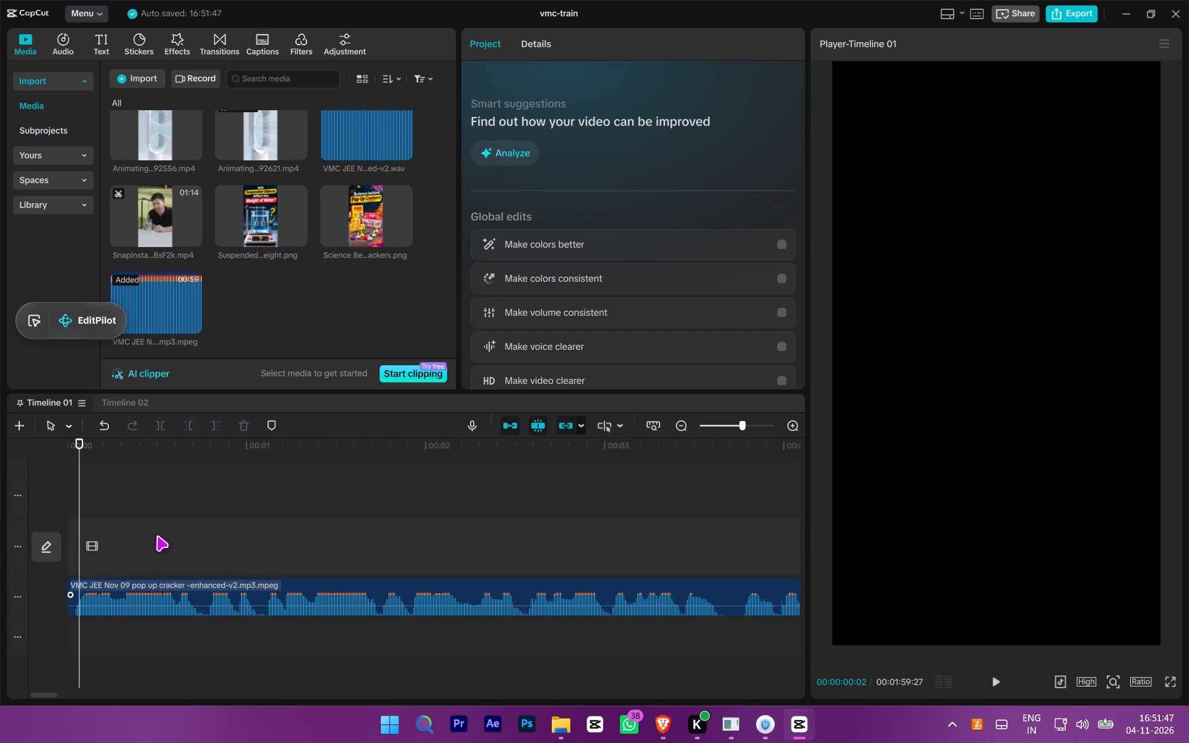
Listen to the trimmed pop up cracker audio from the beginning through about the first 21 seconds while inspecting its waveform.
drag(157, 536, 0, 537)
key(space)
ctrl+scroll(168, 550, down, 20)
ctrl+scroll(168, 550, down, 10)
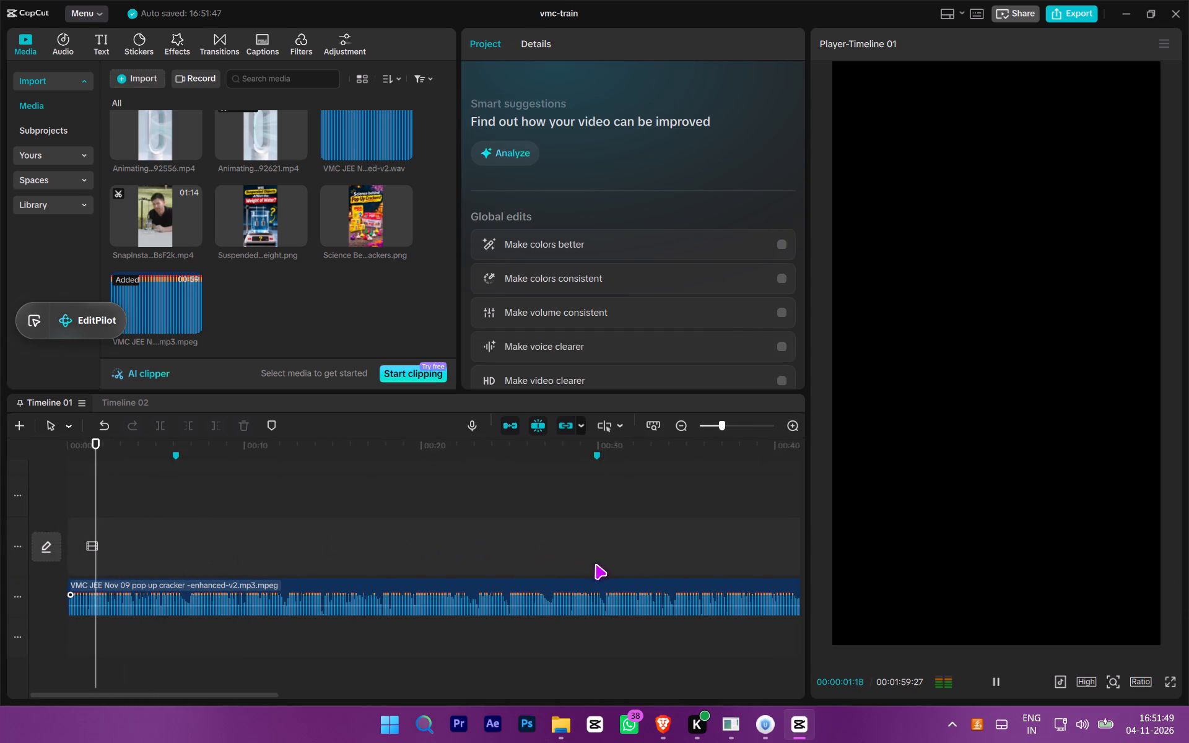
ctrl+scroll(674, 572, down, 5)
ctrl+scroll(388, 587, up, 5)
ctrl+drag(308, 563, 0, 582)
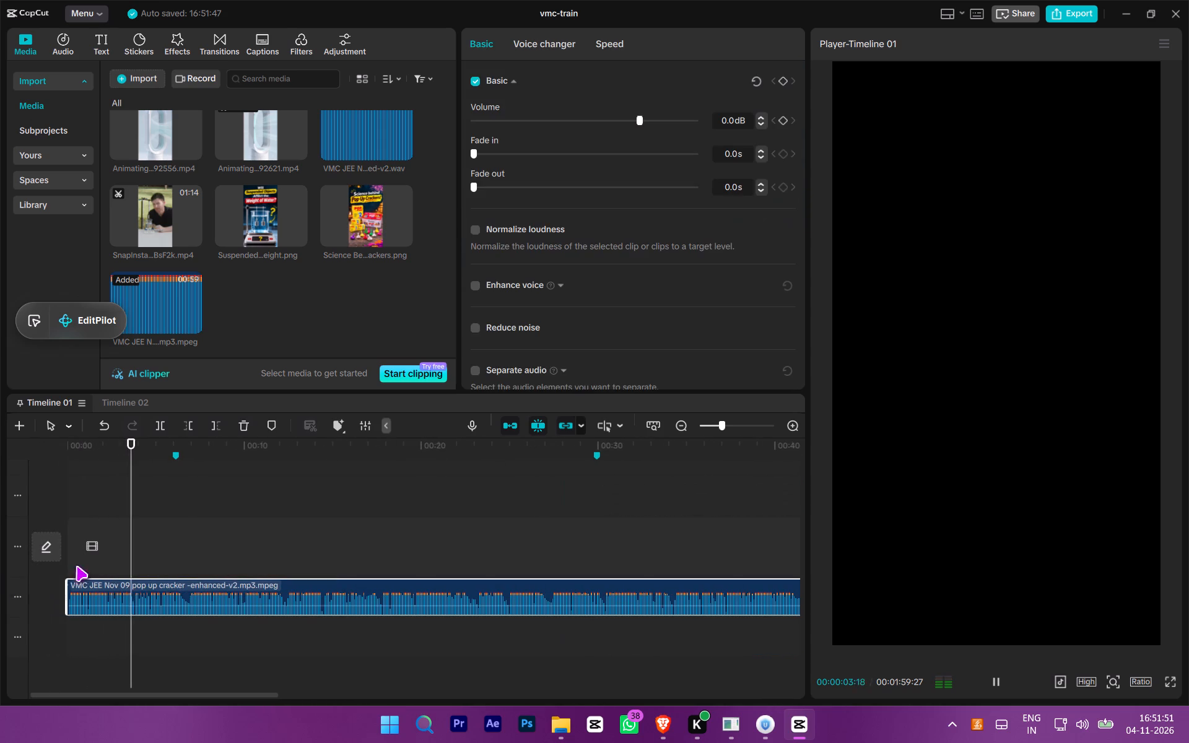
scroll(251, 557, down, 2)
drag(262, 543, 22, 561)
scroll(268, 576, up, 1)
scroll(269, 578, down, 4)
scroll(270, 581, up, 1)
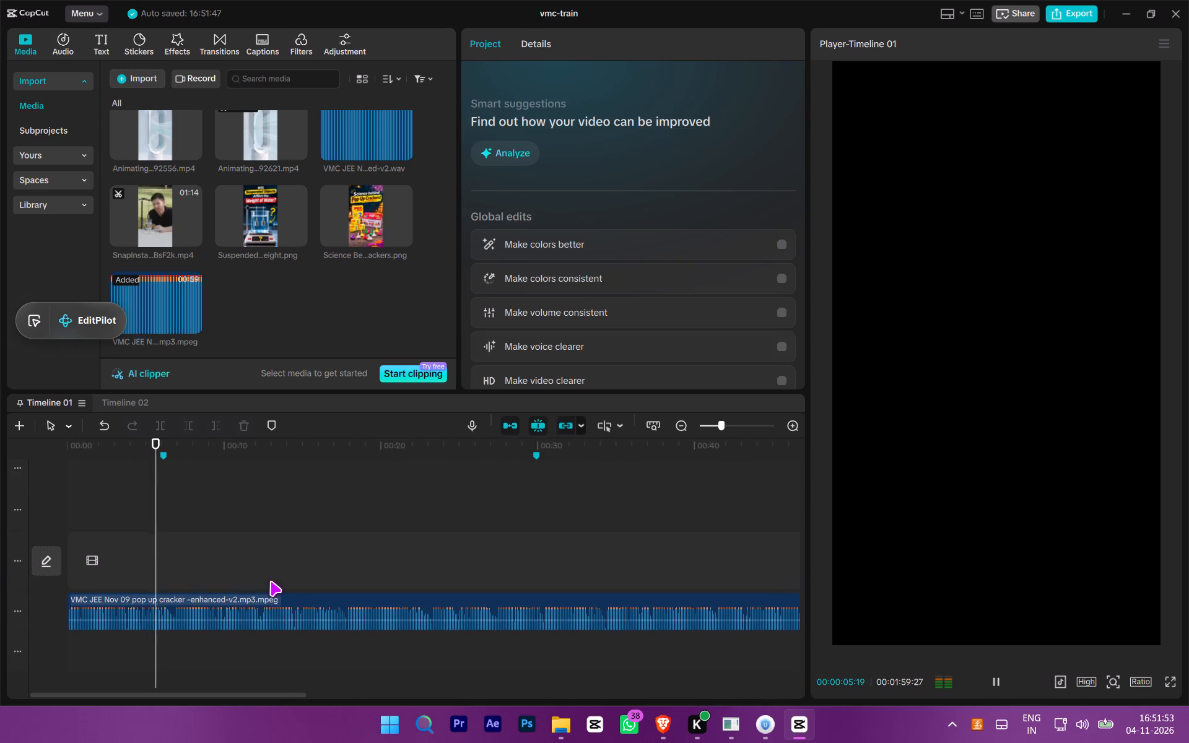
scroll(270, 581, up, 2)
scroll(270, 580, down, 3)
ctrl+scroll(328, 588, up, 14)
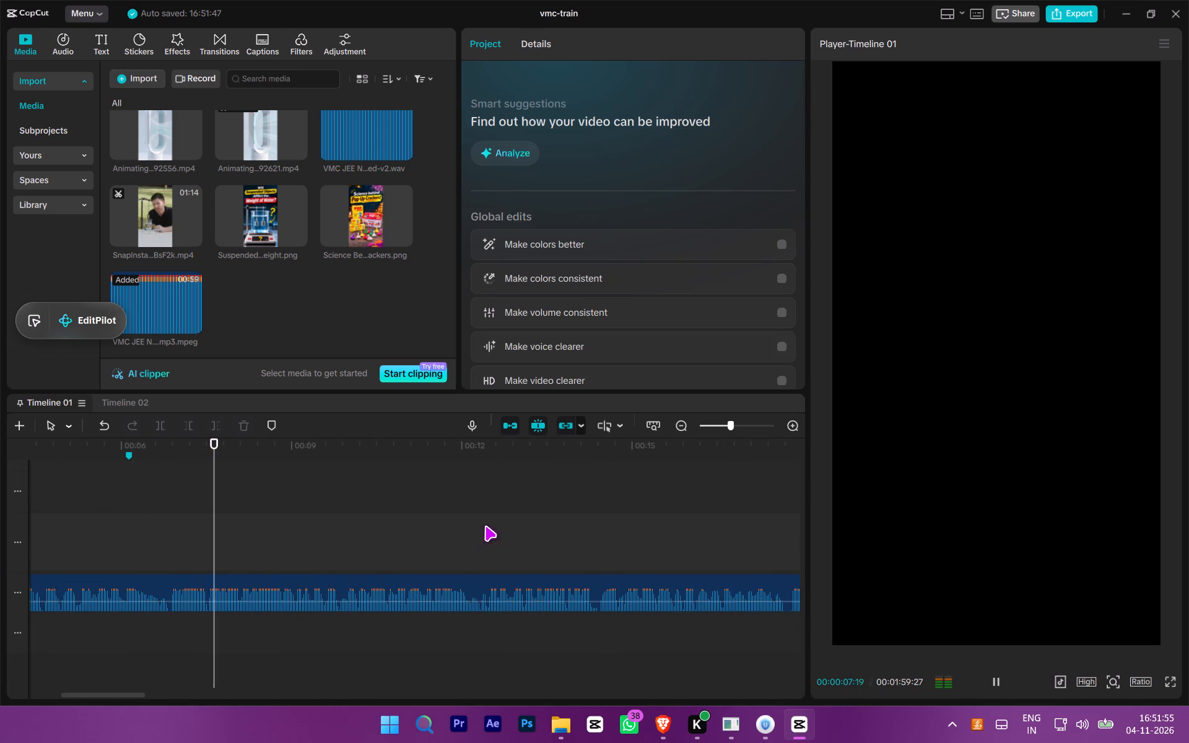
drag(485, 526, 763, 516)
ctrl+scroll(430, 573, down, 4)
drag(442, 545, 846, 545)
ctrl+scroll(338, 580, up, 2)
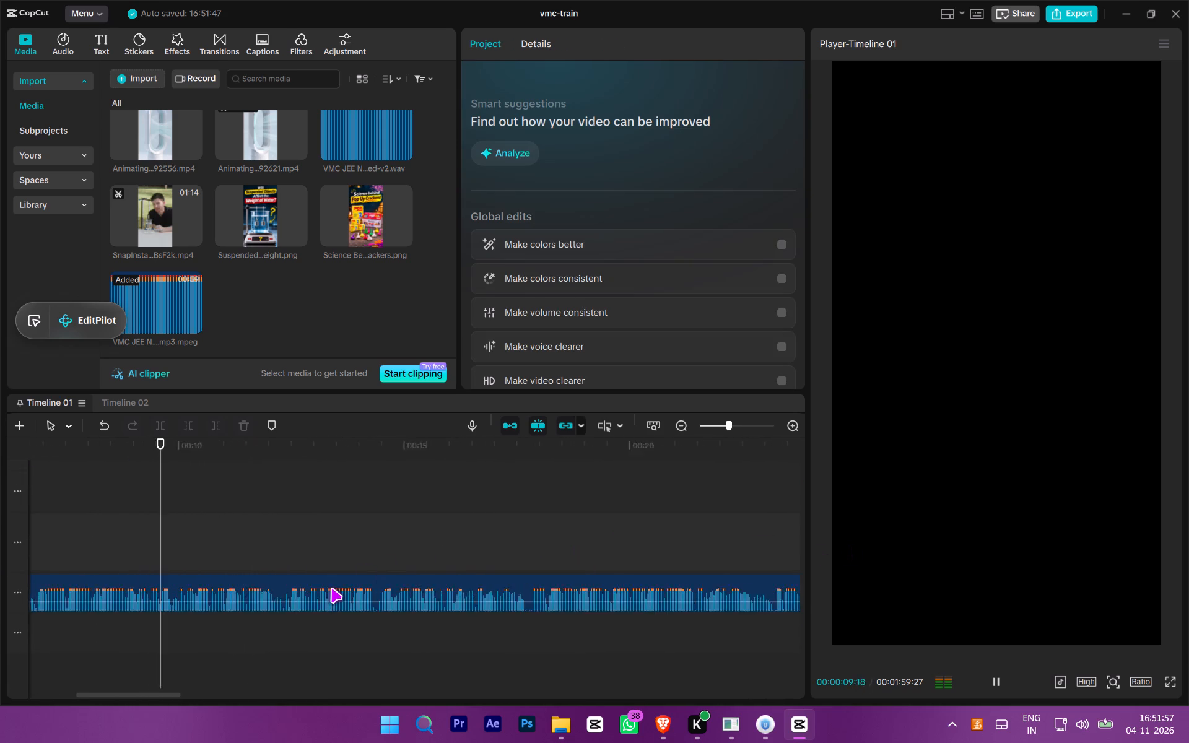
ctrl+scroll(331, 588, up, 2)
drag(336, 545, 0, 508)
ctrl+scroll(359, 555, up, 2)
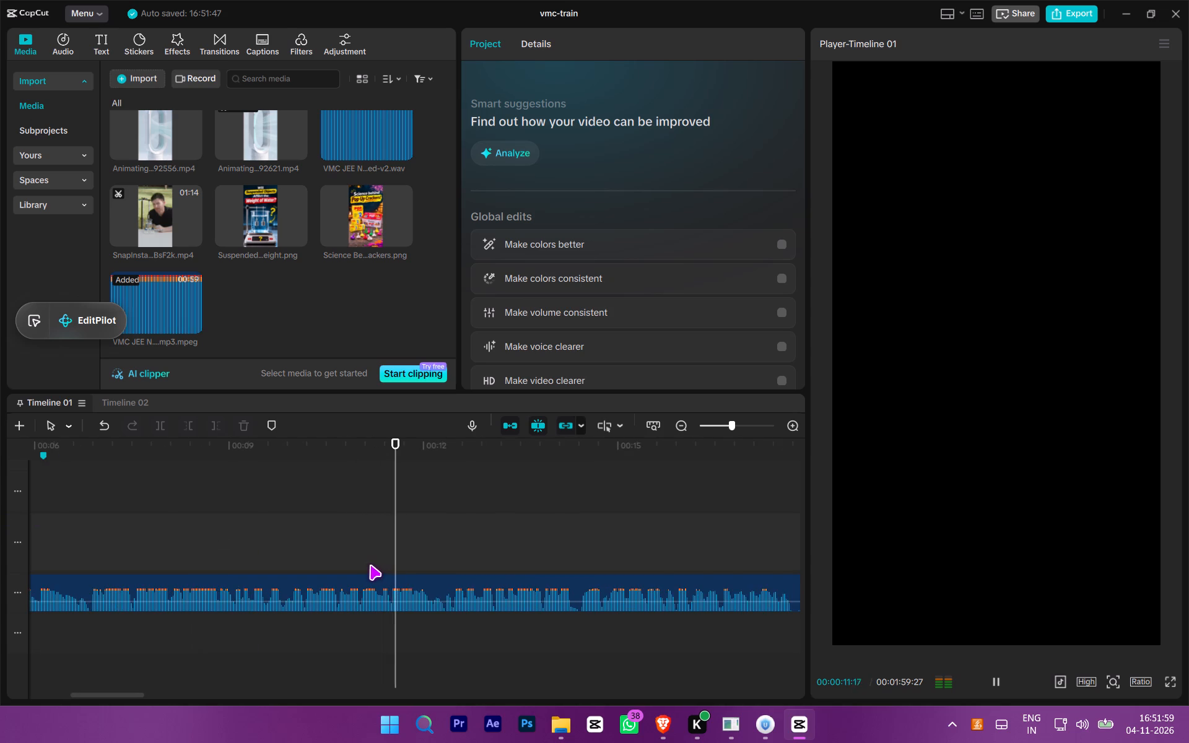
ctrl+scroll(370, 565, down, 1)
drag(474, 544, 622, 542)
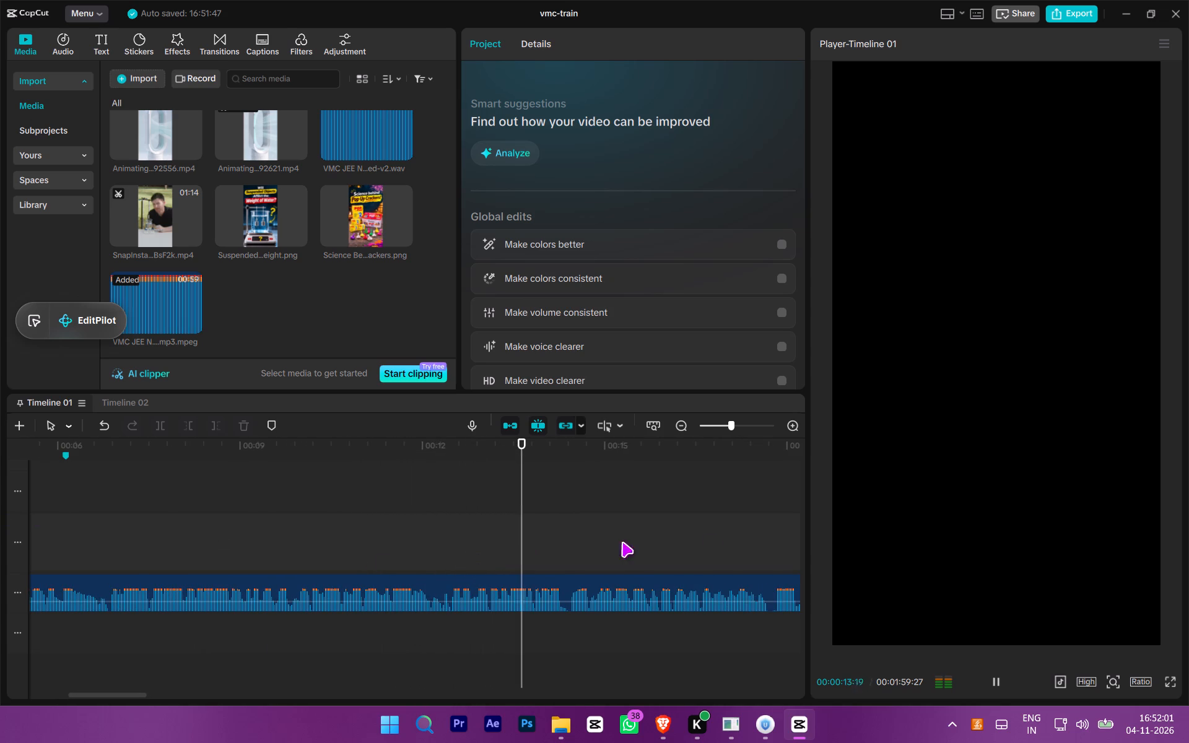
drag(622, 542, 737, 537)
drag(562, 557, 809, 544)
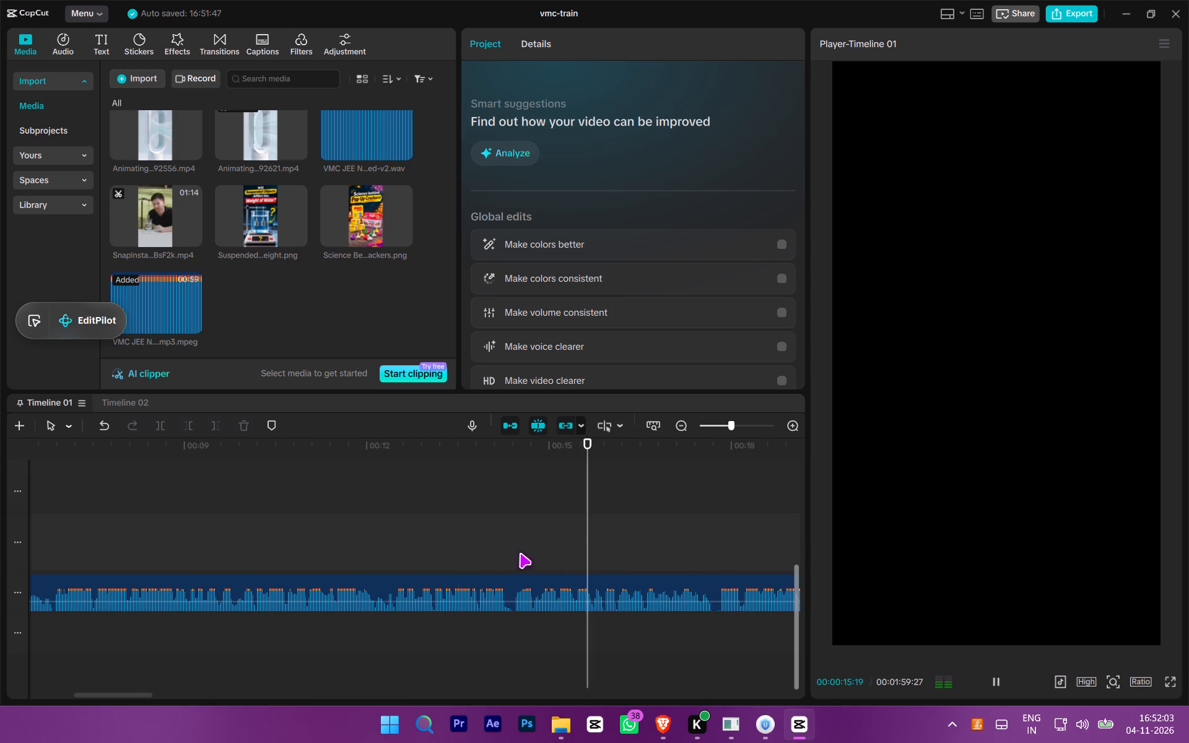
drag(521, 550, 726, 540)
drag(529, 535, 825, 529)
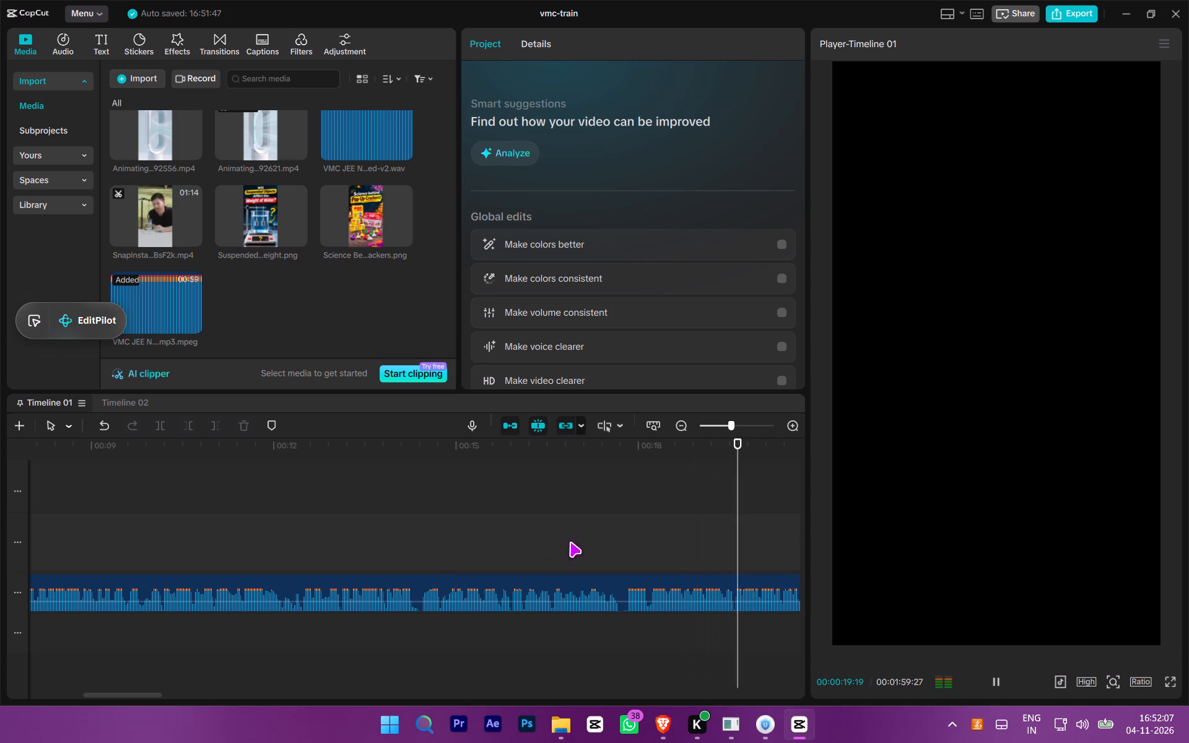
key(space)
Replay the pop up cracker audio from around 10 seconds and pause at about 13 seconds.
click(97, 549)
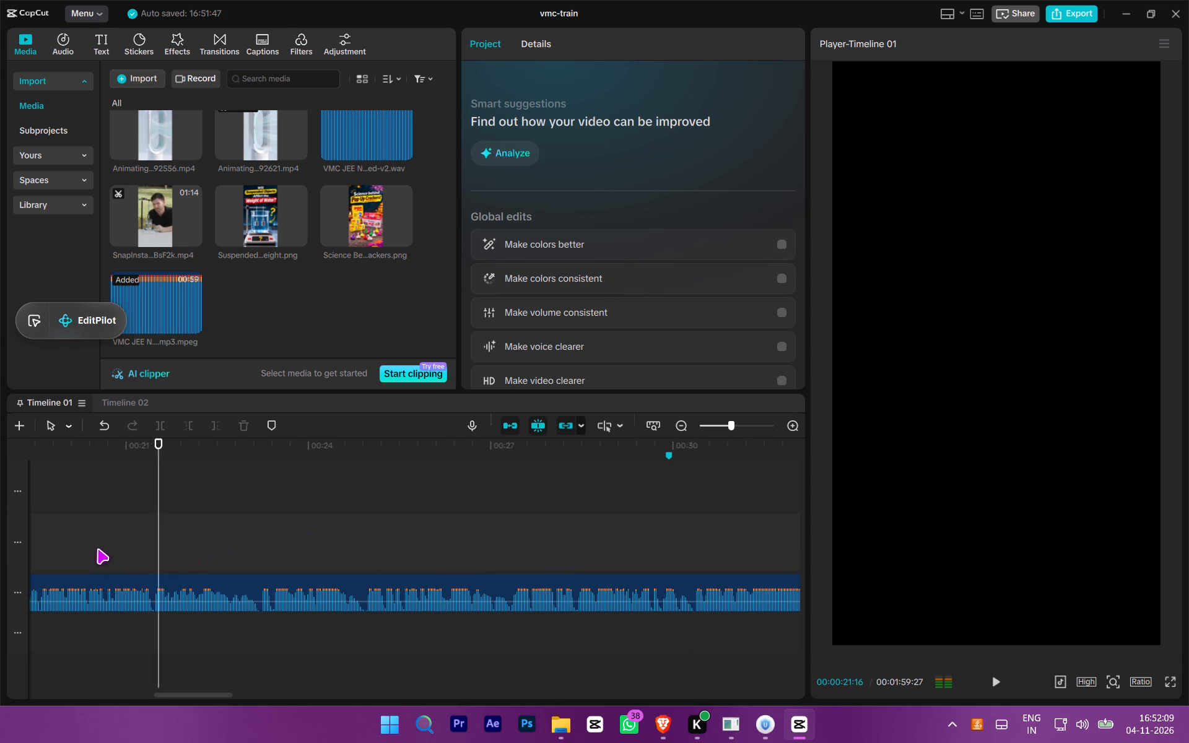
drag(94, 549, 43, 584)
key(space)
ctrl+scroll(163, 573, down, 3)
drag(197, 537, 0, 518)
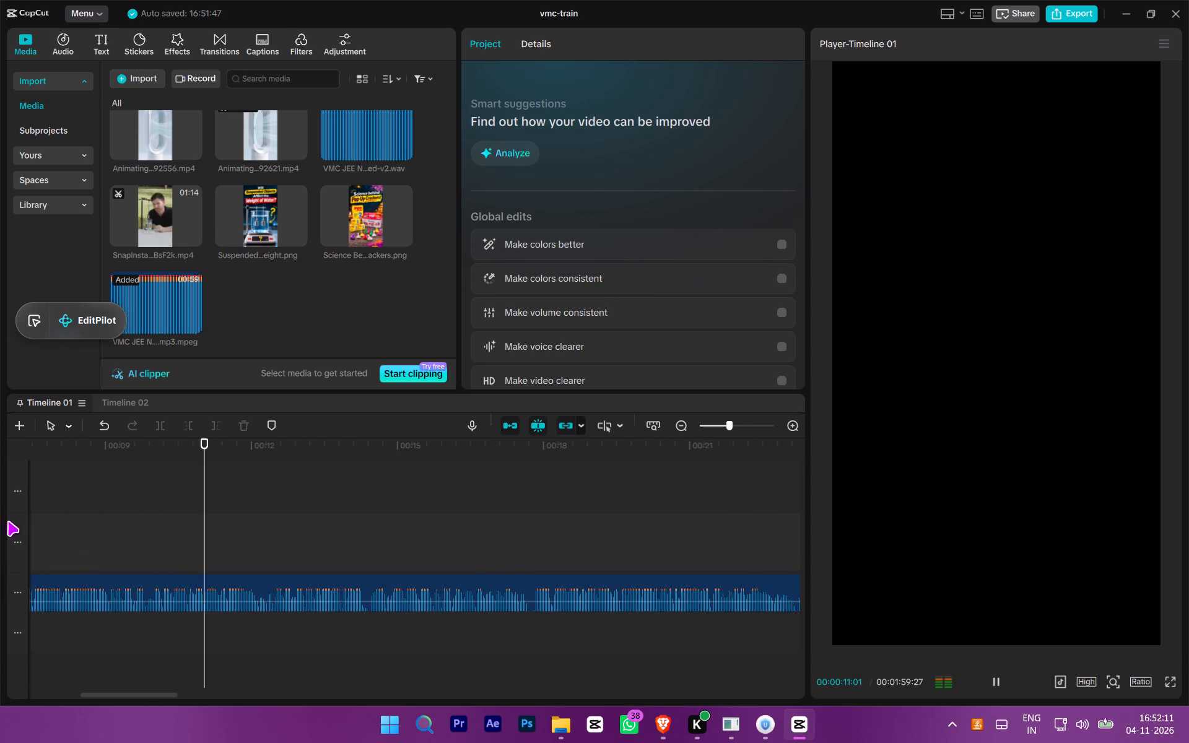
ctrl+scroll(246, 568, up, 1)
key(space)
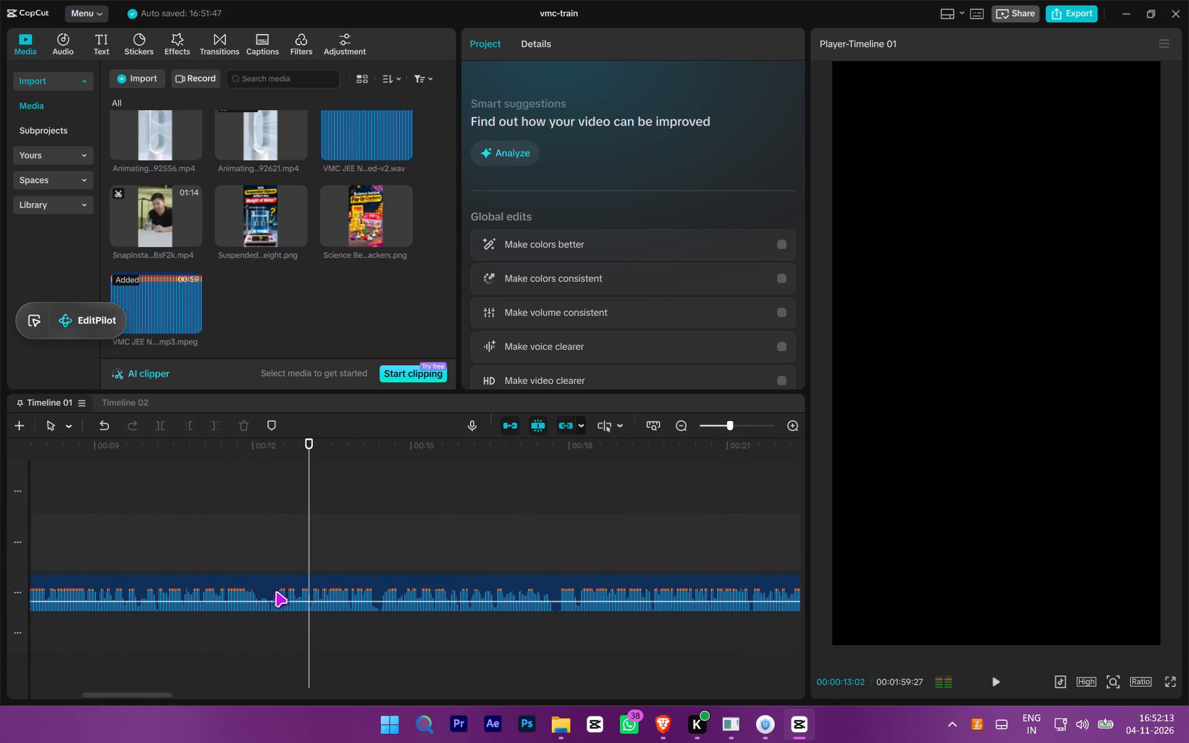
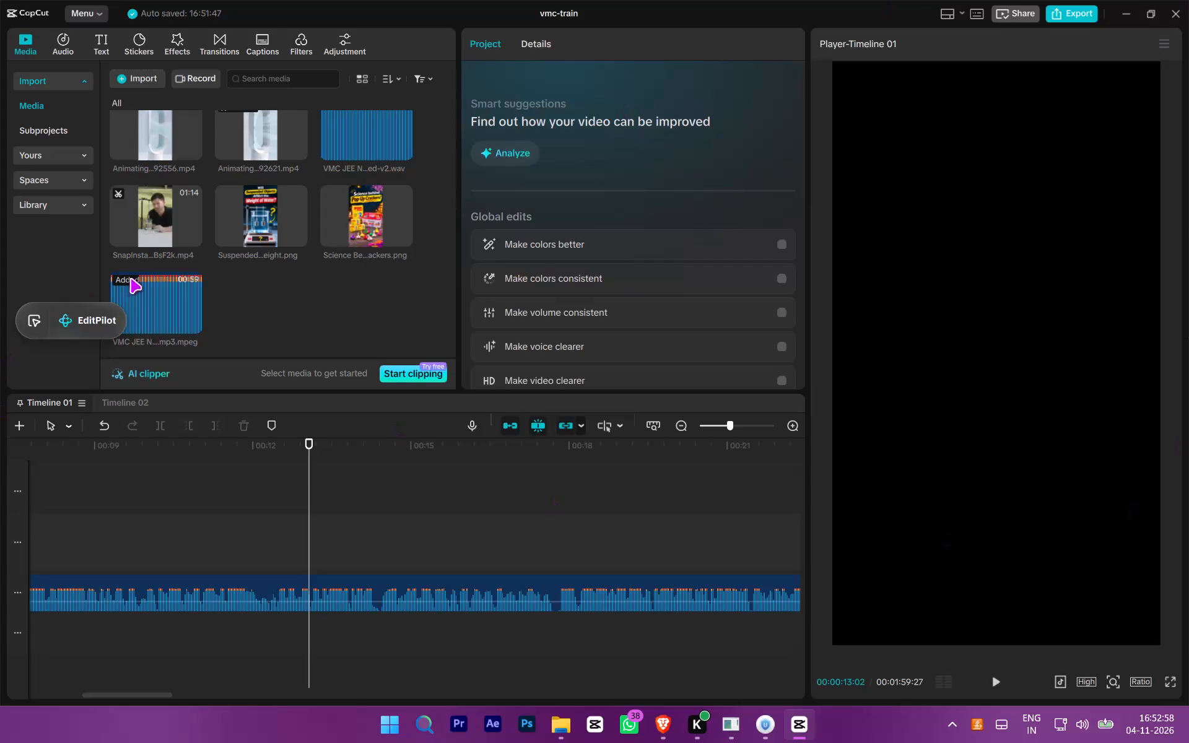
Scrub back through the pop up cracker audio and listen from about 8 seconds to about 28 seconds.
click(216, 489)
drag(216, 489, 430, 536)
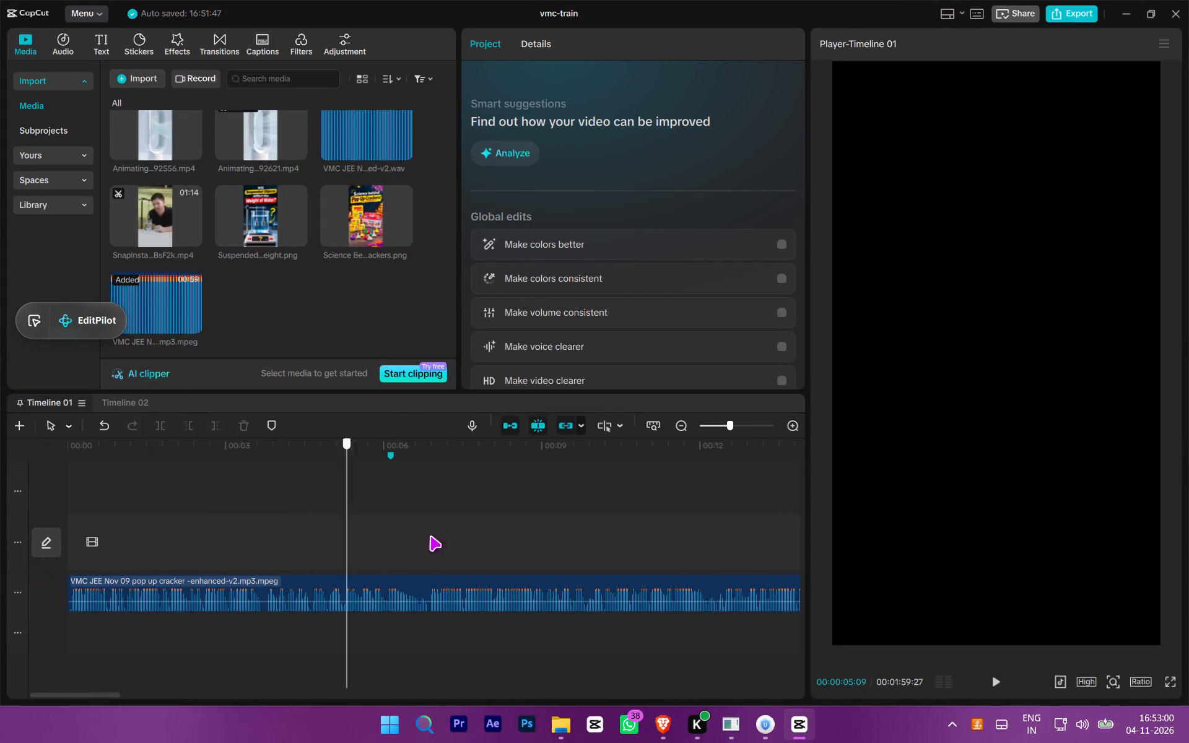
drag(430, 536, 476, 536)
key(space)
key(space)
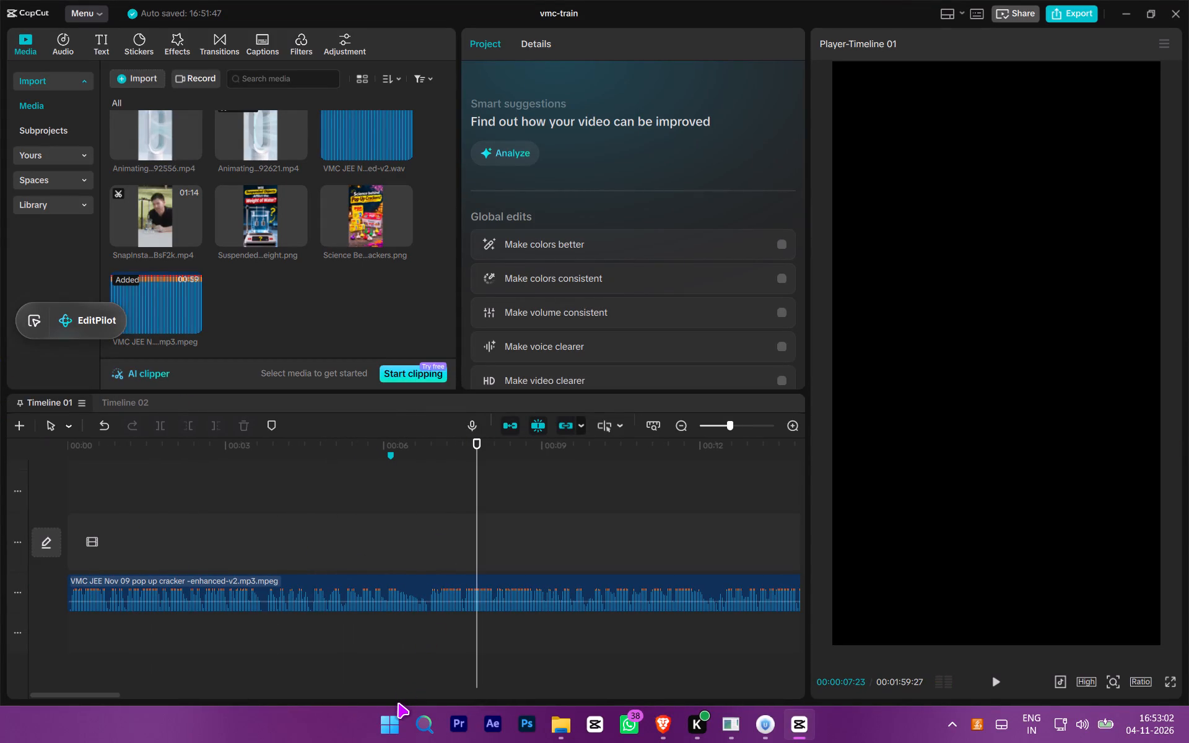
key(space)
scroll(456, 573, down, 1)
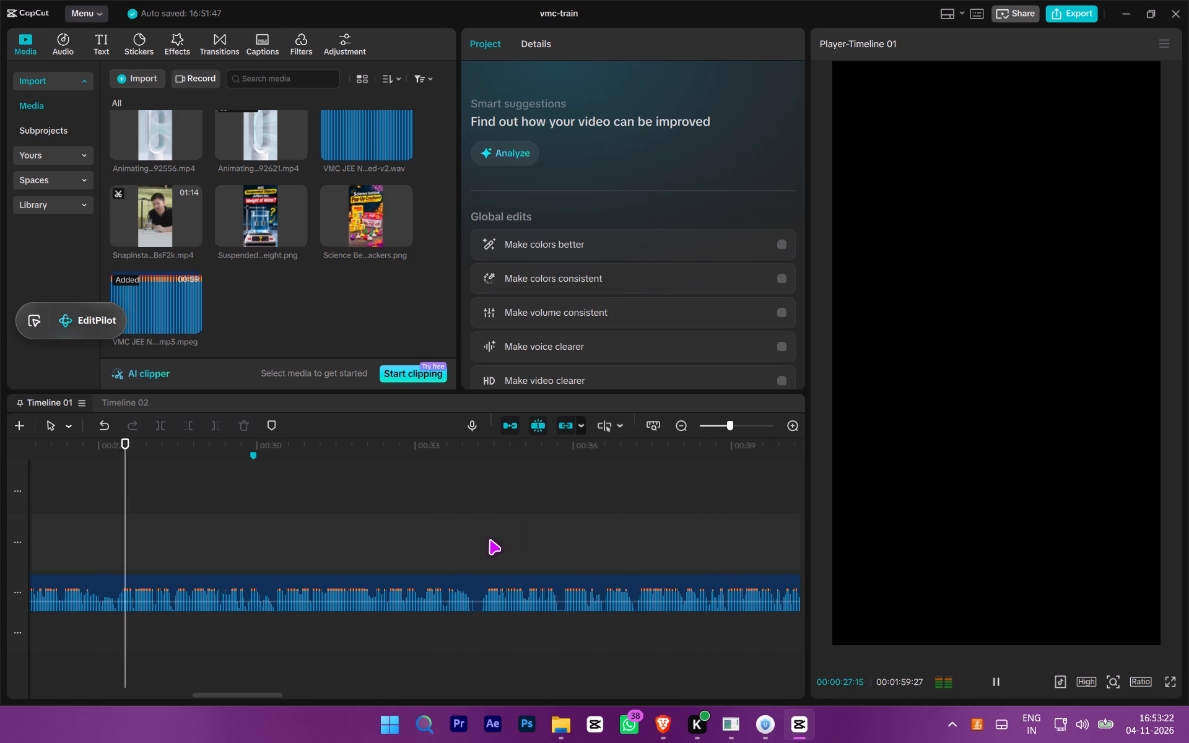
Scrub the pop up cracker audio back from about 28 seconds to recheck the narration around 22 seconds.
click(183, 501)
drag(184, 497, 111, 489)
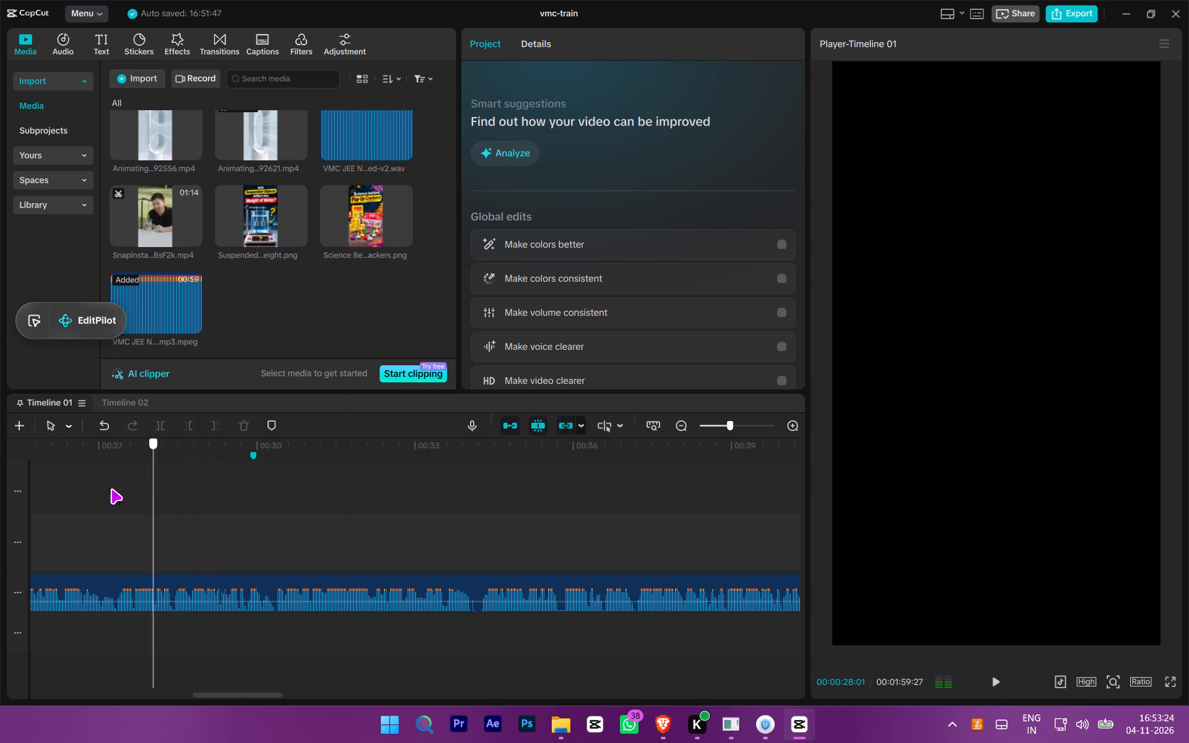
drag(111, 489, 0, 519)
key(space)
key(space)
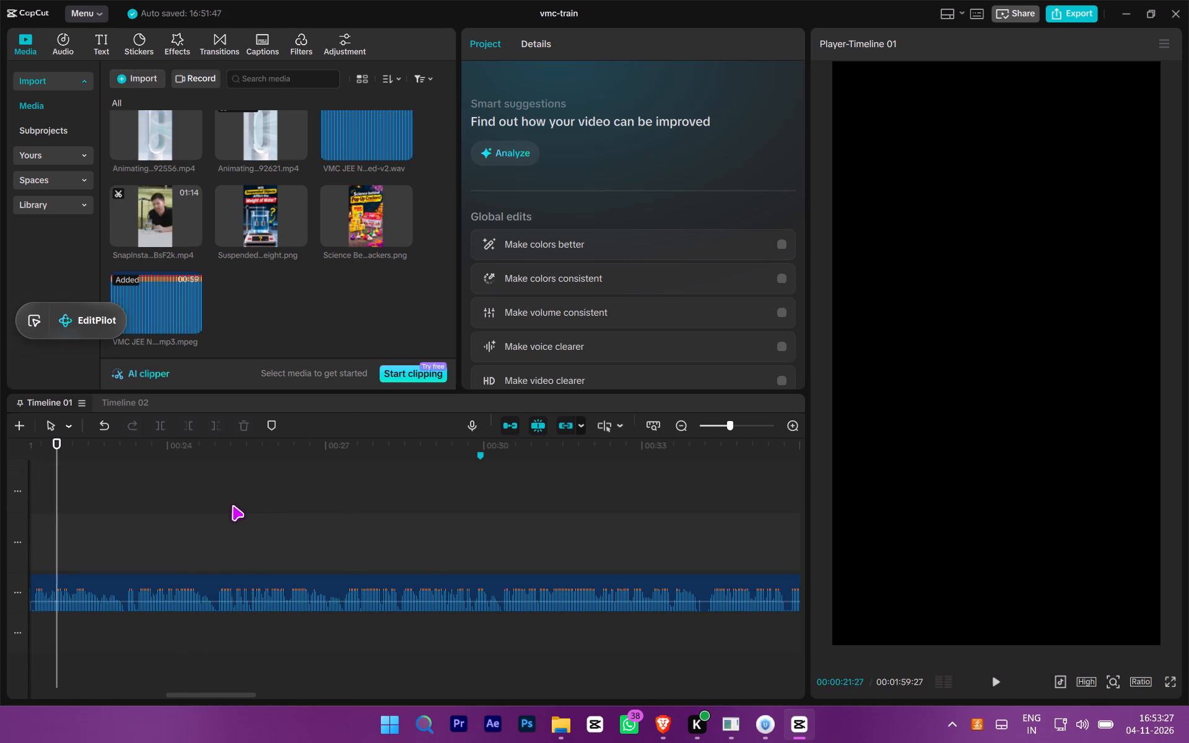
drag(226, 507, 37, 543)
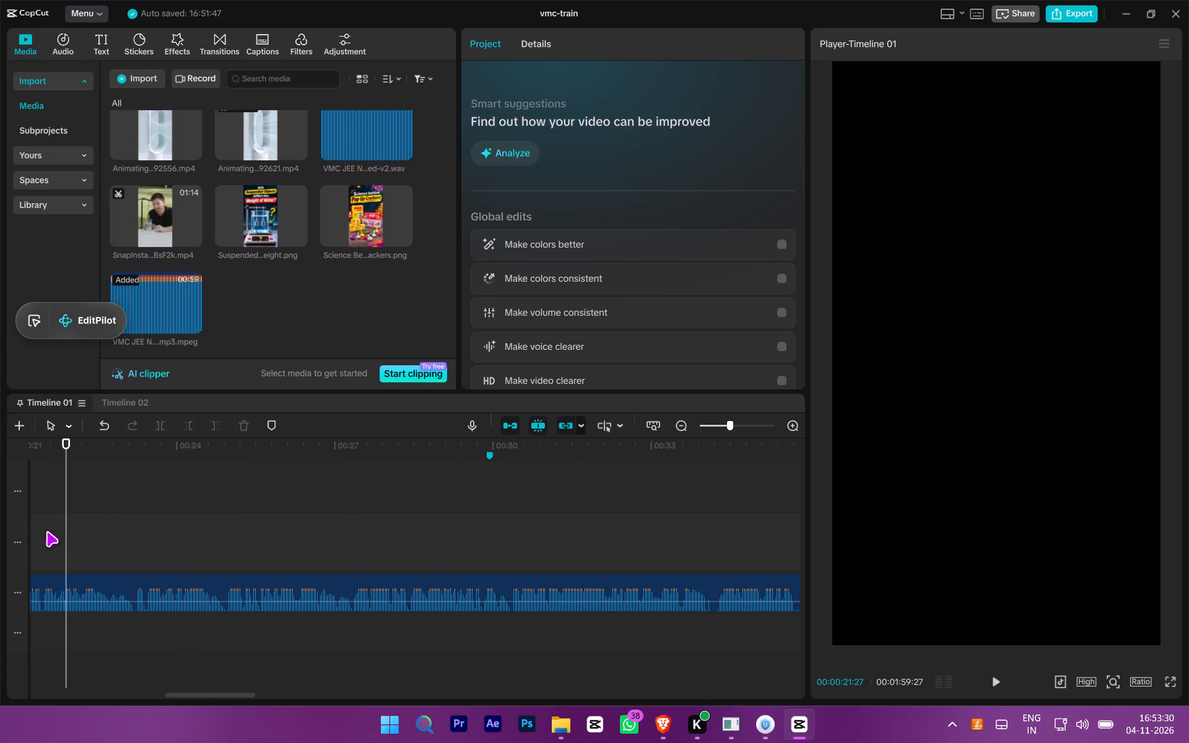
click(76, 514)
drag(76, 514, 0, 556)
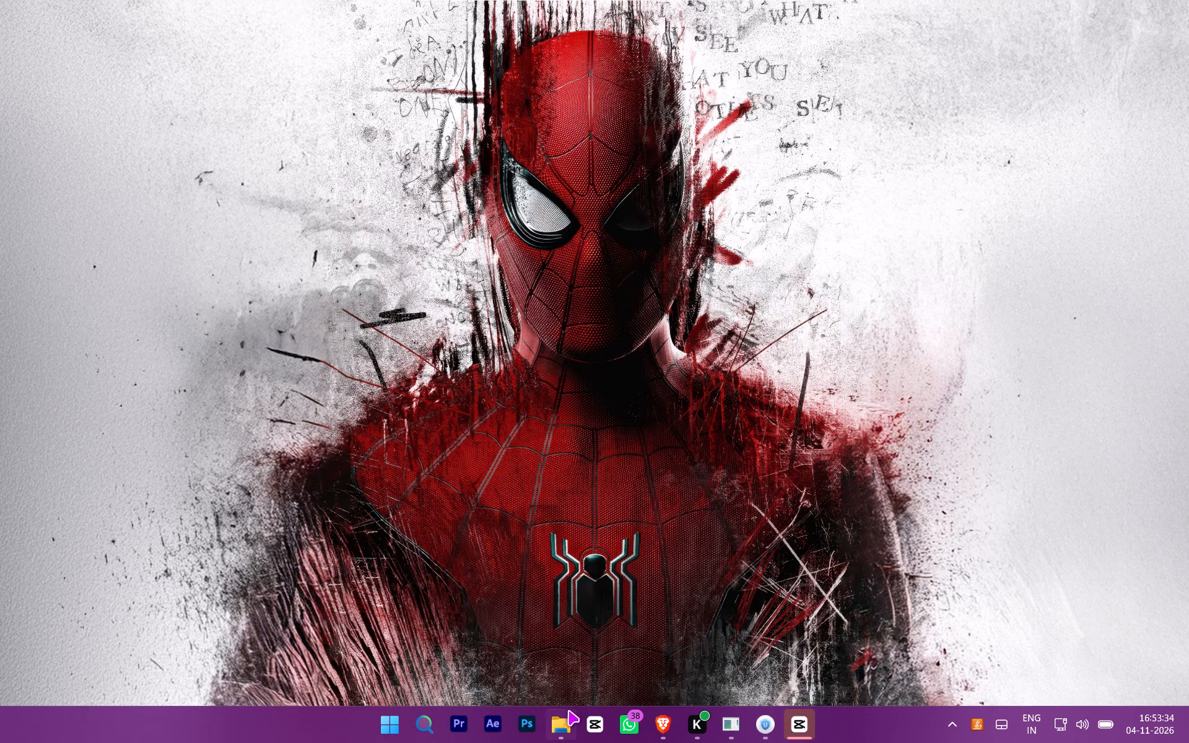
Switch to the File Explorer window showing the Downloads folder search.
click(564, 712)
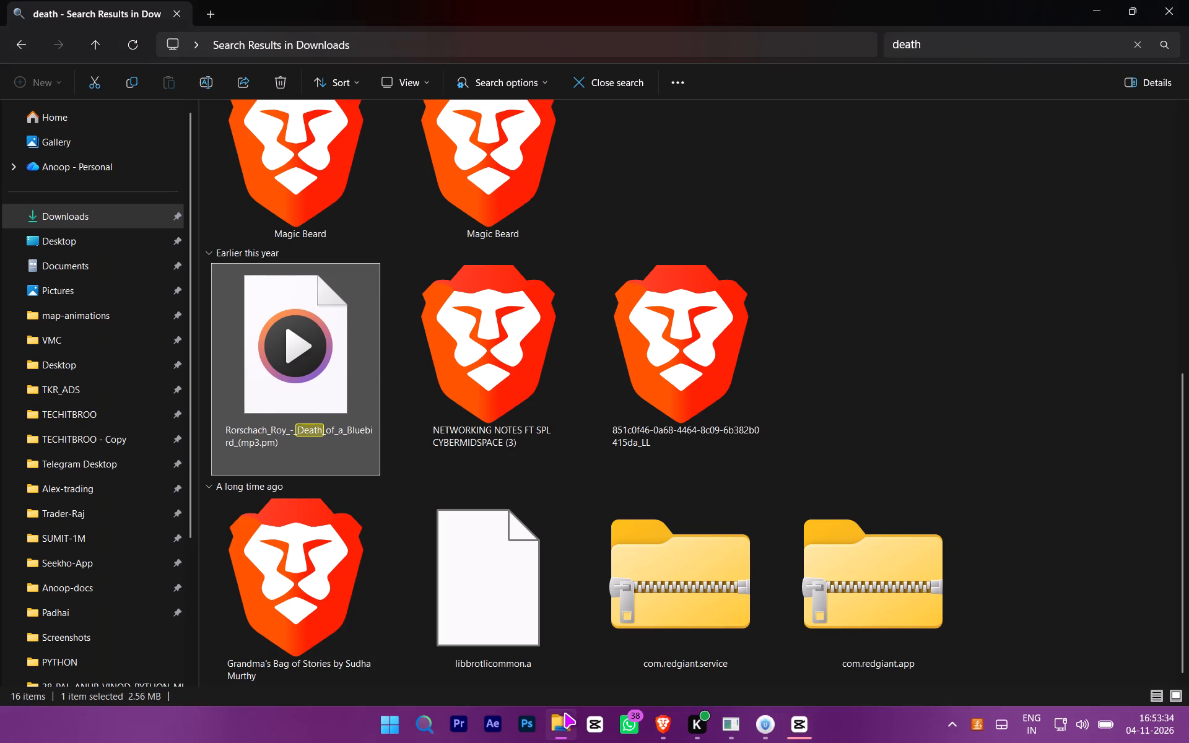
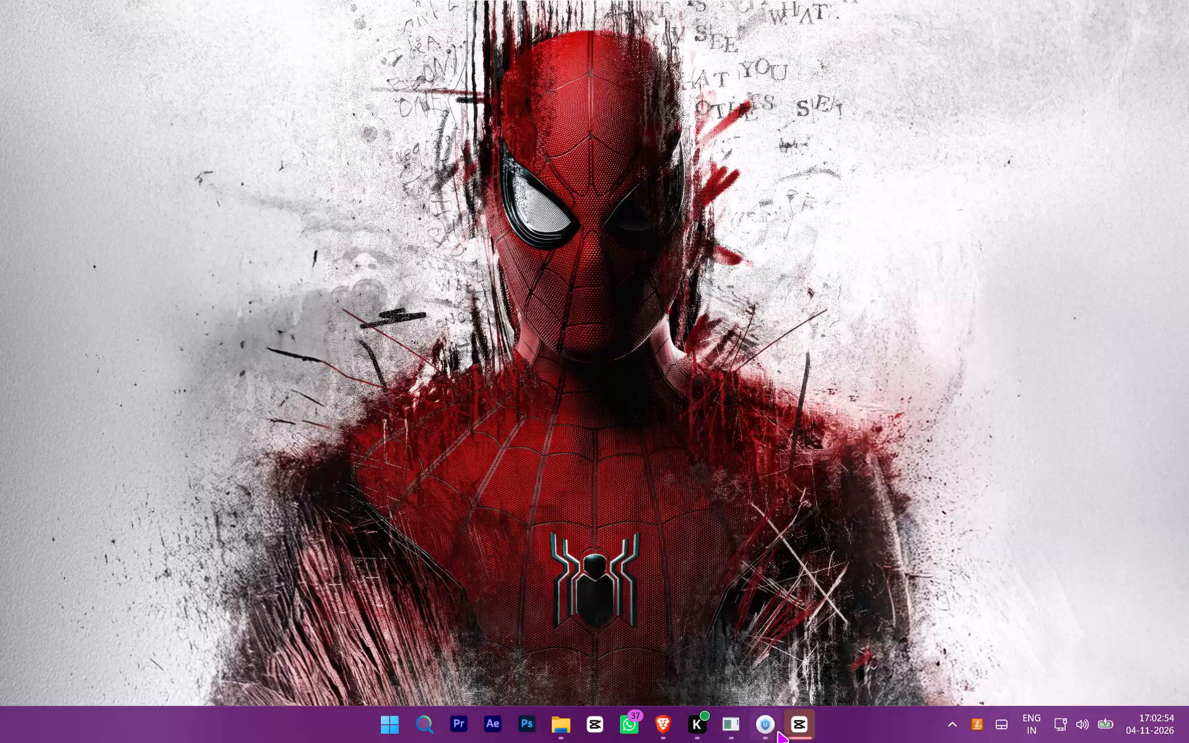
Return to CapCut and listen to the pop up cracker narration from about 12 to 16 seconds.
click(777, 731)
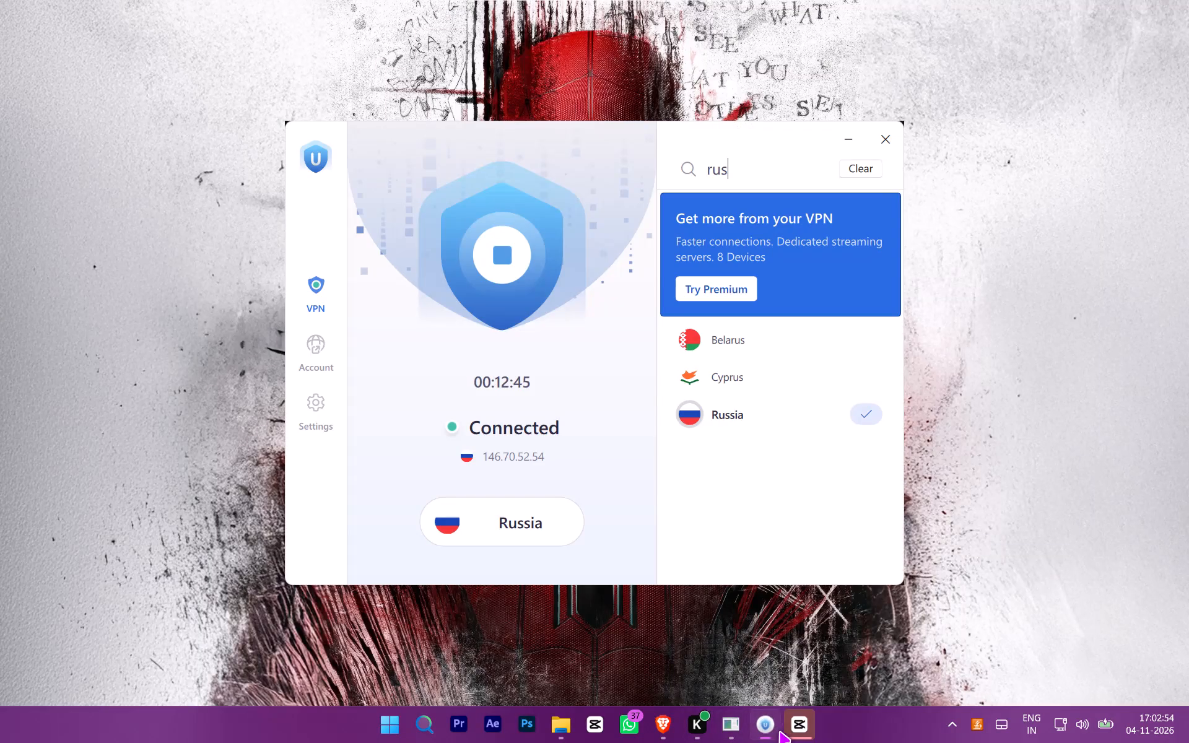
click(797, 741)
click(292, 481)
drag(292, 480, 0, 510)
key(space)
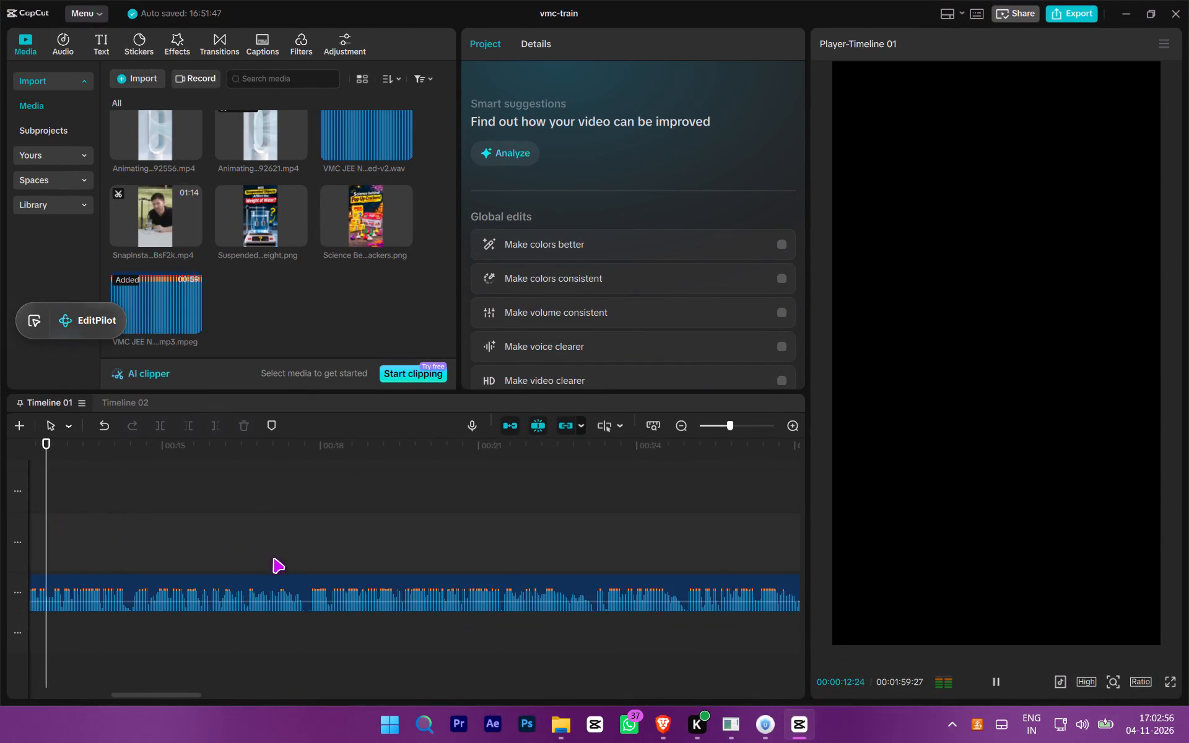
ctrl+scroll(360, 461, down, 1)
ctrl+scroll(314, 519, down, 5)
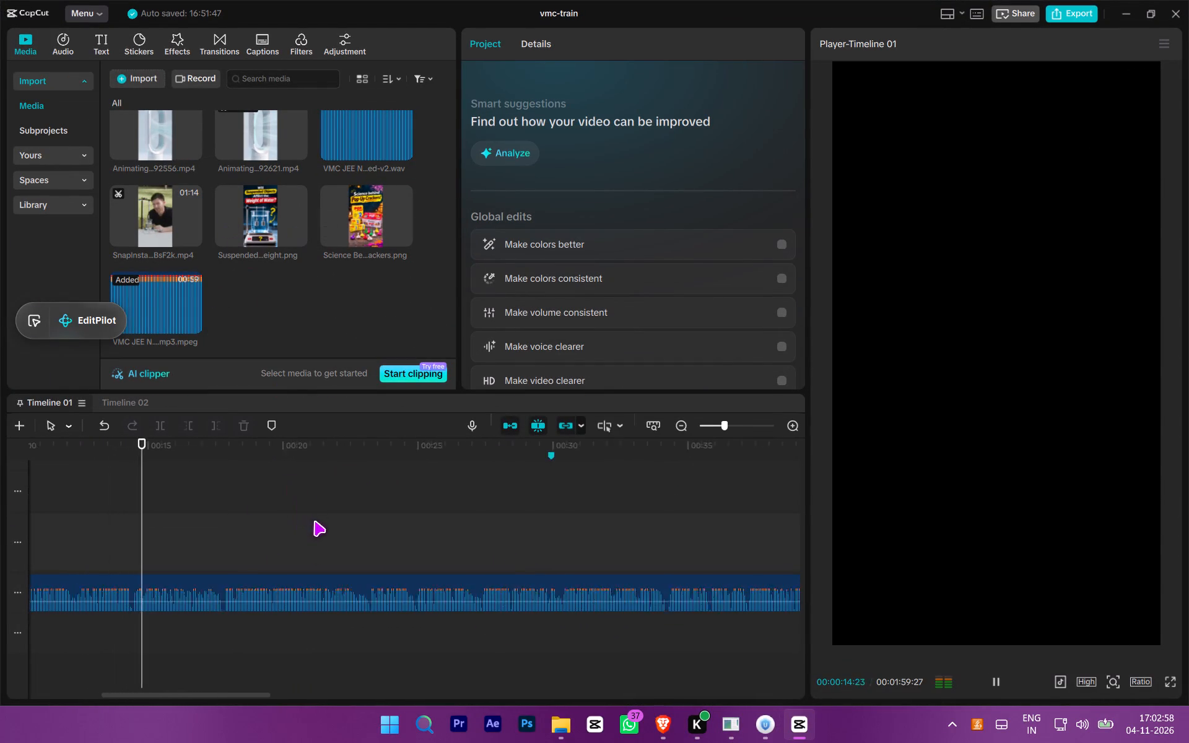
ctrl+scroll(314, 521, down, 11)
Select the second clip in the older video section just after 1:00 and open its animation settings.
click(551, 505)
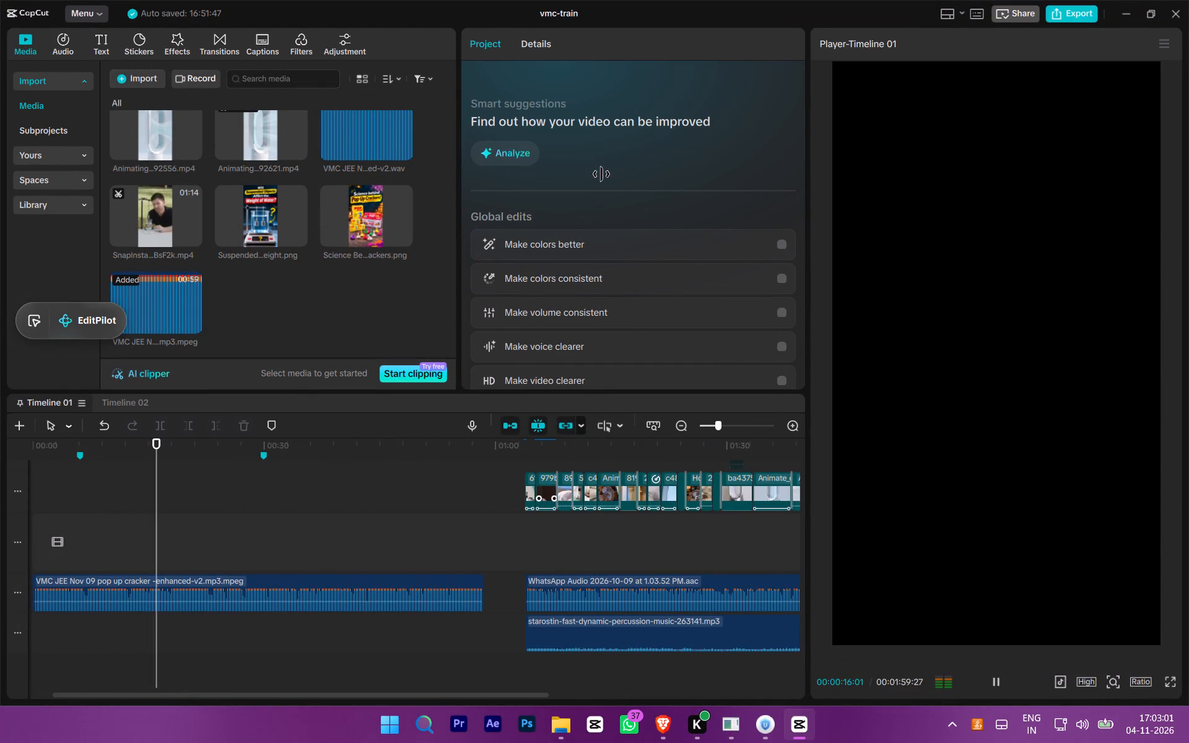
click(629, 45)
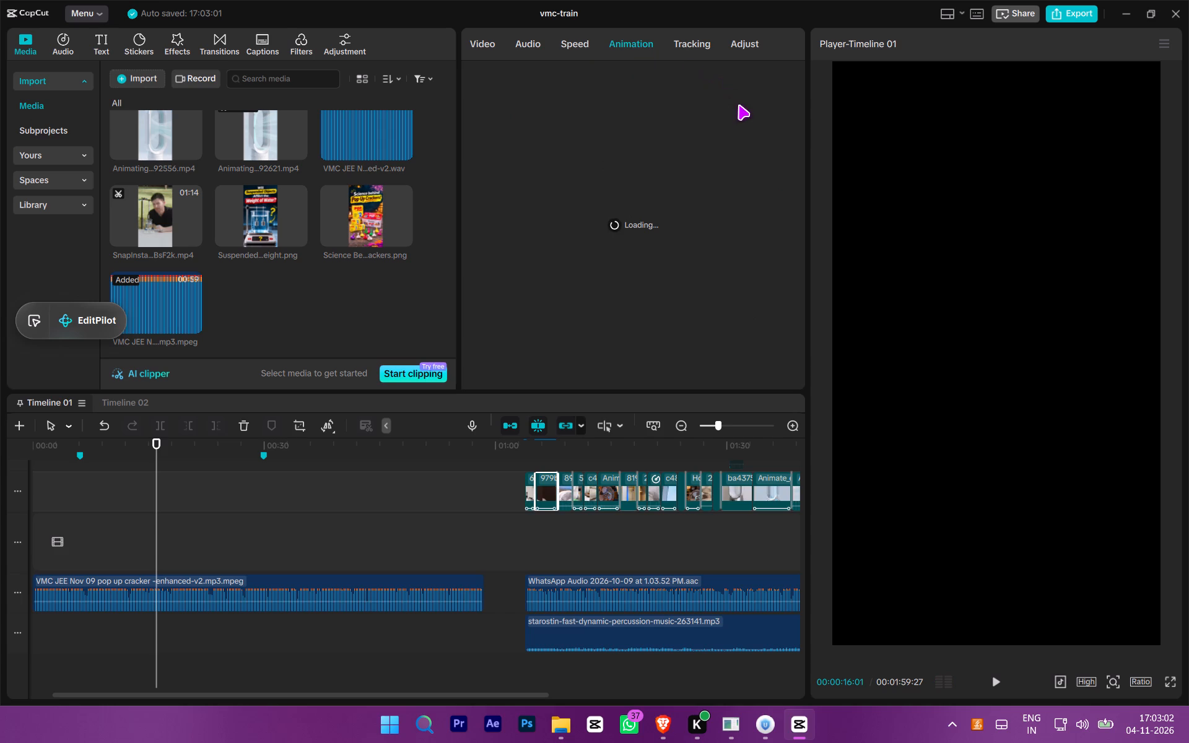
click(738, 90)
click(749, 64)
double_click(739, 81)
triple_click(739, 80)
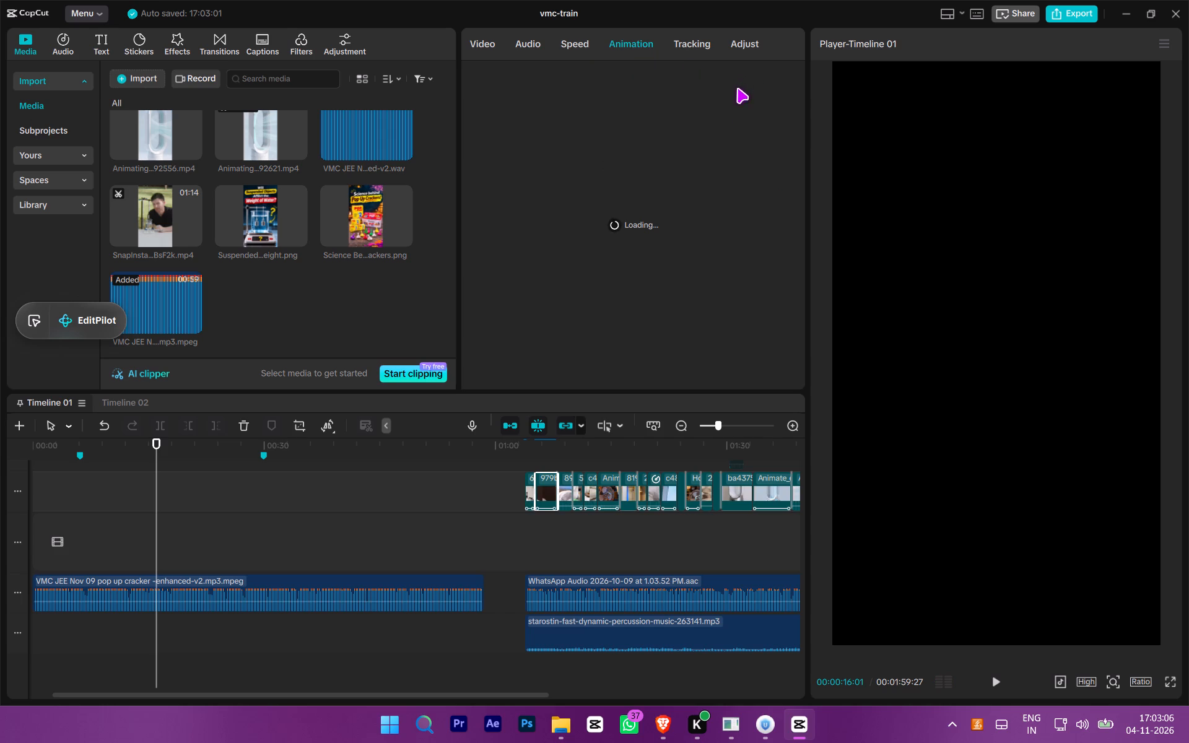
click(737, 90)
Return the playhead to the start of Timeline 01, at the beginning of the pop up cracker audio.
scroll(265, 582, down, 11)
click(203, 455)
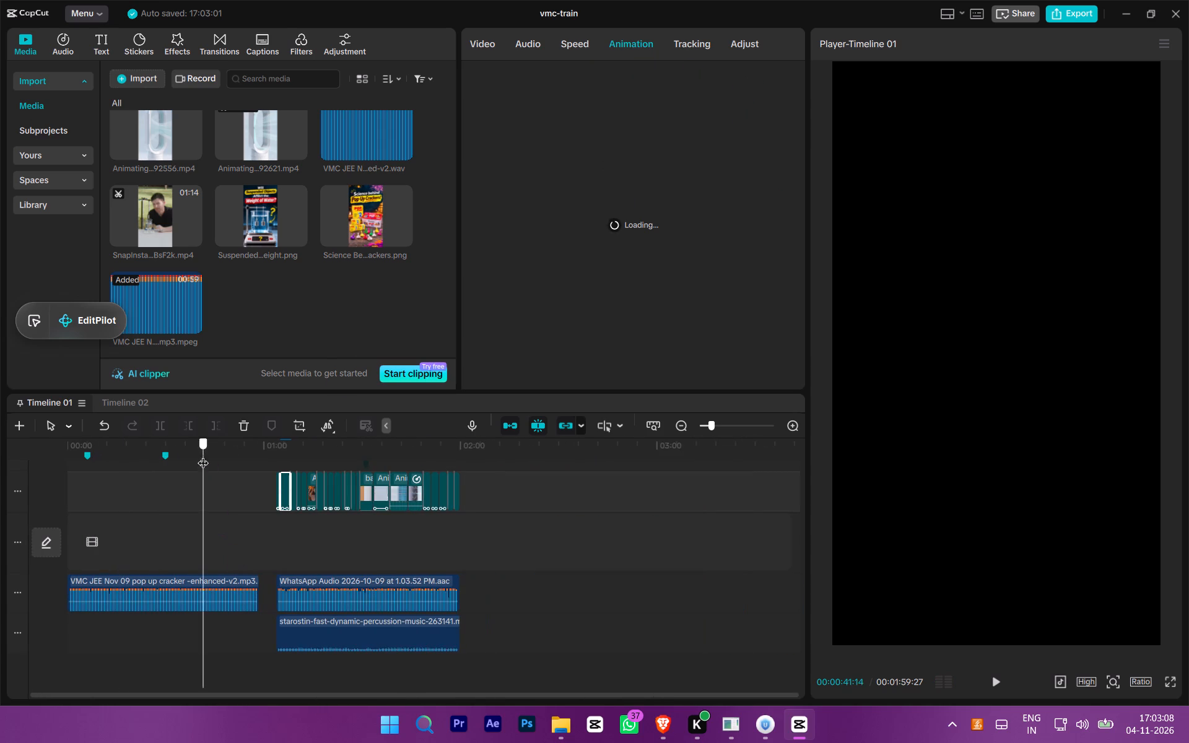
drag(203, 454, 0, 489)
ctrl+scroll(109, 553, up, 9)
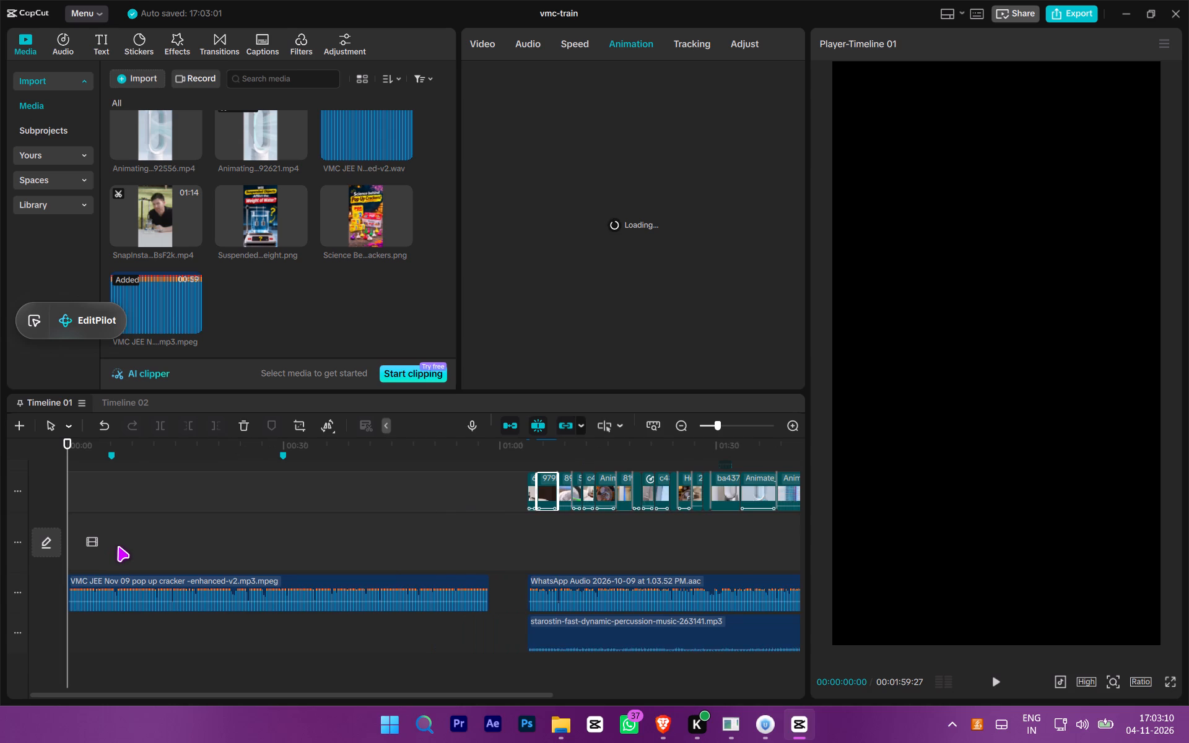
scroll(118, 546, up, 1)
ctrl+scroll(118, 546, up, 4)
scroll(194, 555, down, 4)
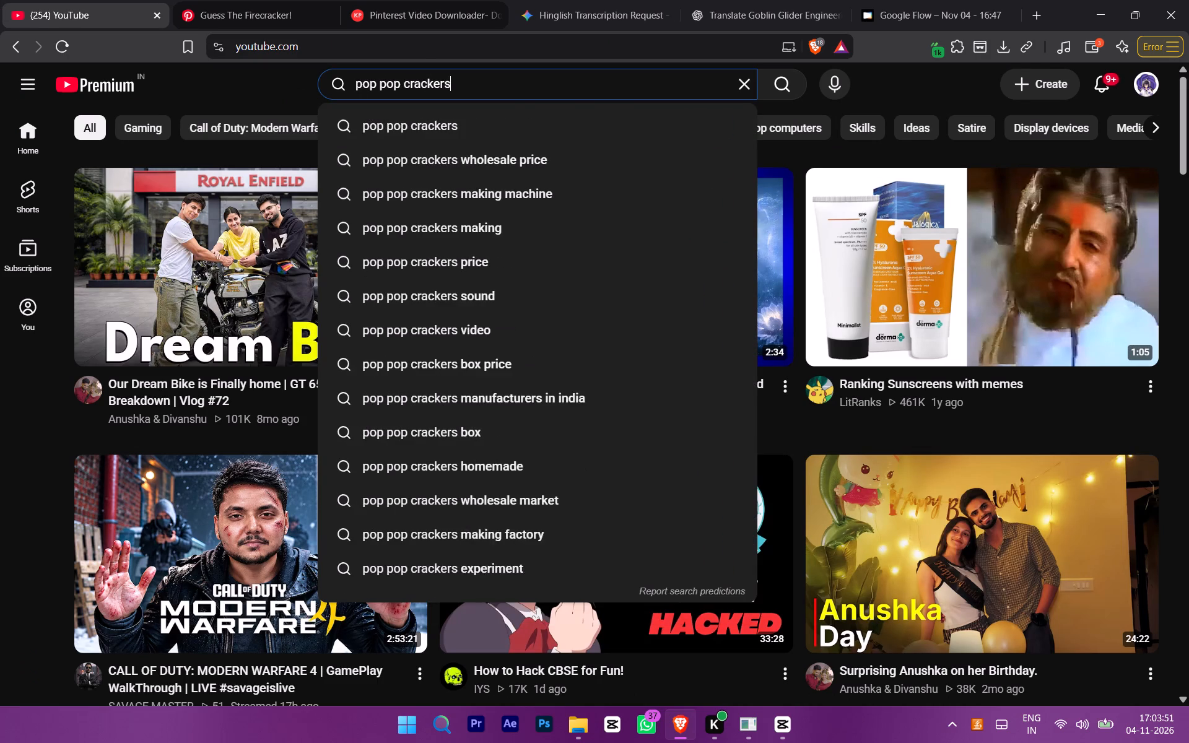
key(Return)
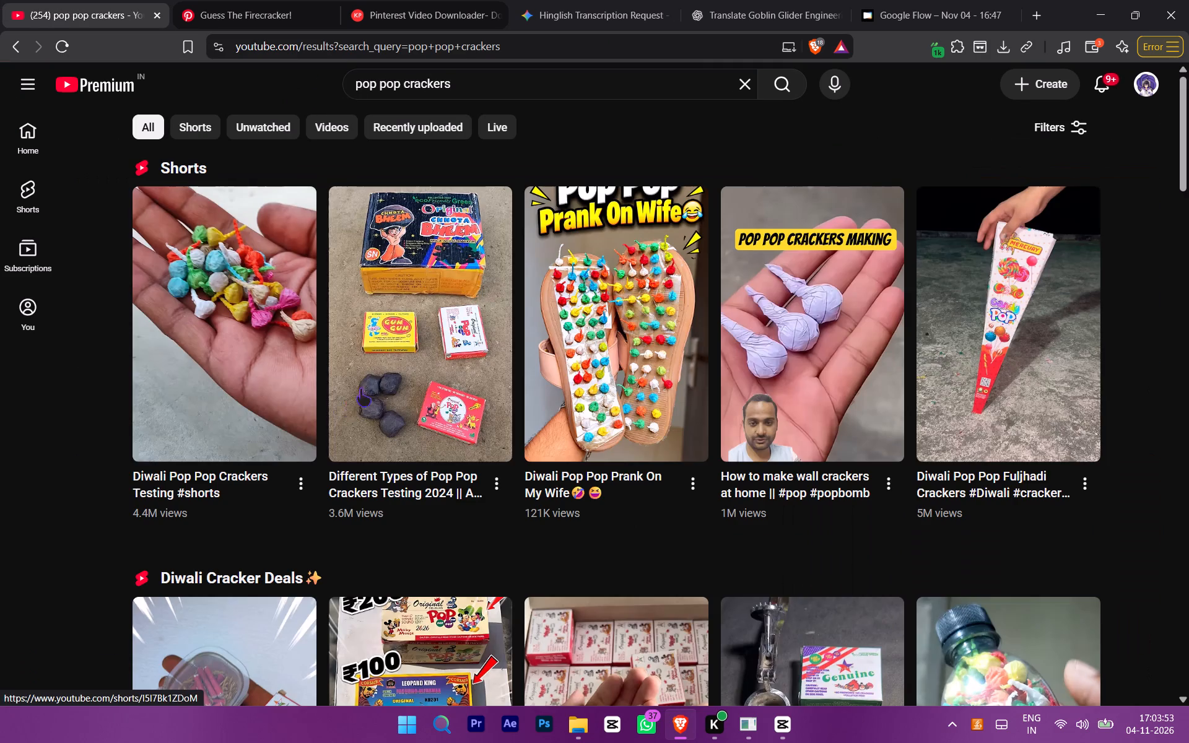
Copy the link of the Short "Diwali unique firecrackers Testing pop pop crackers" from the Diwali Cracker Deals results.
scroll(526, 448, down, 2)
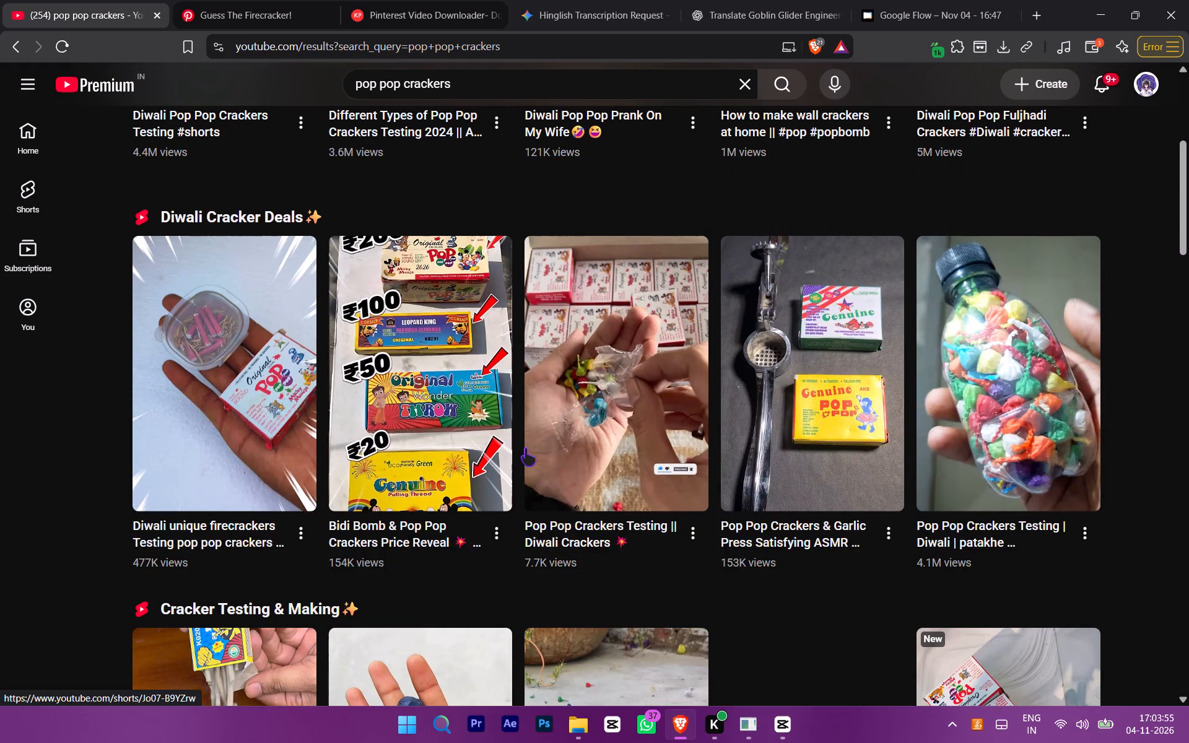
scroll(119, 491, down, 1)
scroll(162, 383, up, 1)
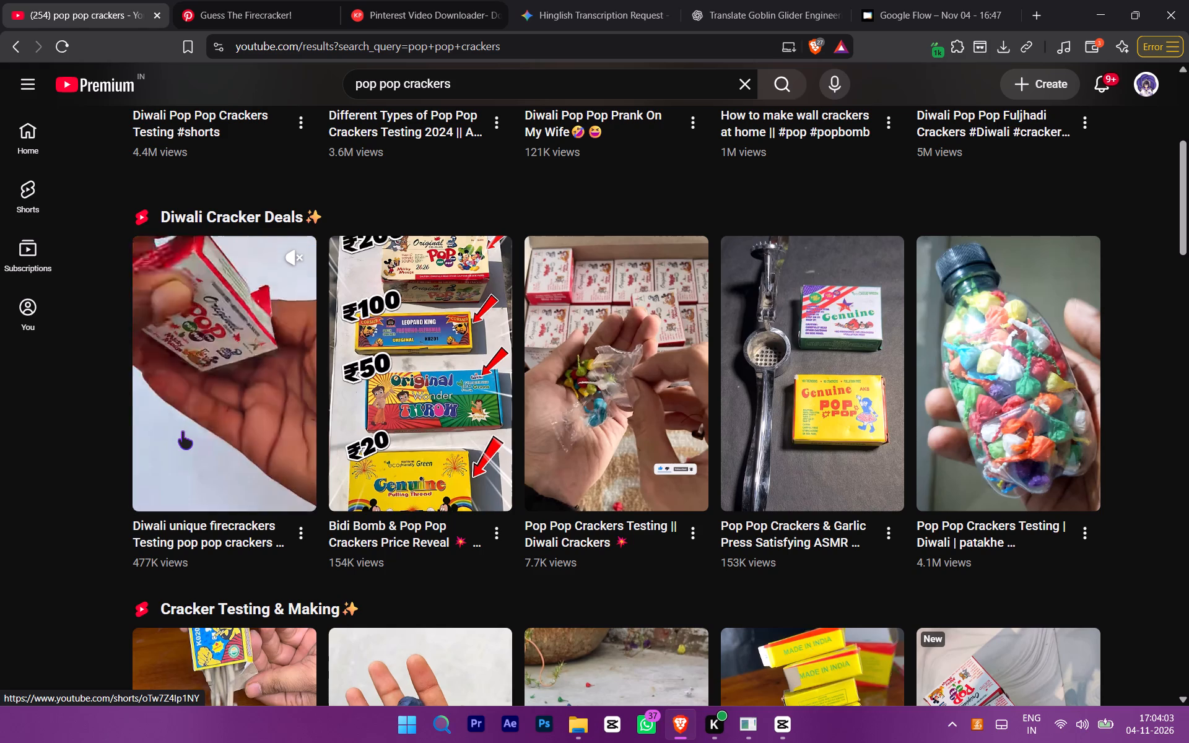
right_click(247, 370)
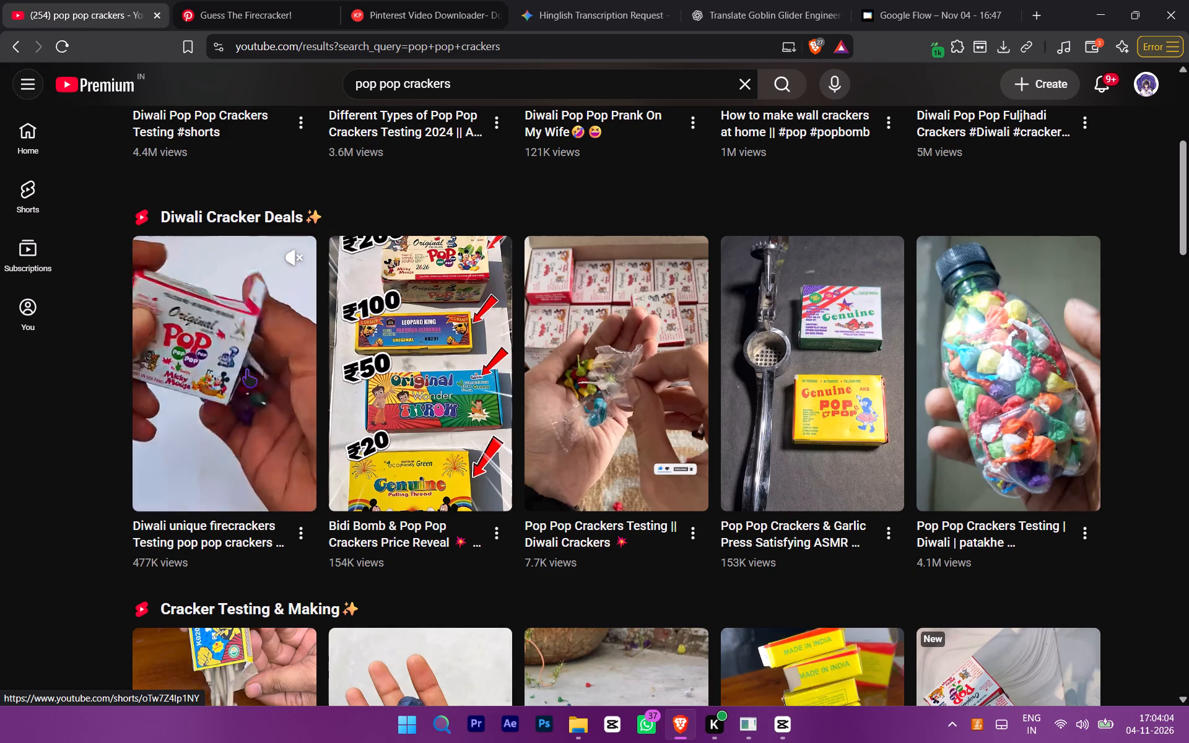
click(299, 394)
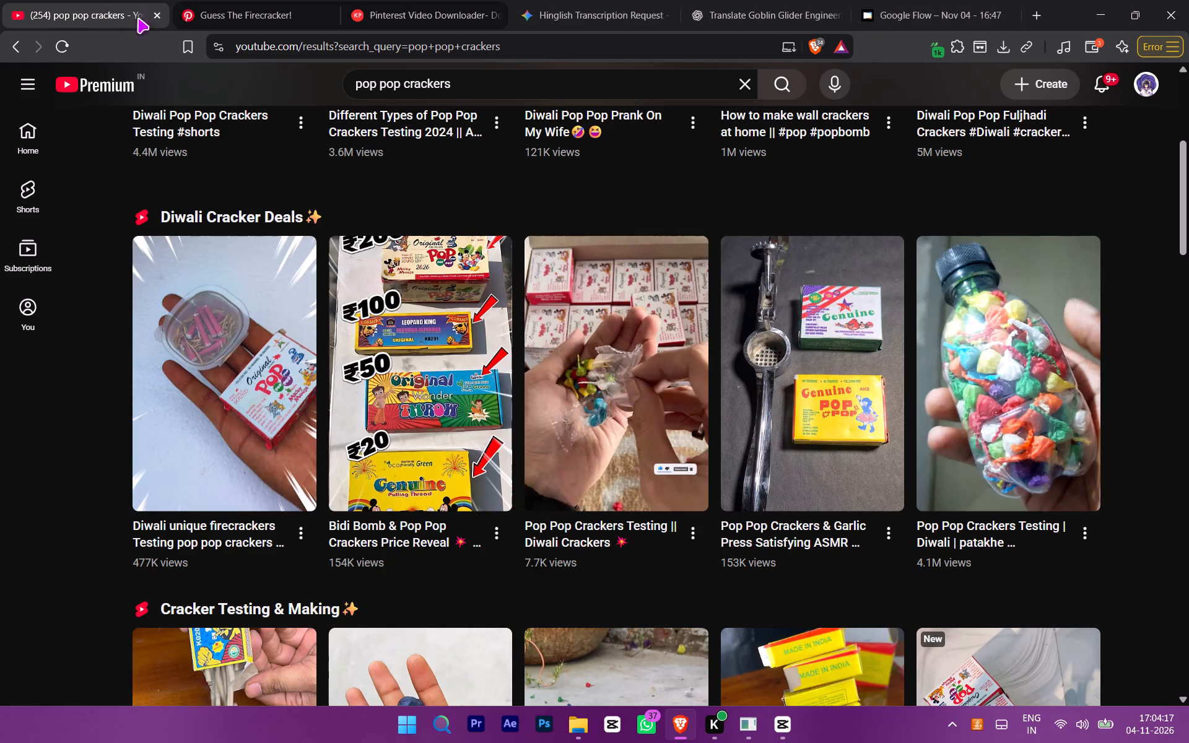
Open a new browser tab.
click(1034, 15)
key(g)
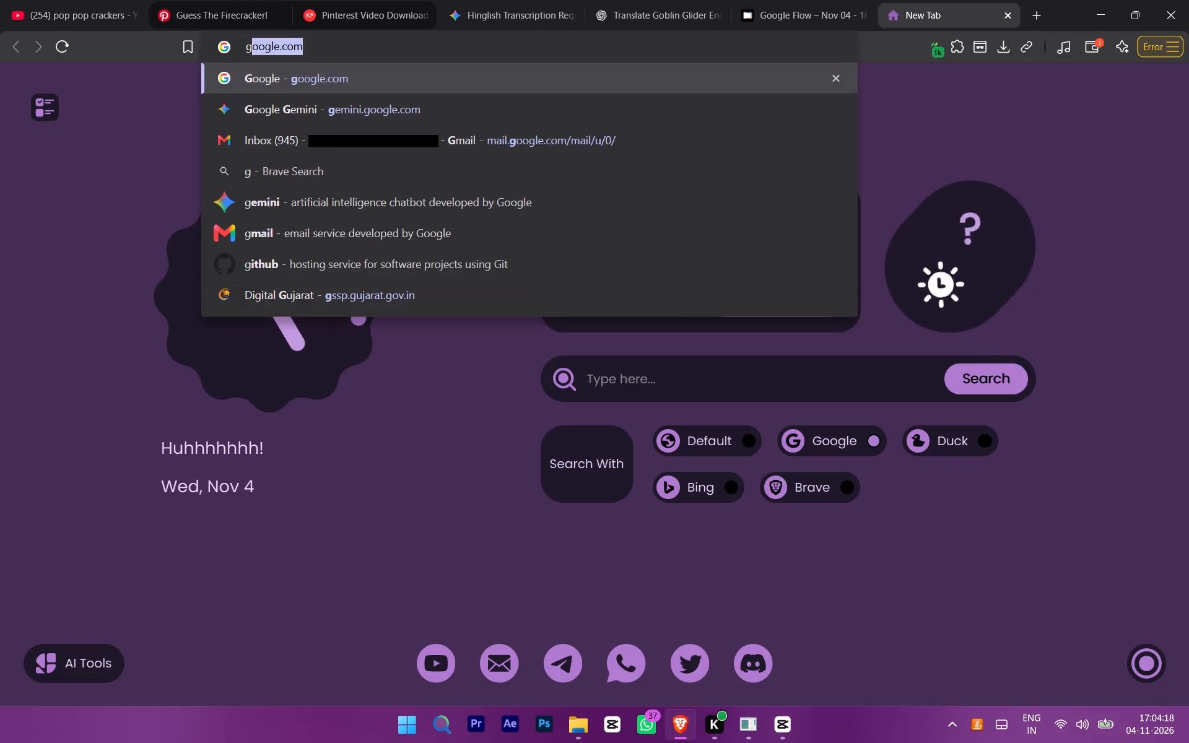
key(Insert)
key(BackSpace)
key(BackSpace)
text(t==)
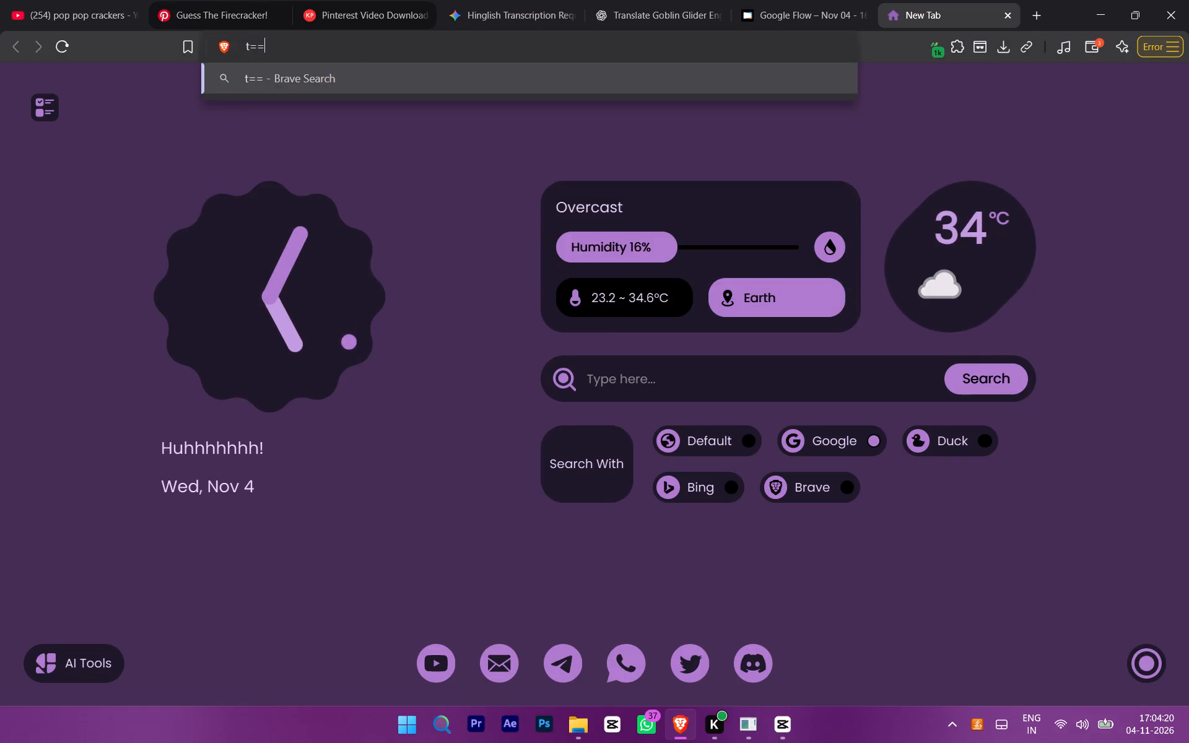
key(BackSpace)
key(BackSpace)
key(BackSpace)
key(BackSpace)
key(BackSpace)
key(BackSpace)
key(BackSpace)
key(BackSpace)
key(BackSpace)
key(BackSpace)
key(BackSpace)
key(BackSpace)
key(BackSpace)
Search the web for "y2" and open the Y2mate YouTube downloader site.
text(y2)
key(Return)
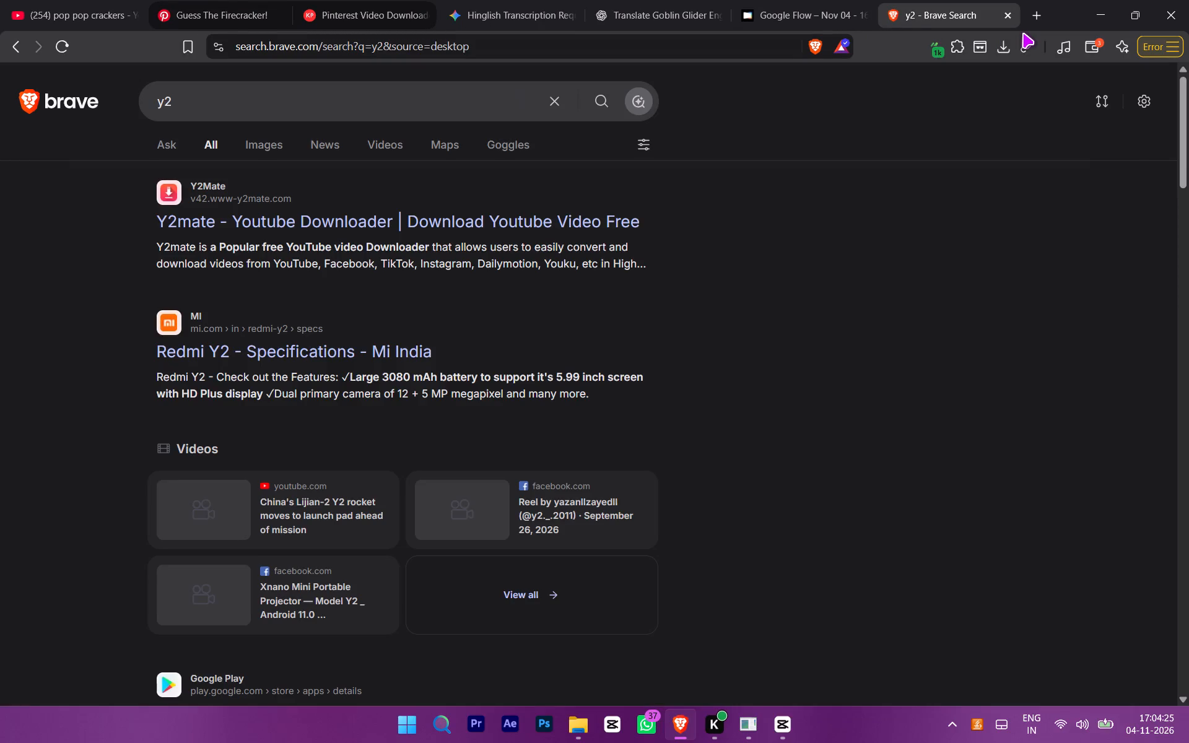
click(277, 207)
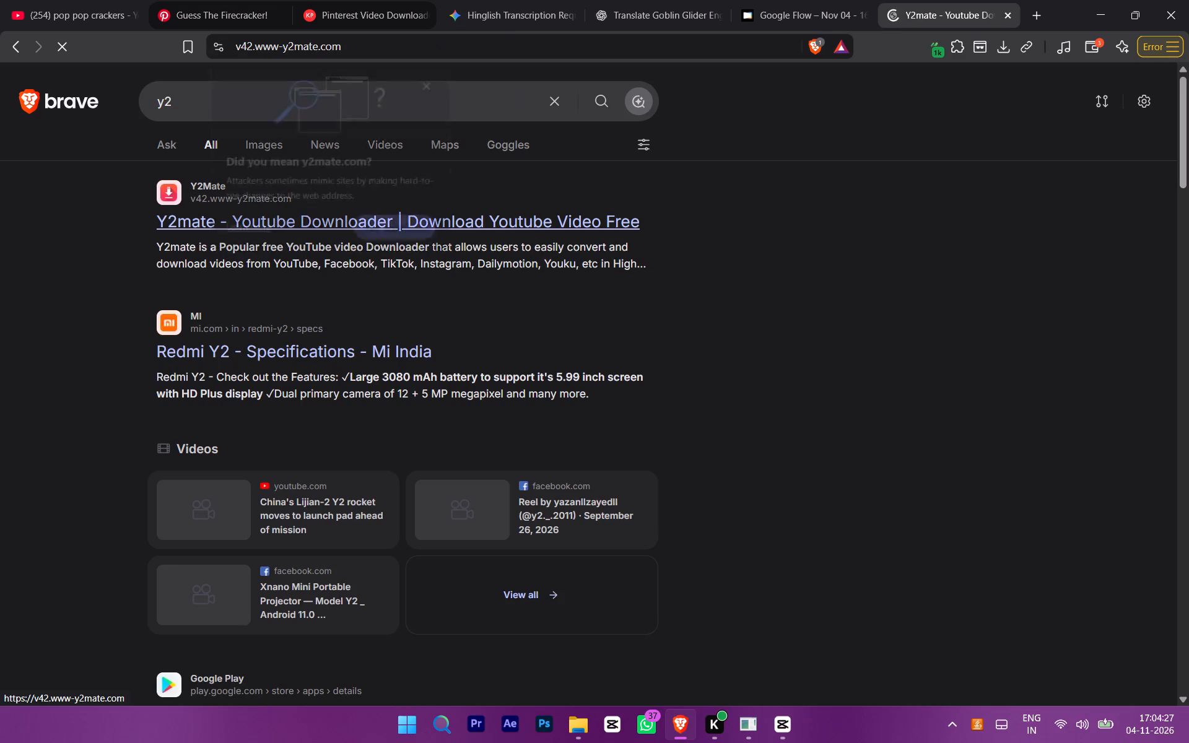
Submit the copied YouTube Short link to the Y2mate downloader.
click(642, 256)
key(ctrl+v)
click(773, 258)
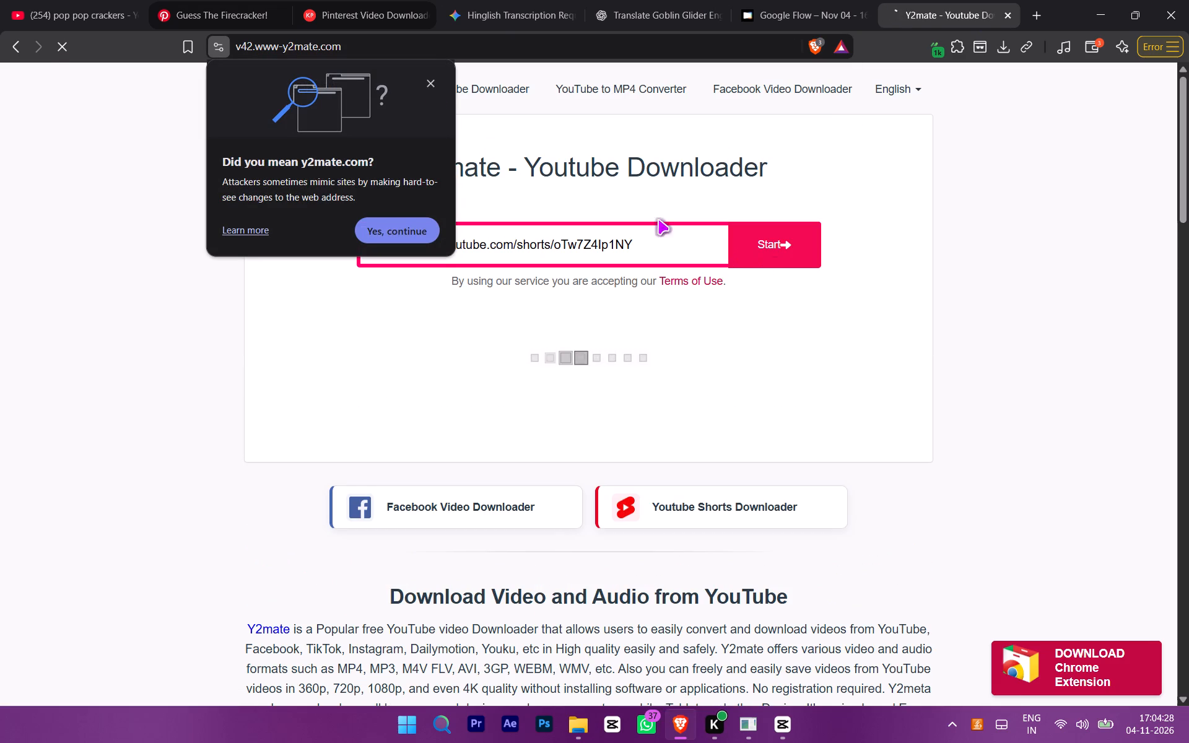
Download the Short "Diwali unique firecrackers Testing pop pop crackers" as a 1080p MP4 video, dismissing the site-address warning.
click(433, 77)
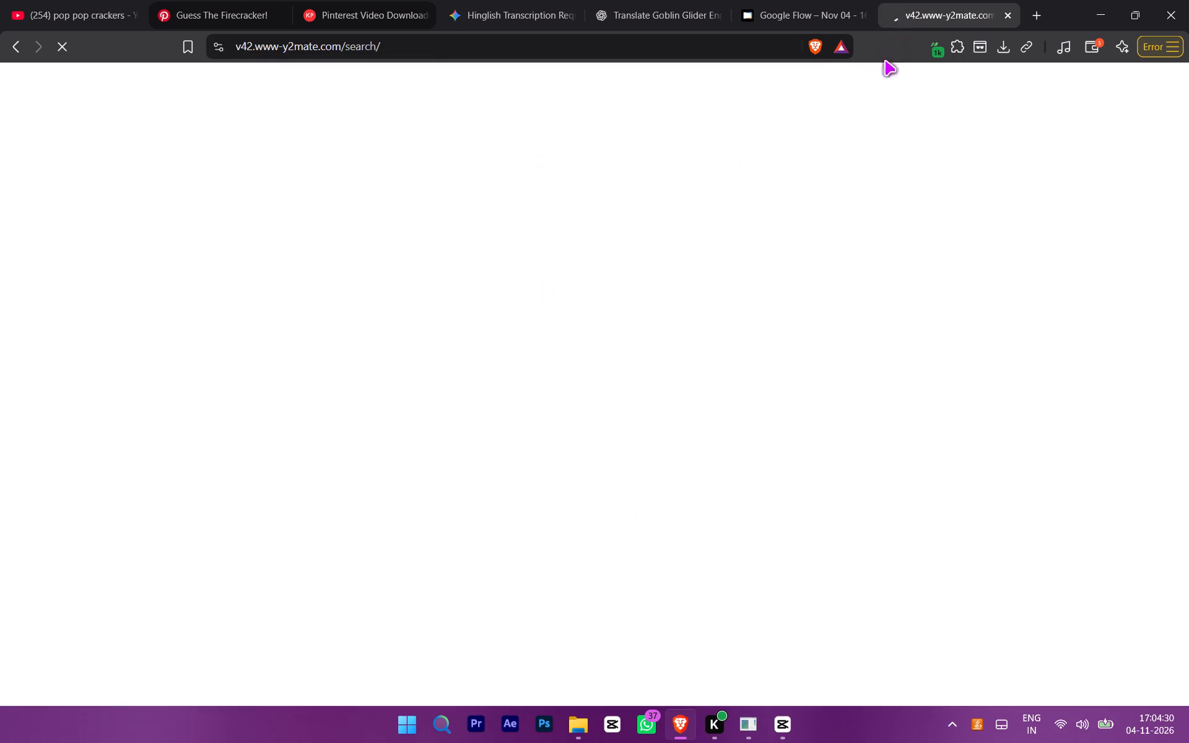
click(557, 254)
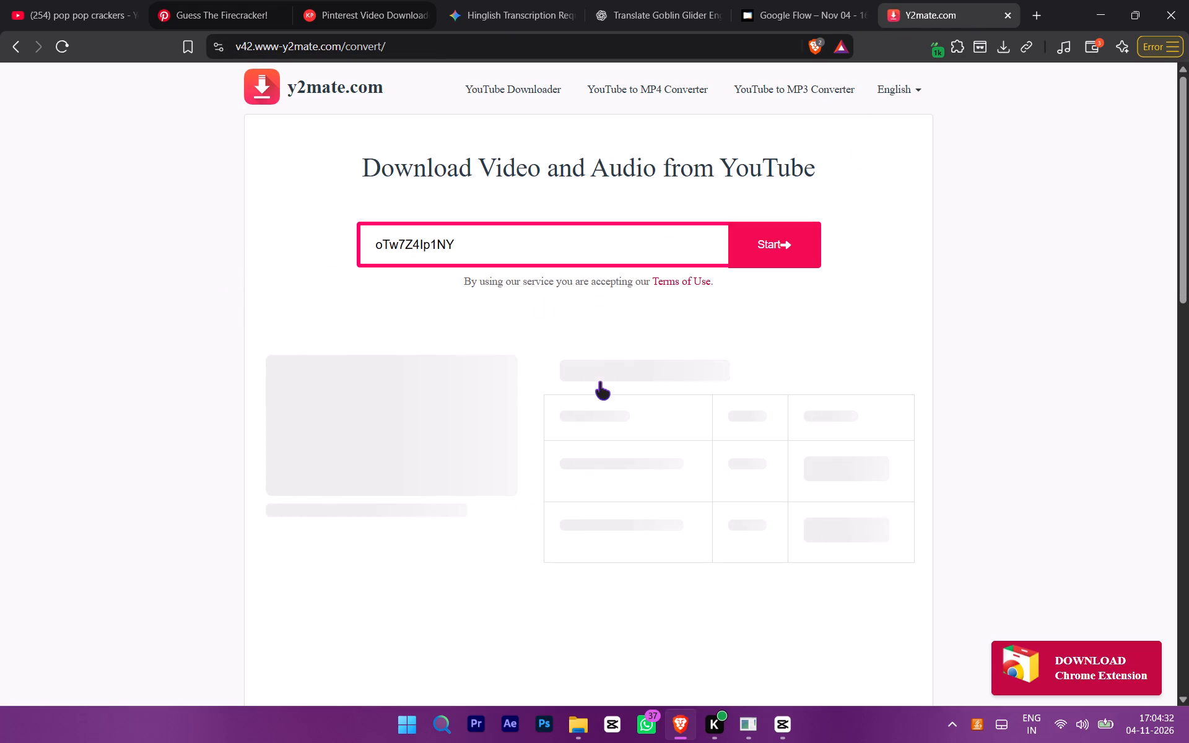
click(647, 378)
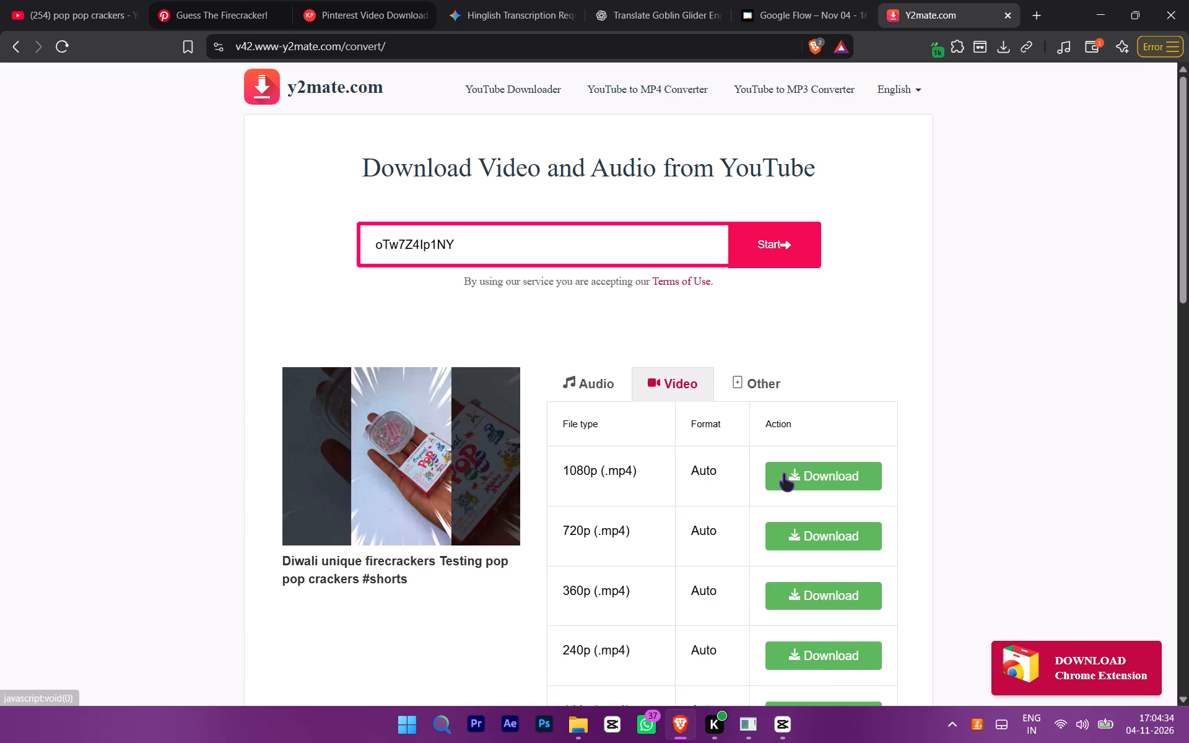
click(785, 473)
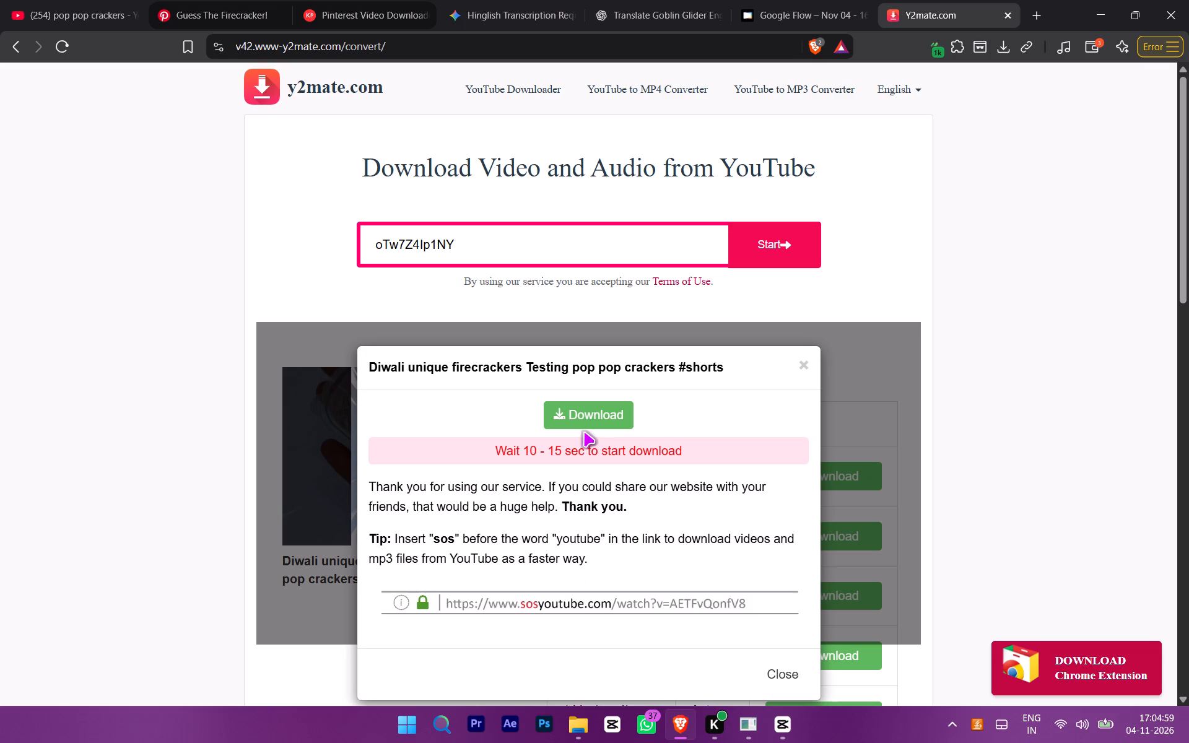
click(585, 415)
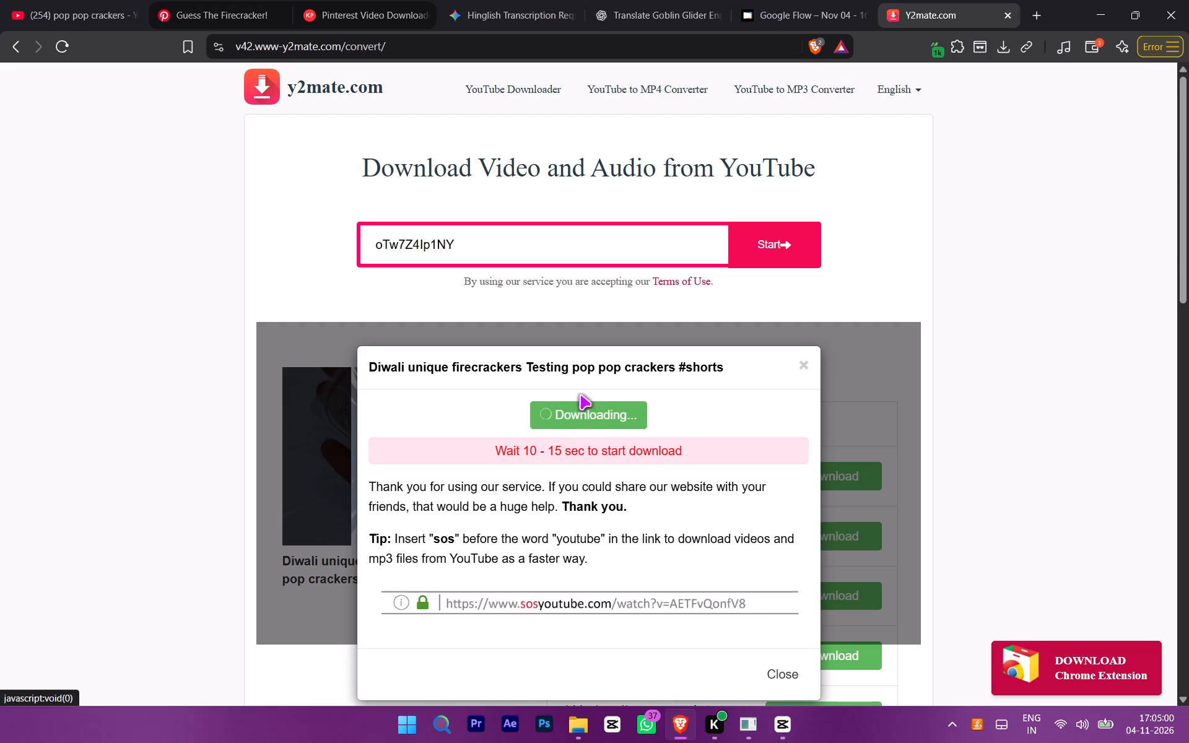
Move the Y2mate tab beside the YouTube results tab and close the finished download dialog.
drag(905, 16, 284, 0)
drag(284, 0, 266, 0)
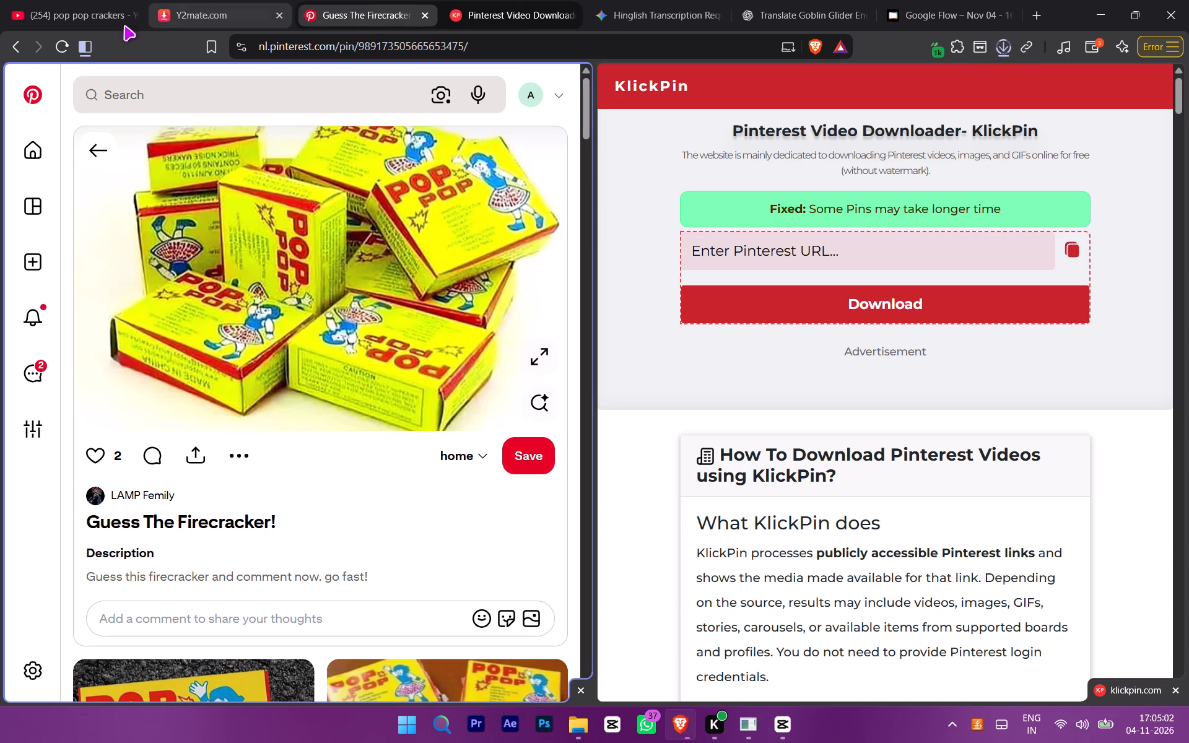
click(185, 0)
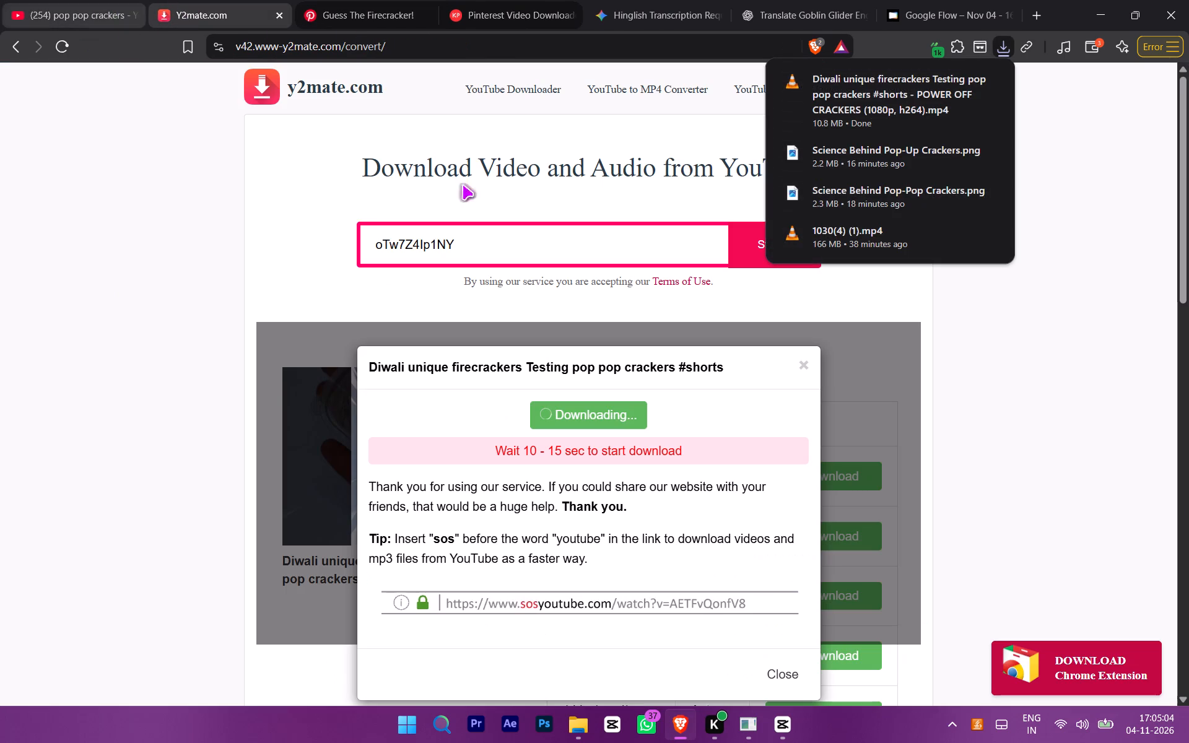
click(804, 360)
Copy the link of the Short "Pop Pop Crackers Testing || Diwali Crackers" from Diwali Cracker Deals and submit it to Y2mate.
click(3, 0)
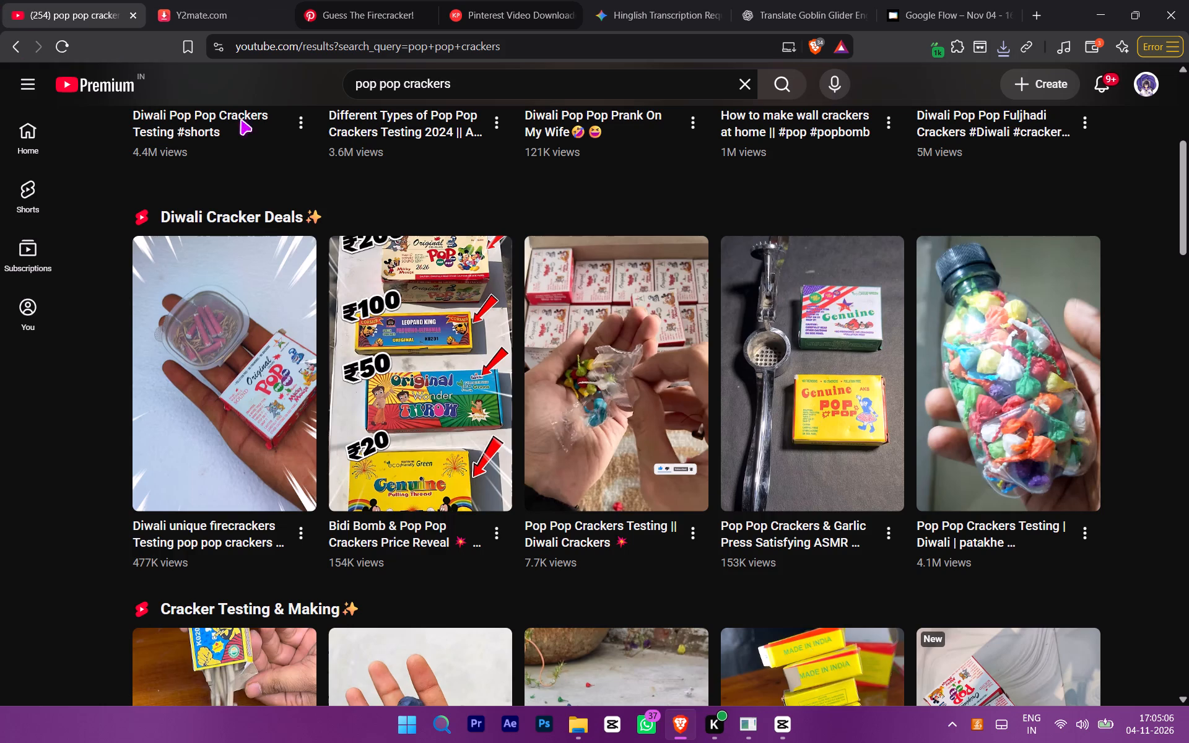
right_click(674, 396)
click(729, 386)
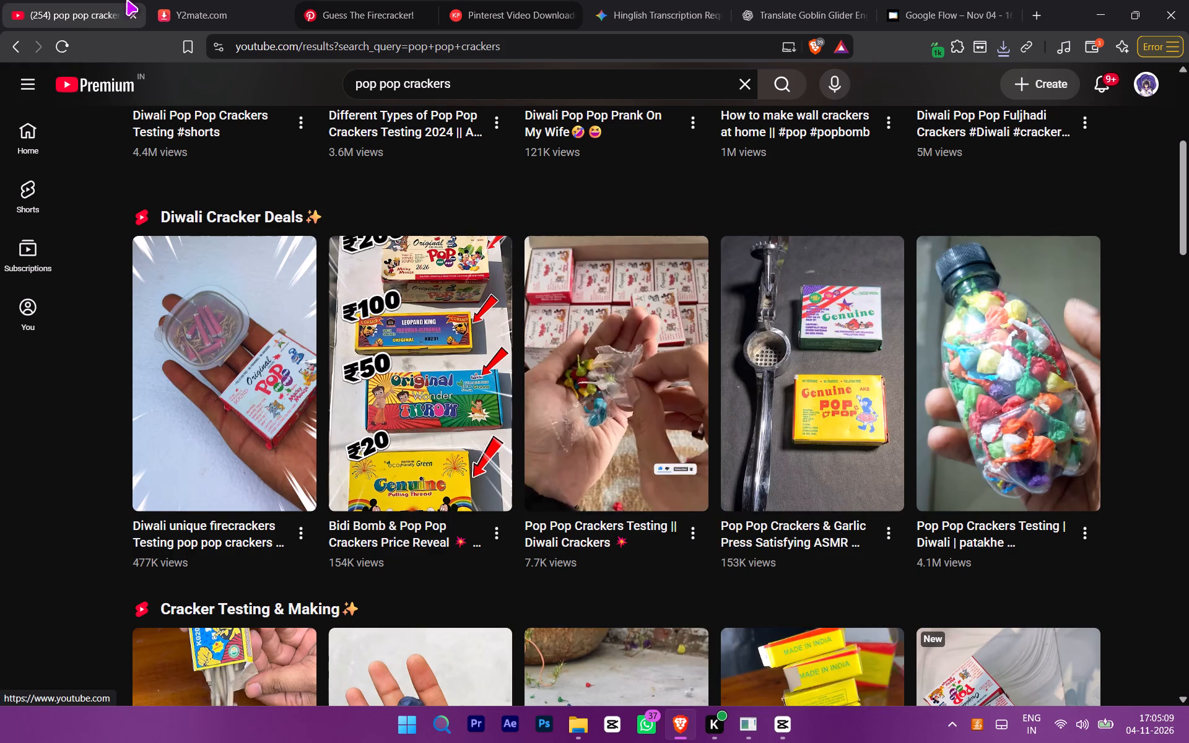
click(166, 0)
click(516, 248)
key(ctrl+a)
key(ctrl+v)
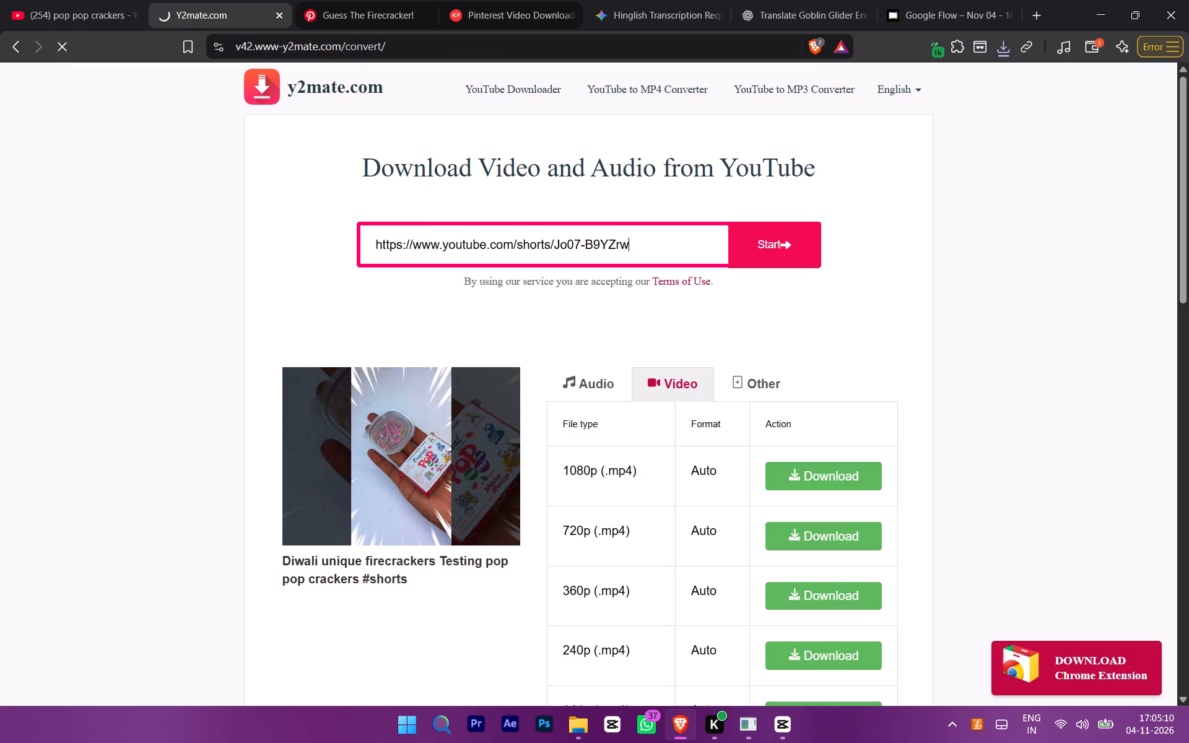
Copy the link of the Short "pop pop crackers testing | pop pop crackers | #shorts" from the Cracker Testing & Making results.
click(20, 0)
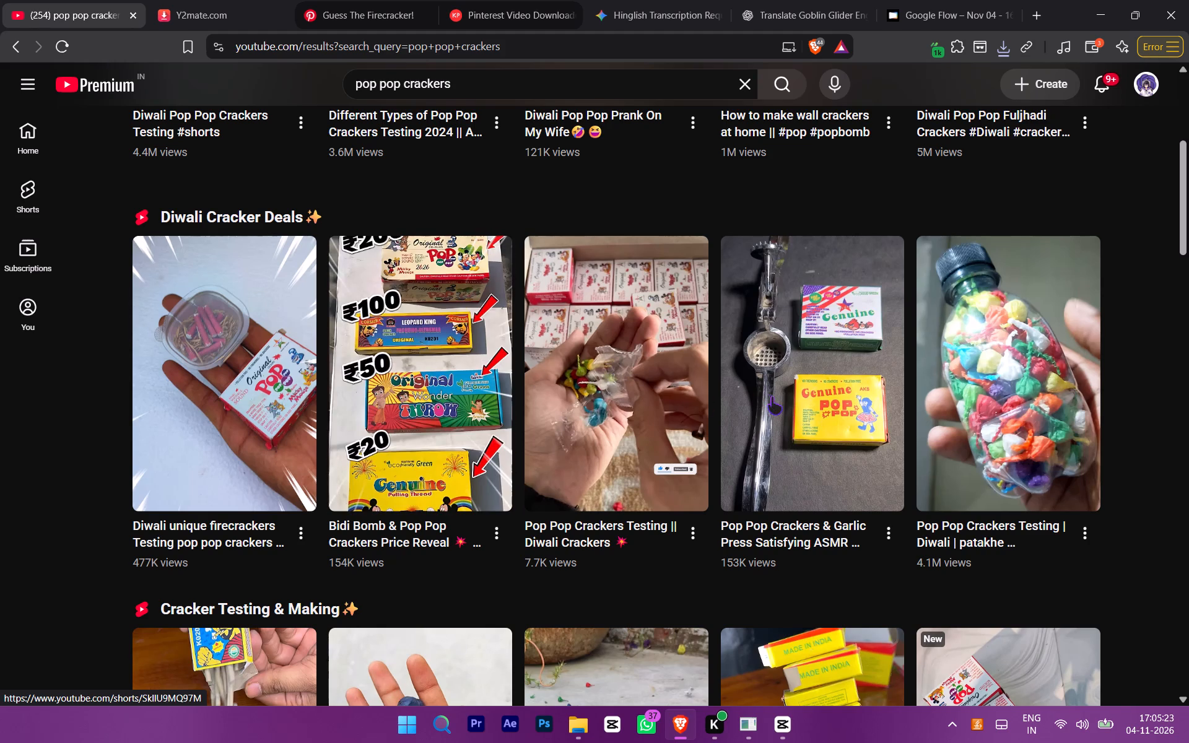
scroll(779, 407, down, 2)
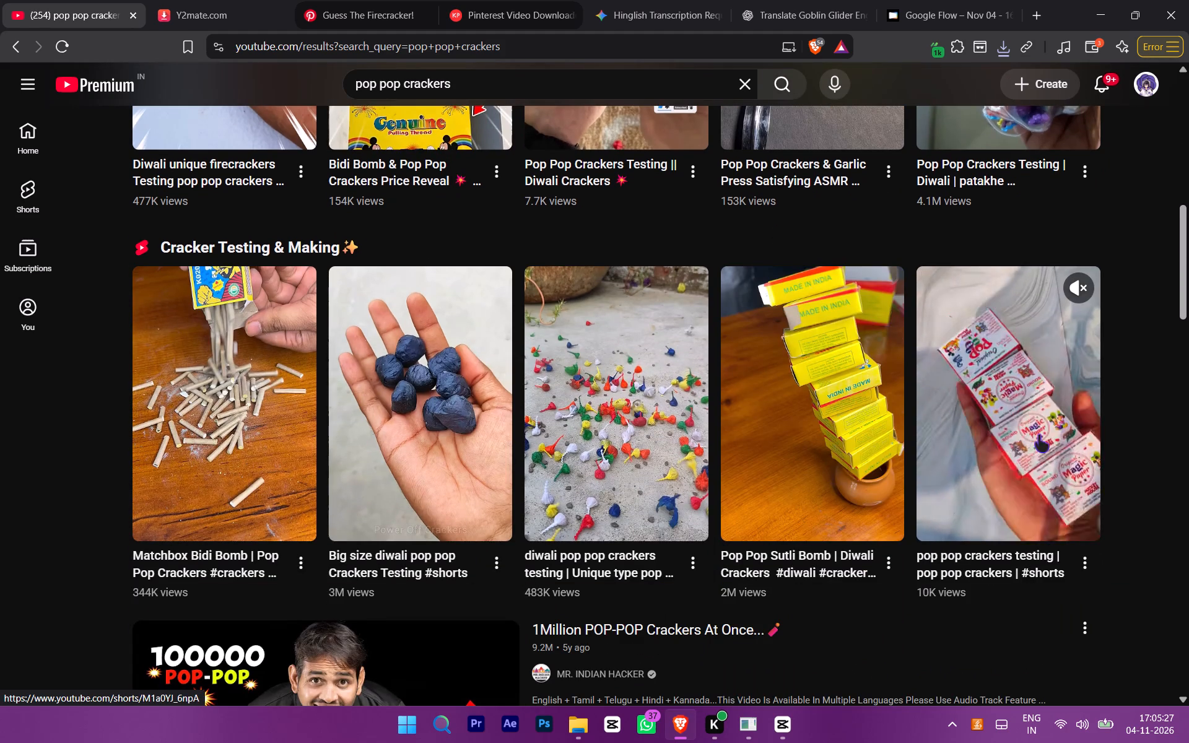
right_click(1017, 395)
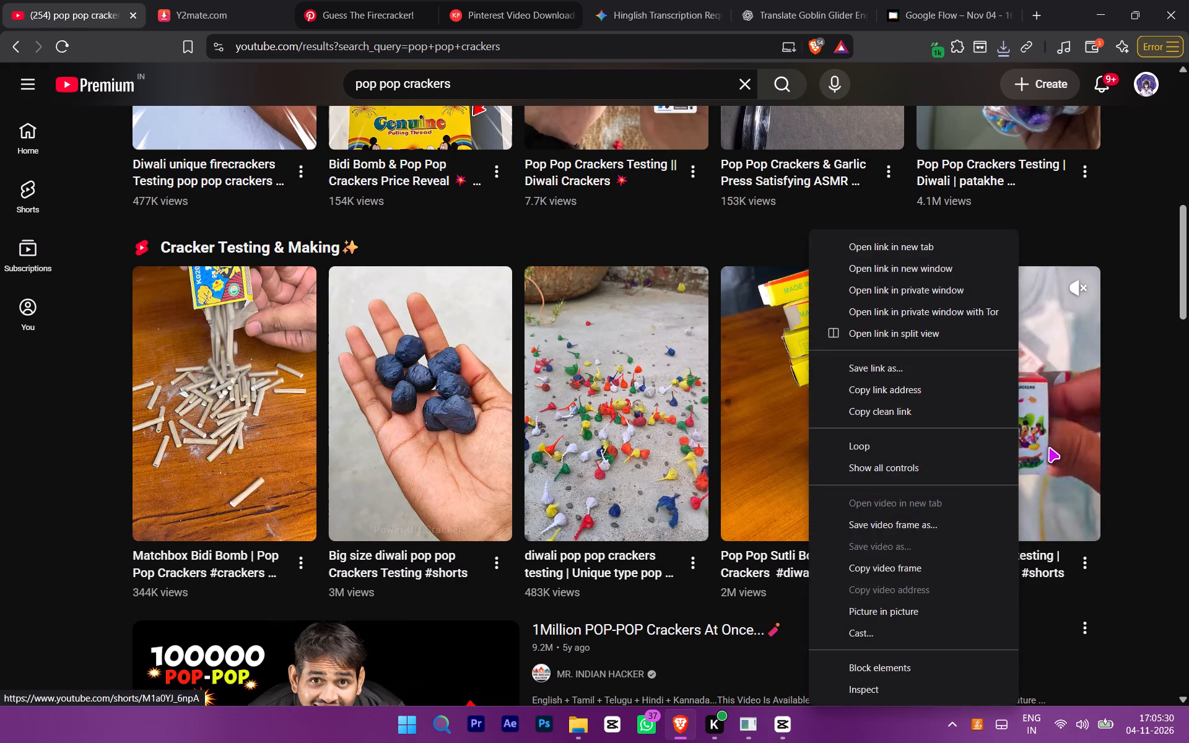
click(902, 387)
Download "Pop Pop Crackers Testing || Diwali Crackers" from Y2mate as a 1080p MP4 video and close the download dialog.
click(224, 0)
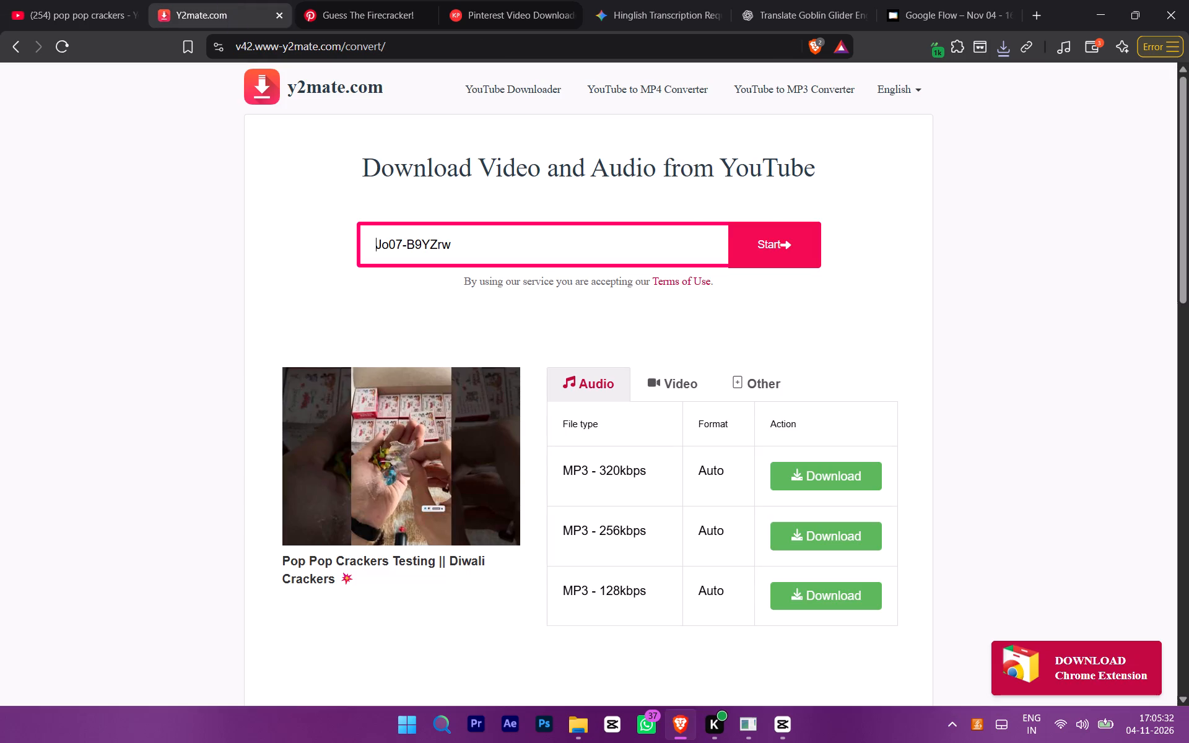
click(719, 397)
click(674, 383)
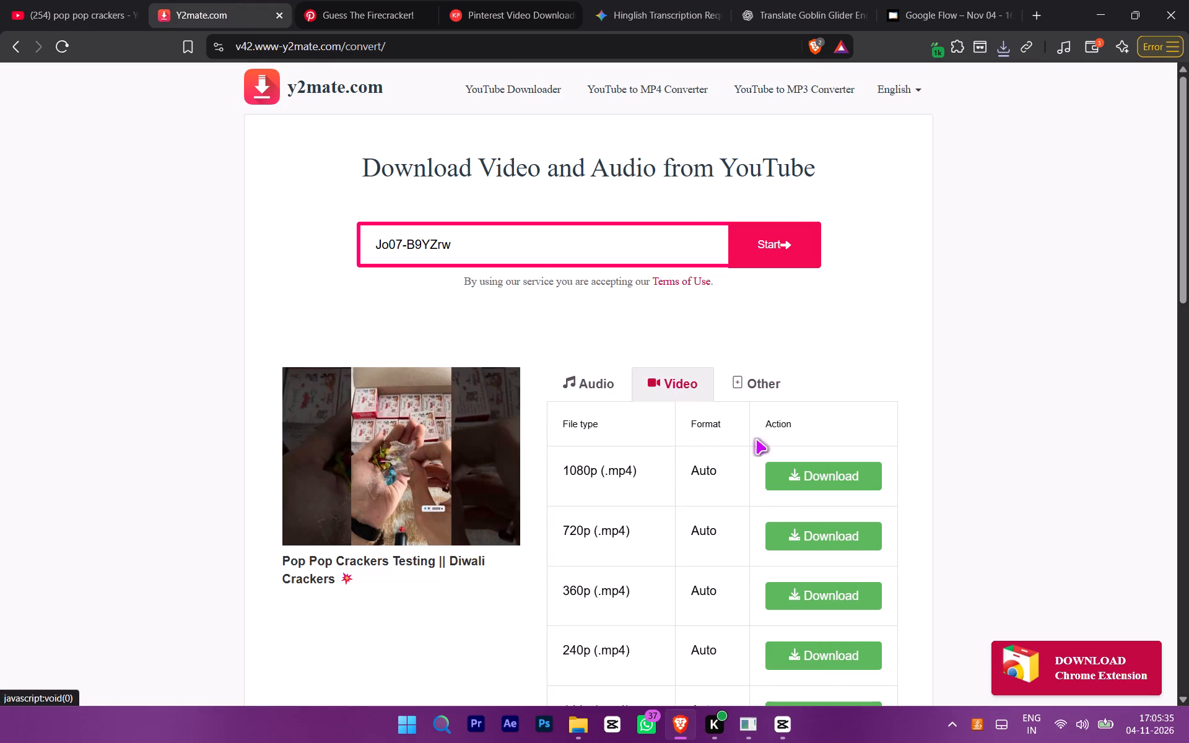
click(806, 463)
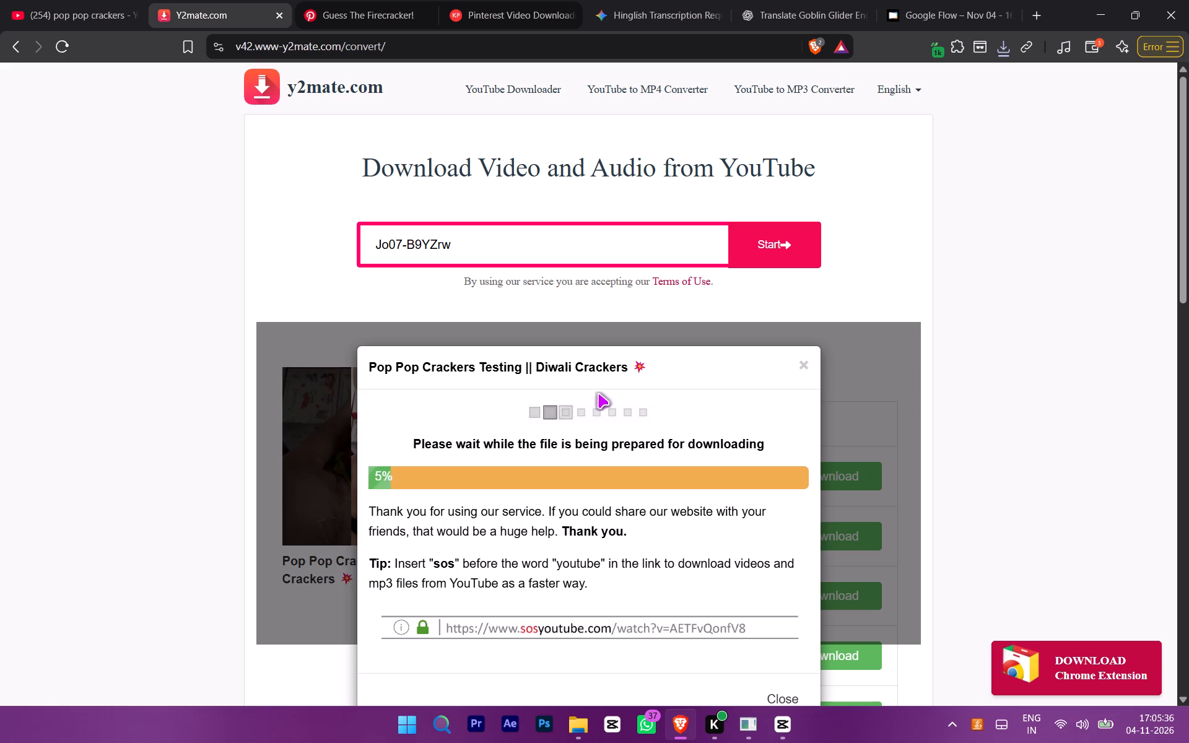
click(597, 424)
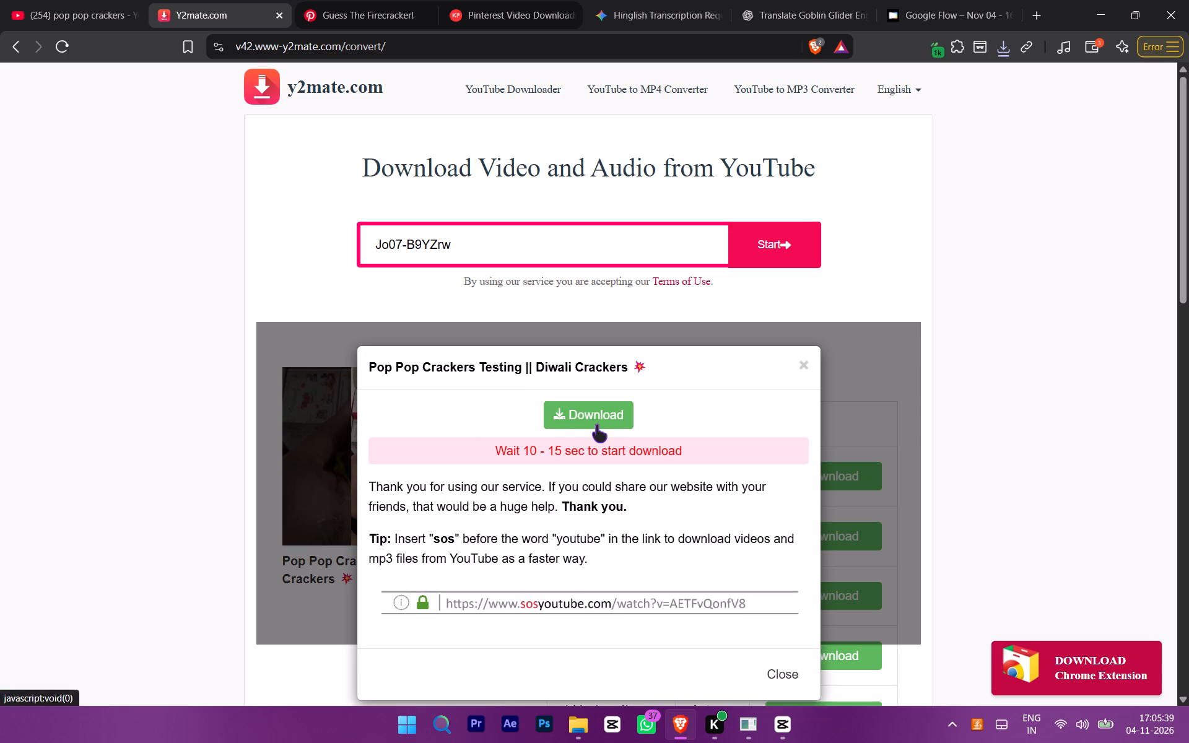
click(805, 368)
Replace the Y2mate link with the copied link of the Short "pop pop crackers testing | pop pop crackers | #shorts".
click(559, 223)
key(ctrl+a)
key(ctrl+v)
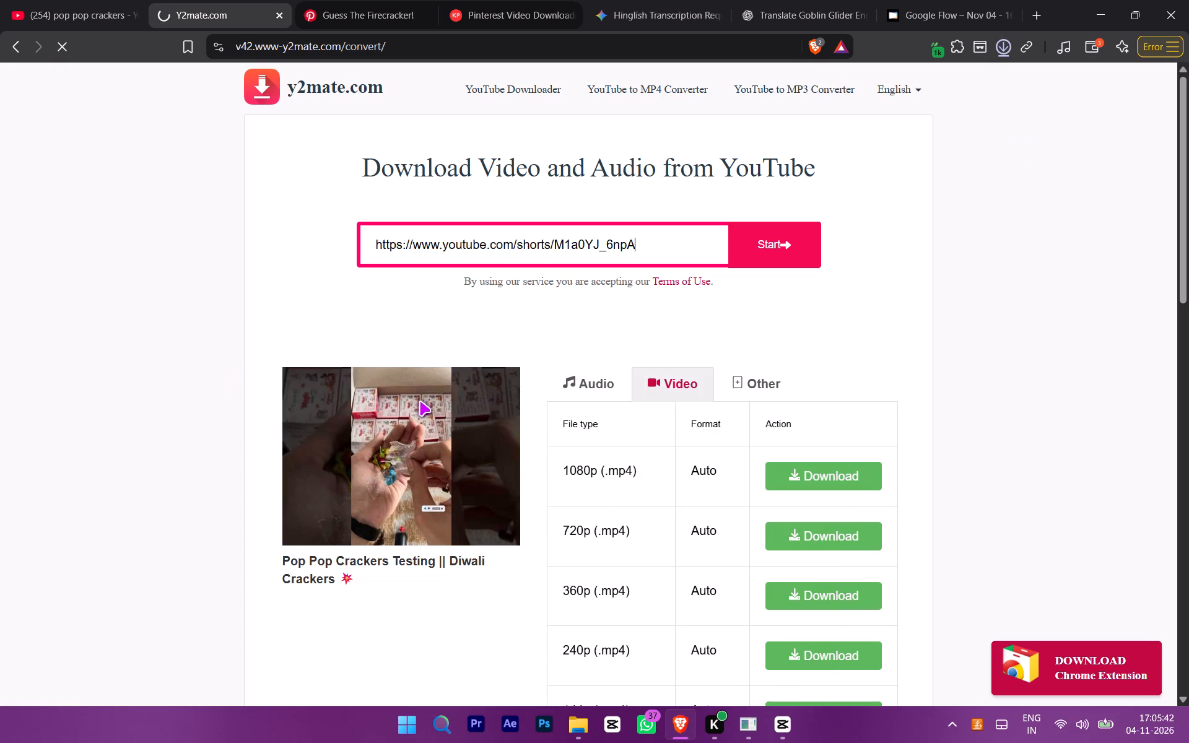
Copy the link of the YouTube Short "diwali pop pop crackers testing | Unique type pop crackers" from Cracker Testing & Making.
click(83, 0)
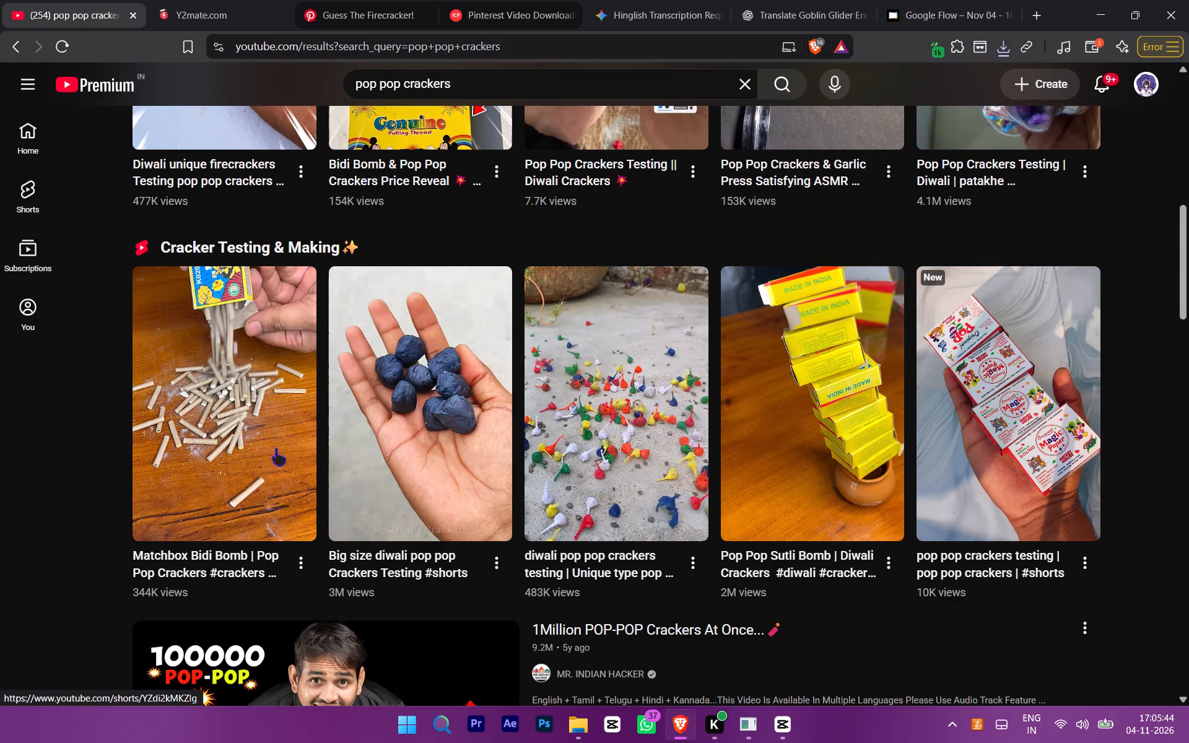
scroll(456, 488, down, 2)
scroll(518, 479, up, 1)
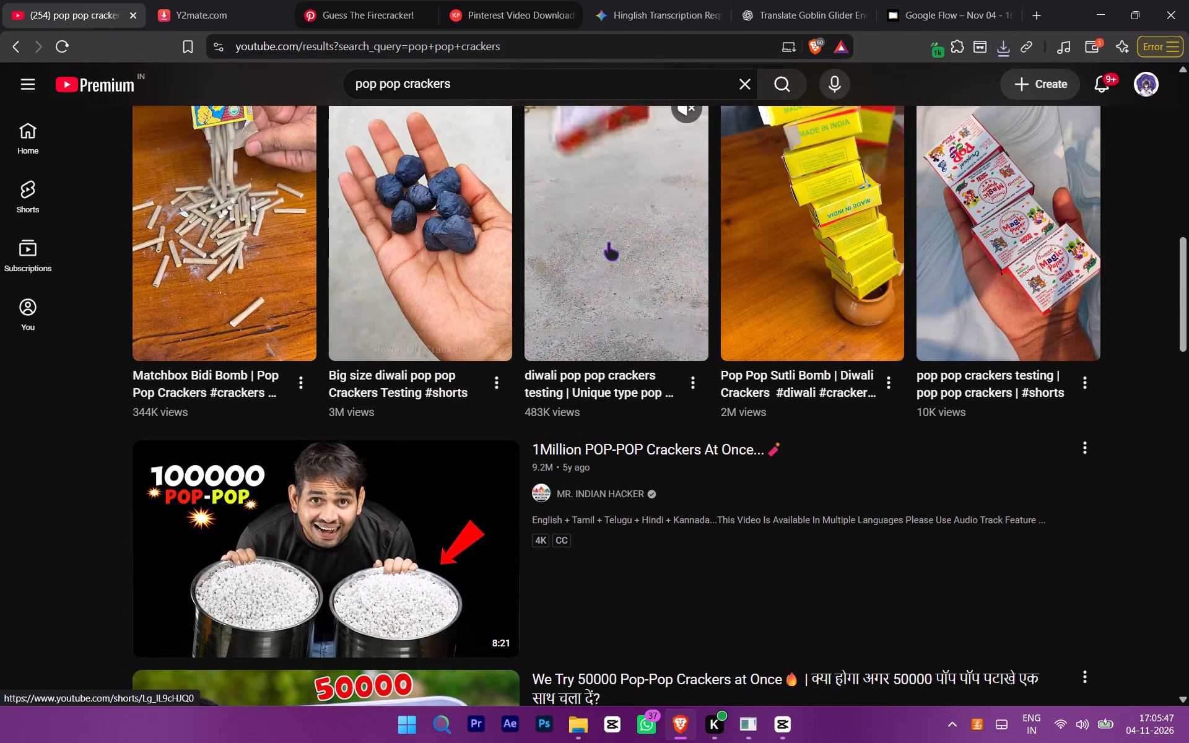
right_click(609, 241)
click(691, 384)
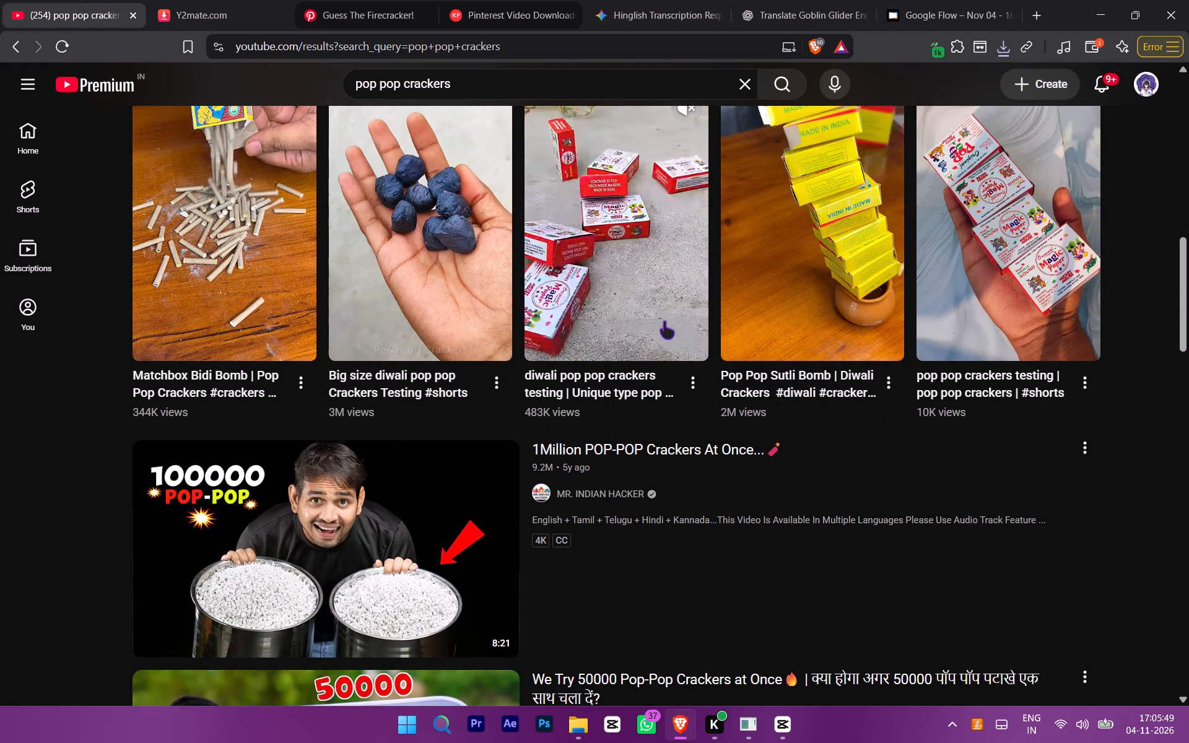
Download "pop pop crackers testing | pop pop crackers | #shorts" from Y2mate as a 1080p MP4 video and close the download dialog.
click(140, 0)
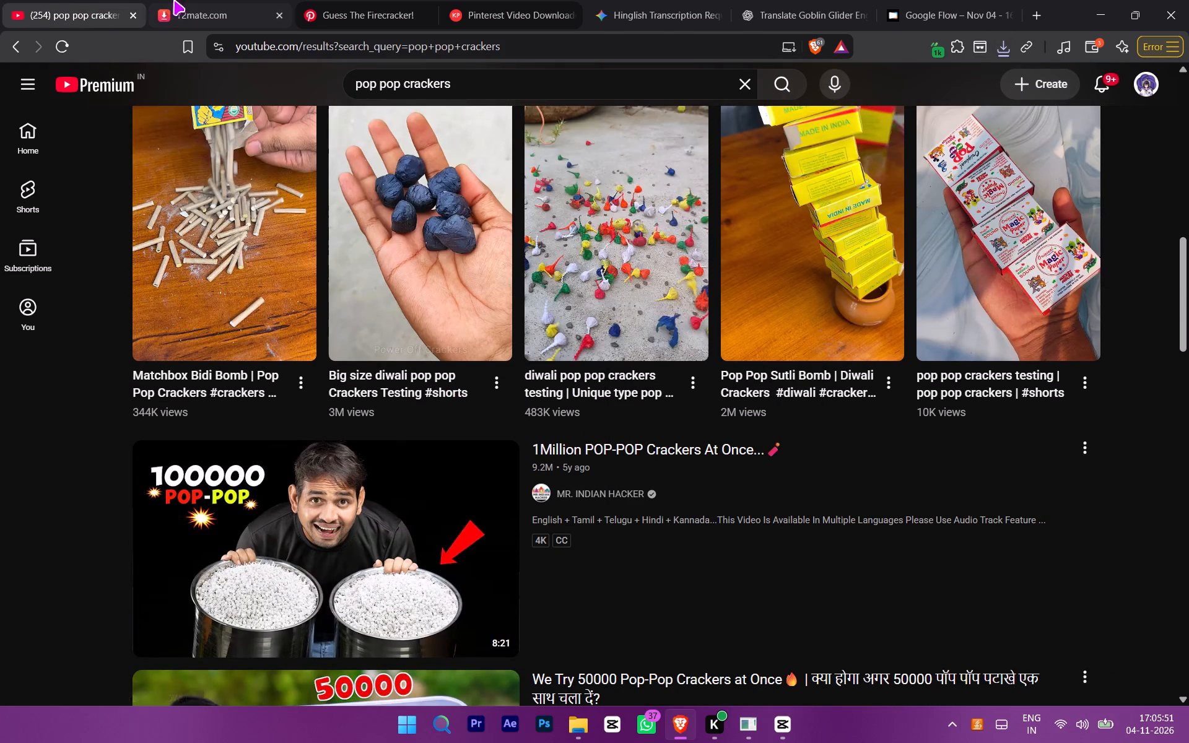
click(173, 0)
click(676, 379)
click(801, 490)
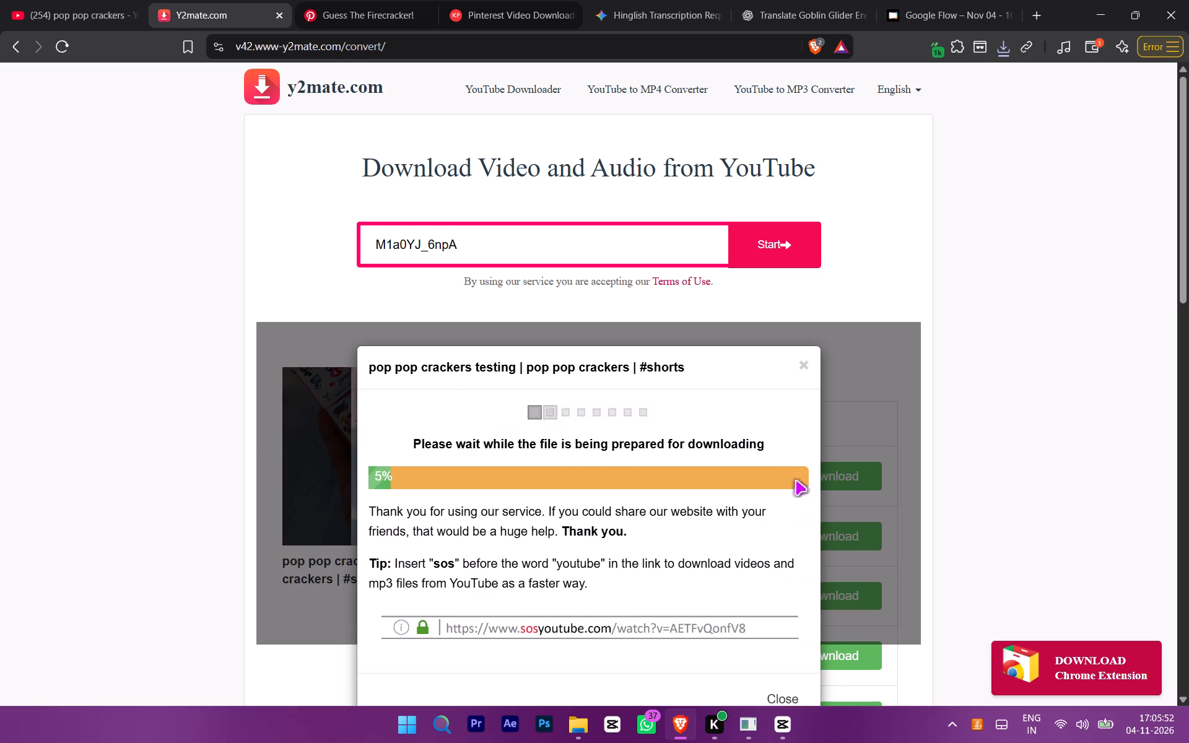
scroll(851, 455, up, 3)
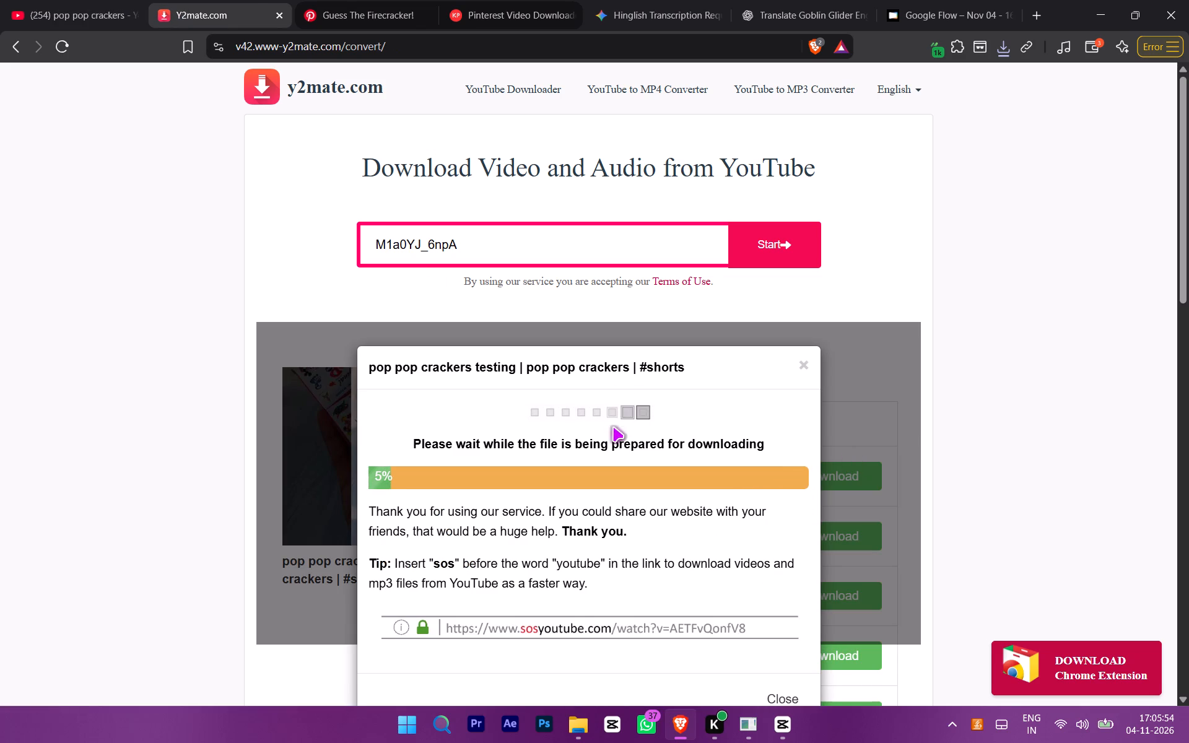
click(612, 414)
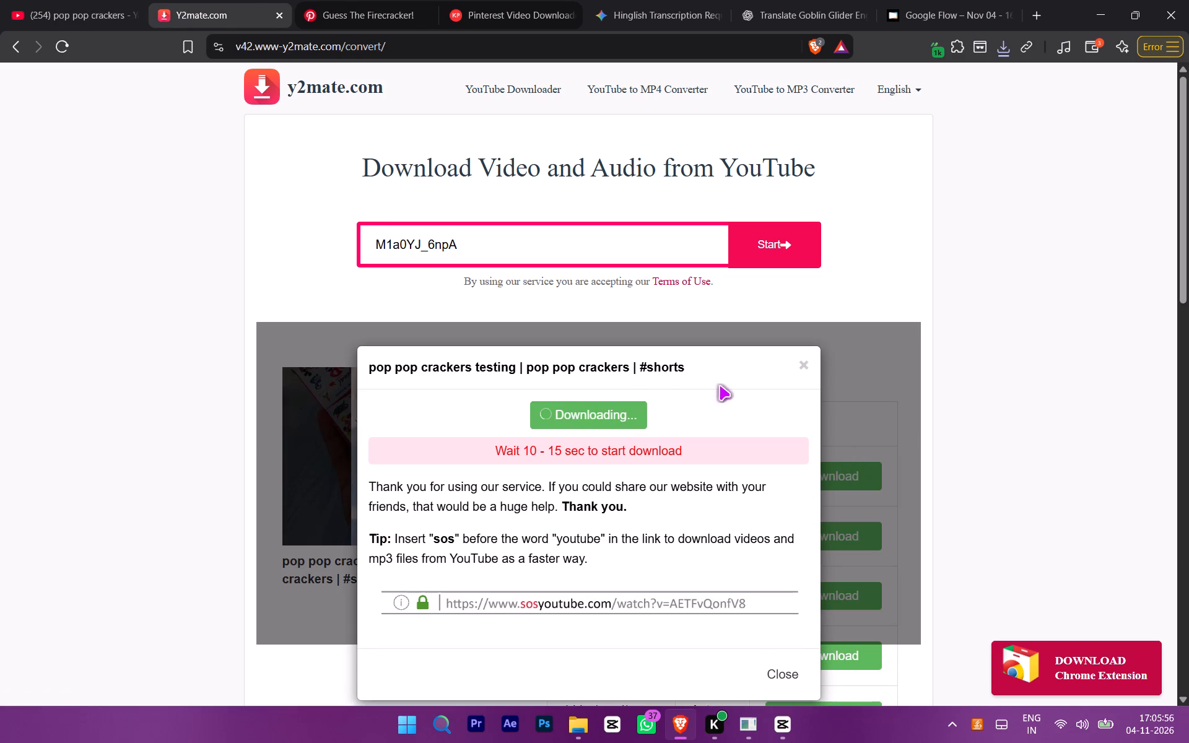
click(720, 384)
click(798, 373)
Replace the Y2mate link with the copied link of the Short "diwali pop pop crackers testing | Unique type pop crackers".
click(638, 238)
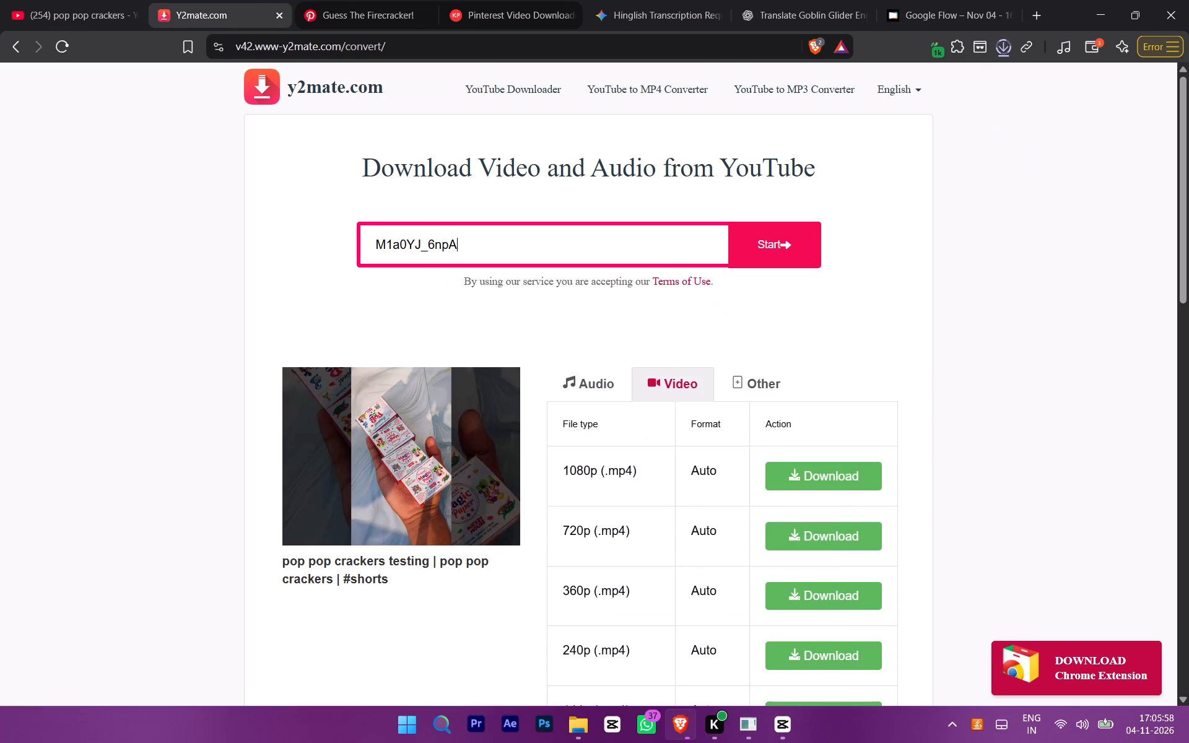
key(ctrl+a)
key(ctrl+v)
scroll(678, 270, up, 2)
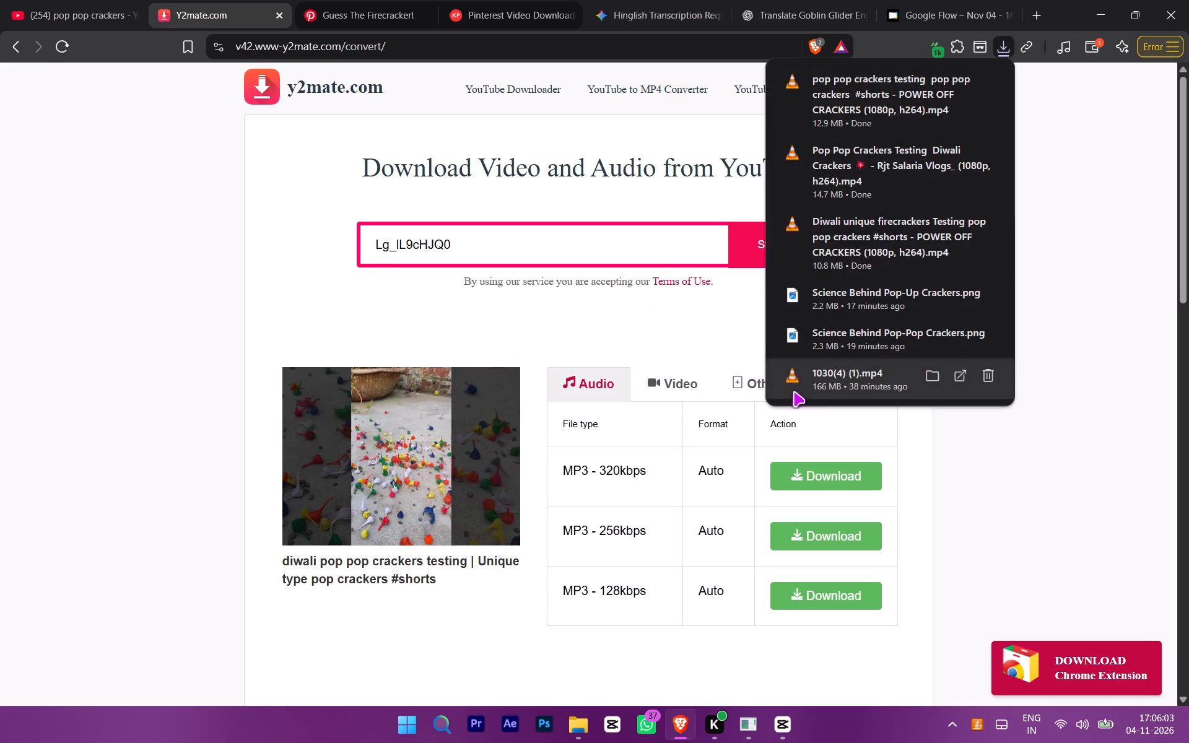
Download "diwali pop pop crackers testing | Unique type pop crackers #shorts" as a 1080p MP4 video.
click(672, 350)
click(688, 383)
click(815, 476)
triple_click(607, 378)
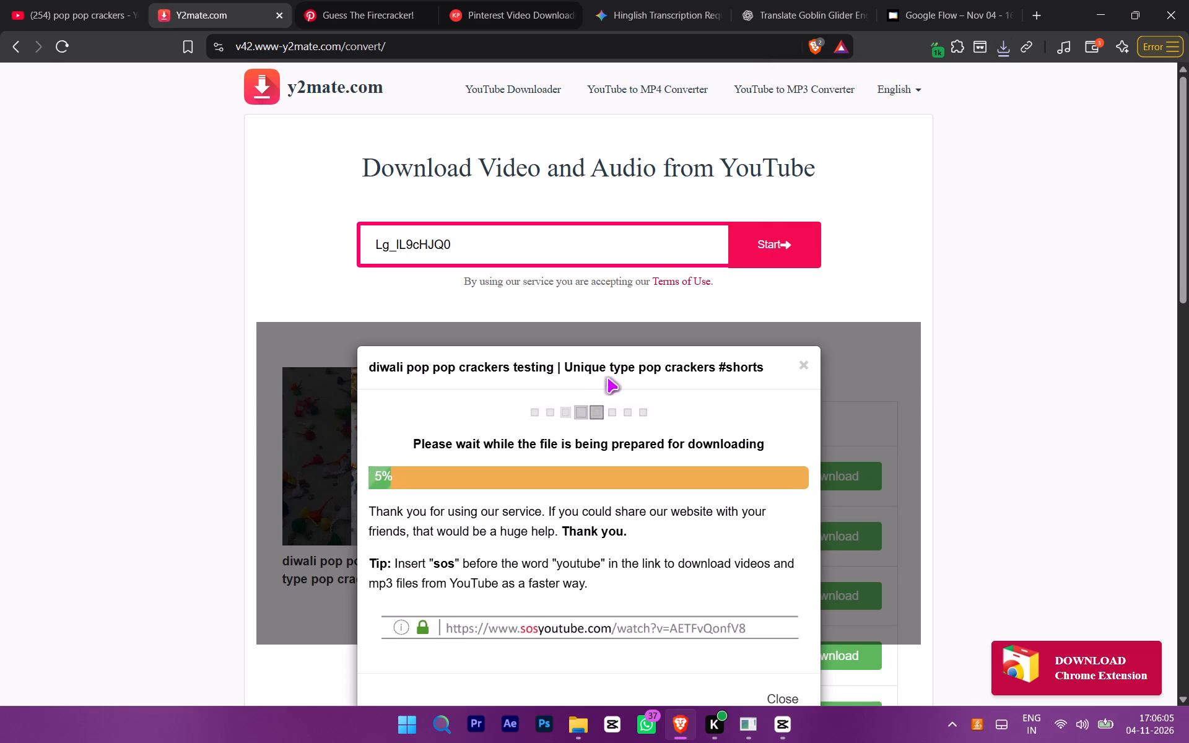
click(589, 373)
double_click(587, 373)
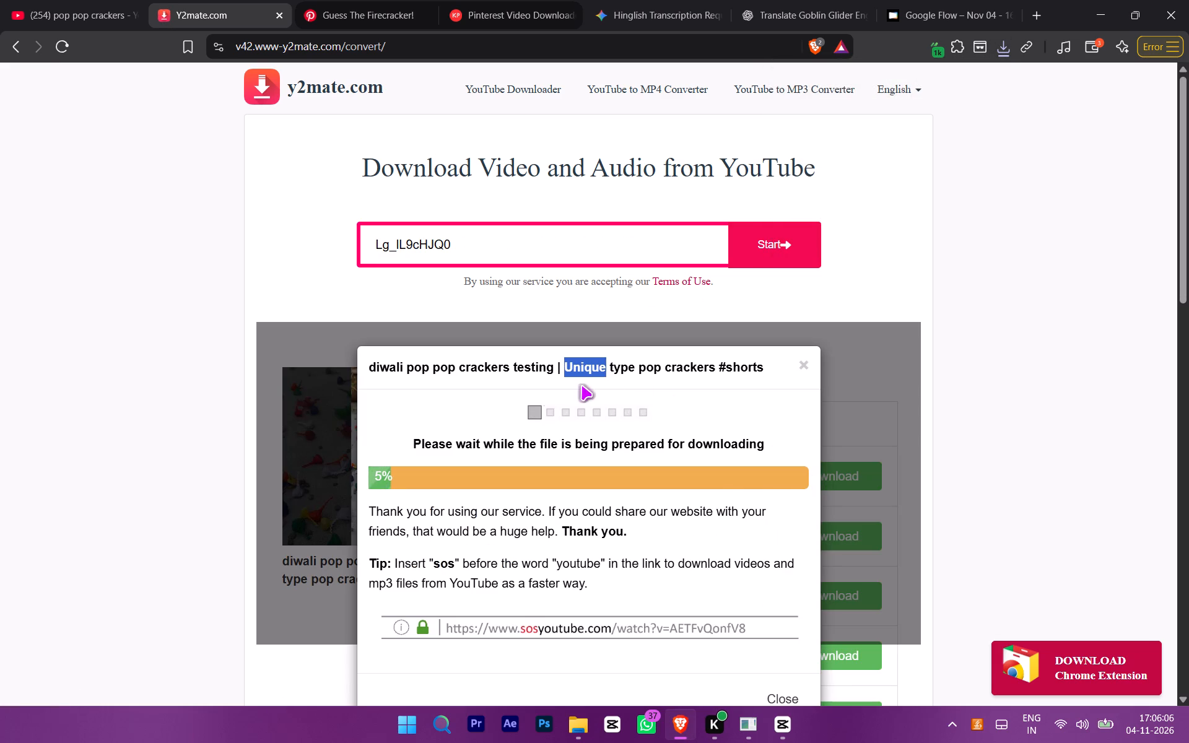
click(578, 385)
click(588, 428)
click(627, 398)
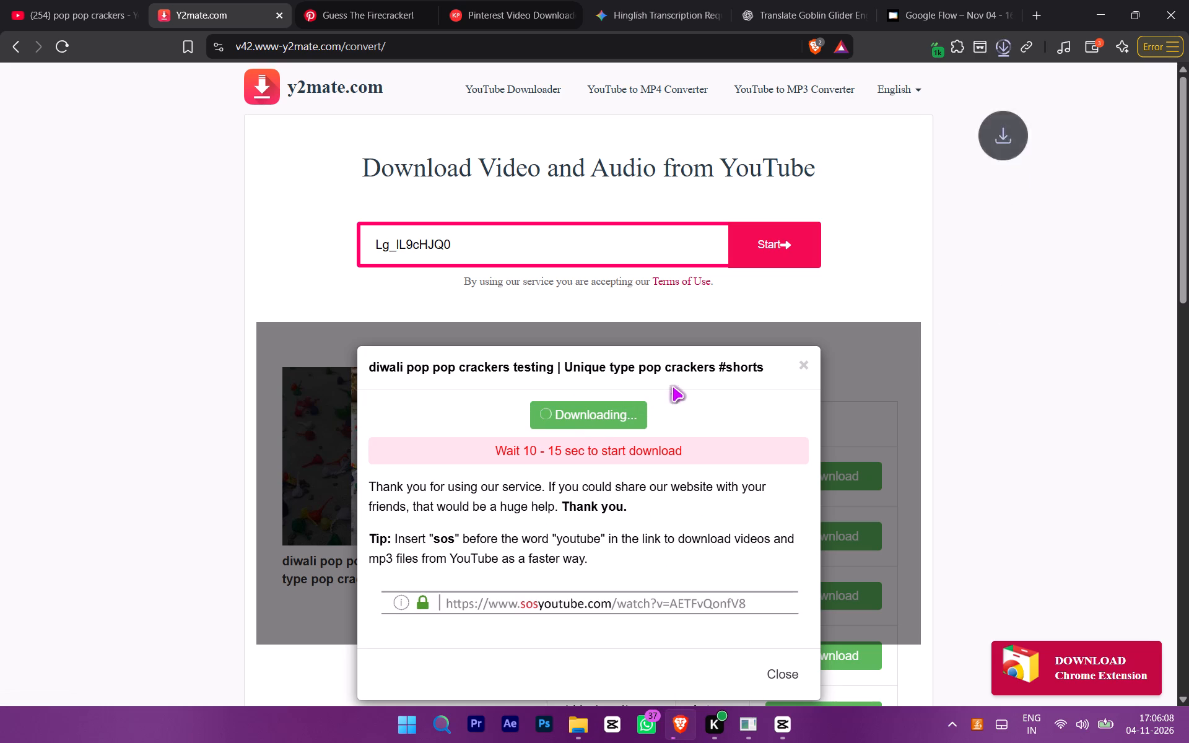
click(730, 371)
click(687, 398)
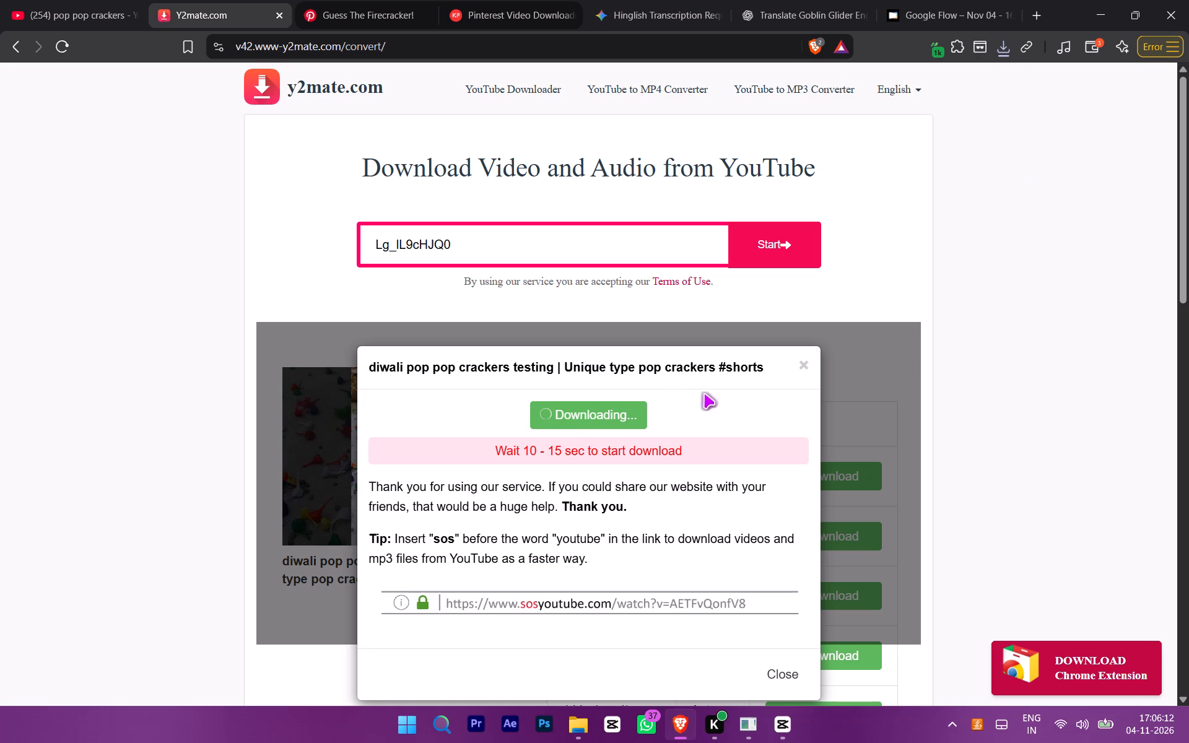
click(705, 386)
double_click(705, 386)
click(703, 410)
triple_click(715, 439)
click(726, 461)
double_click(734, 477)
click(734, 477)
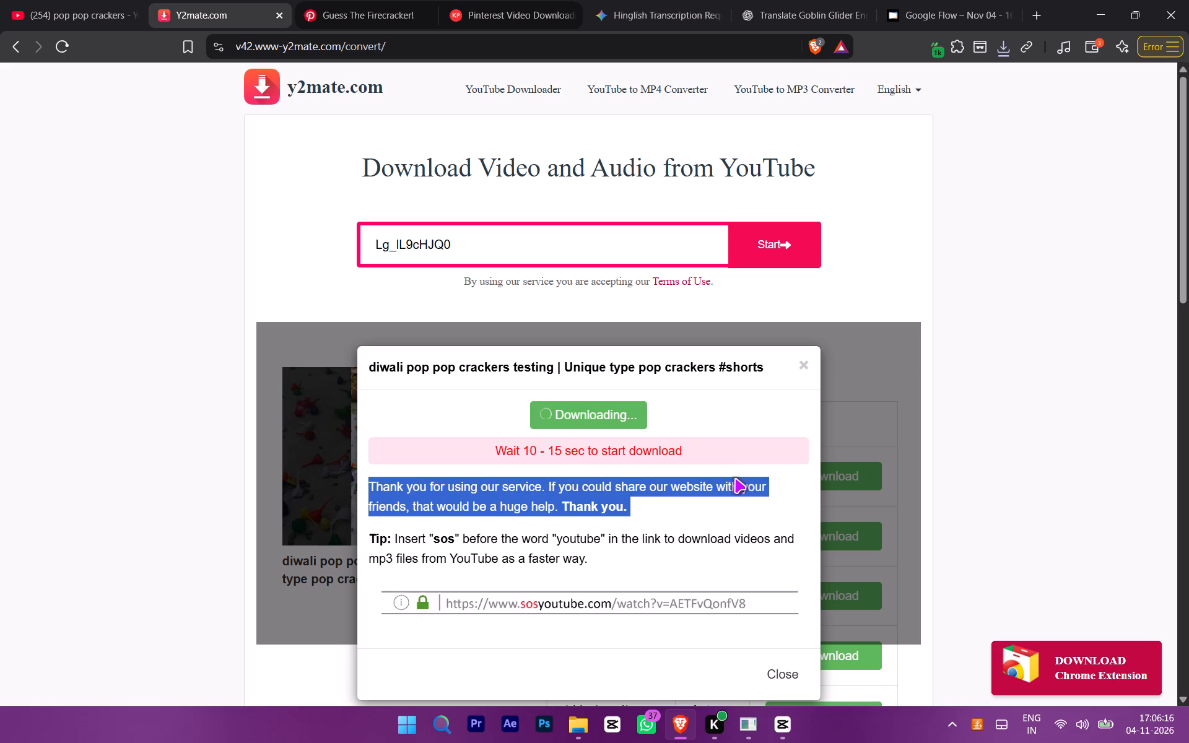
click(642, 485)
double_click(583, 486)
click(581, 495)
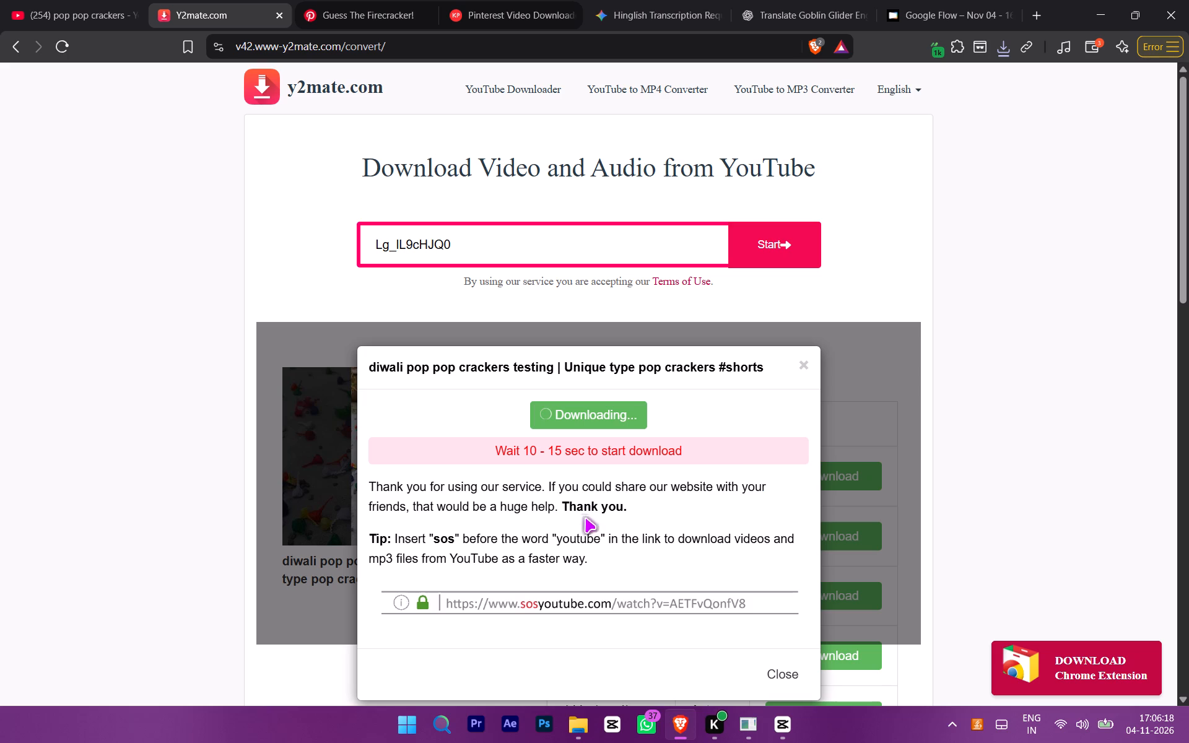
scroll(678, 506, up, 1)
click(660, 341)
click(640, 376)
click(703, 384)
Copy the link of the YouTube Short "Pop Pop Crackers Testing | Diwali | patakhe" from Diwali Cracker Deals.
click(154, 0)
click(144, 0)
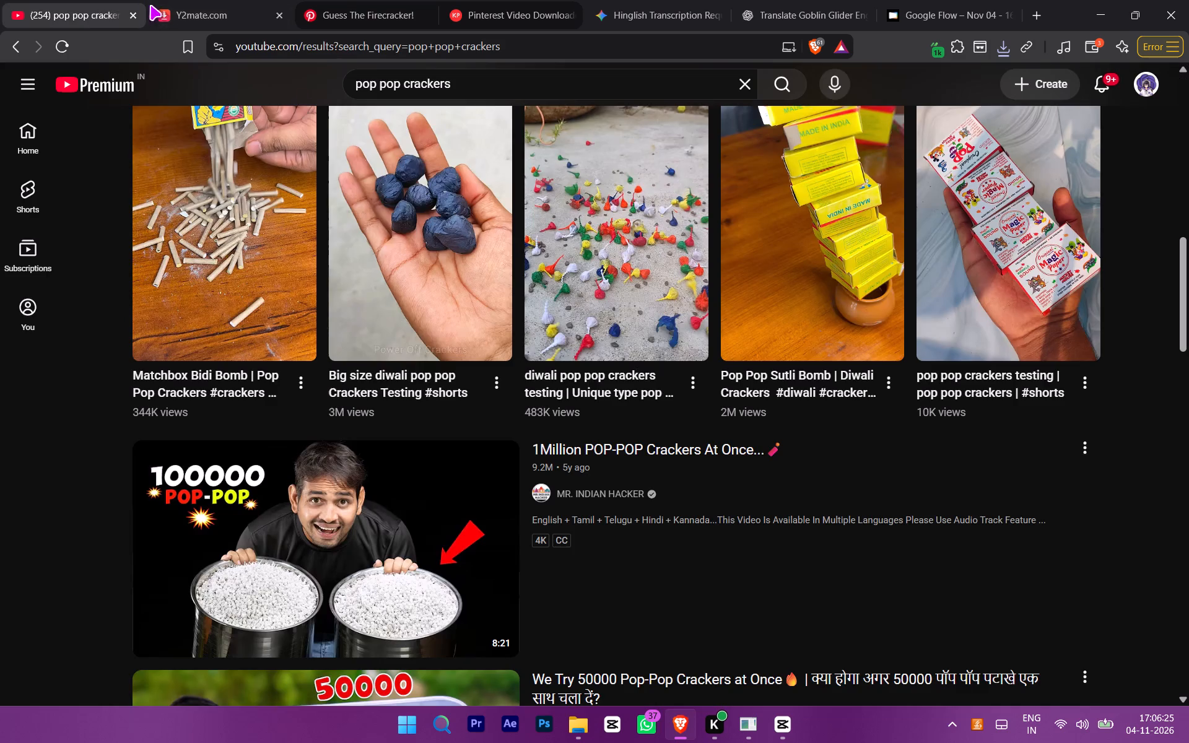
scroll(502, 396, up, 1)
scroll(300, 374, up, 2)
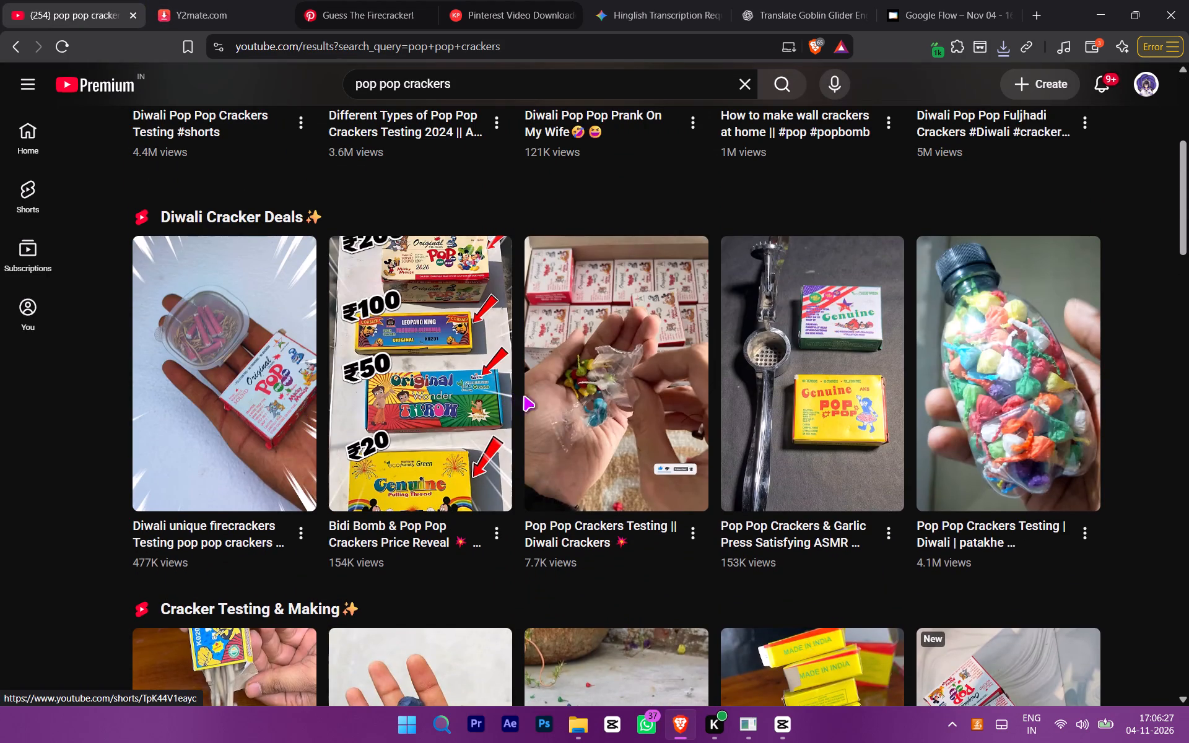
scroll(744, 452, down, 4)
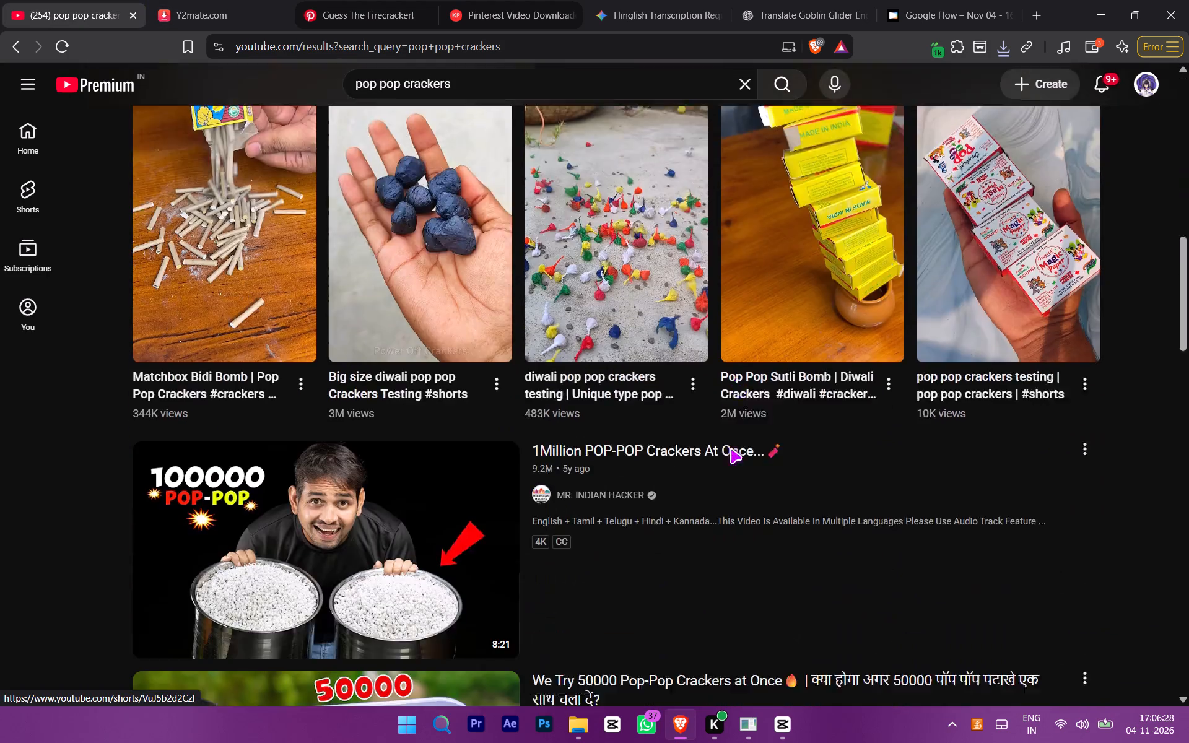
scroll(725, 447, up, 3)
scroll(1022, 326, up, 1)
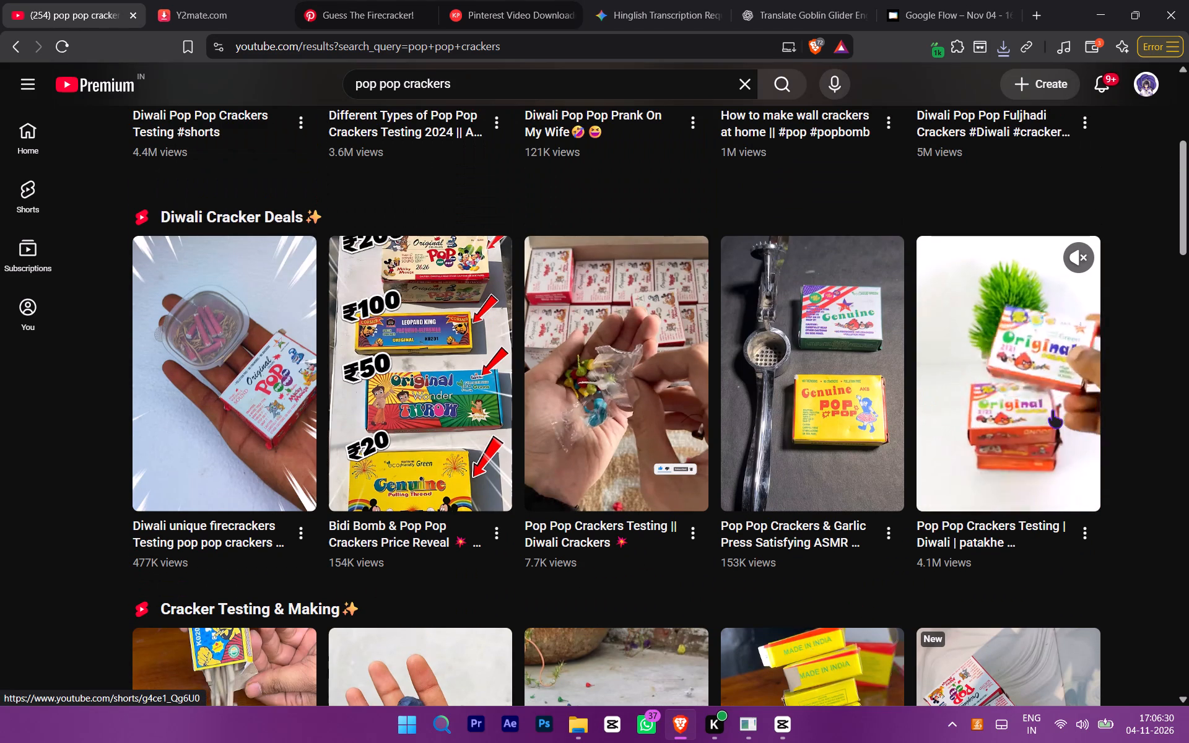
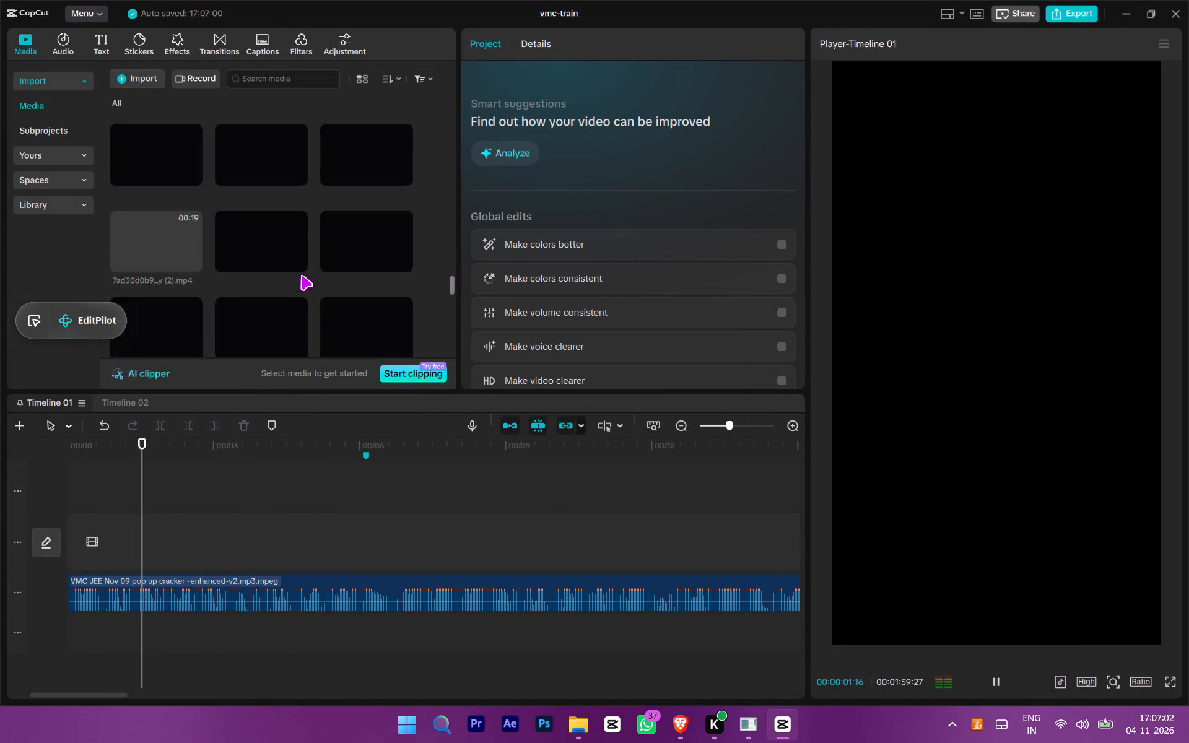
scroll(301, 275, down, 18)
scroll(303, 283, down, 6)
click(165, 510)
drag(165, 510, 0, 480)
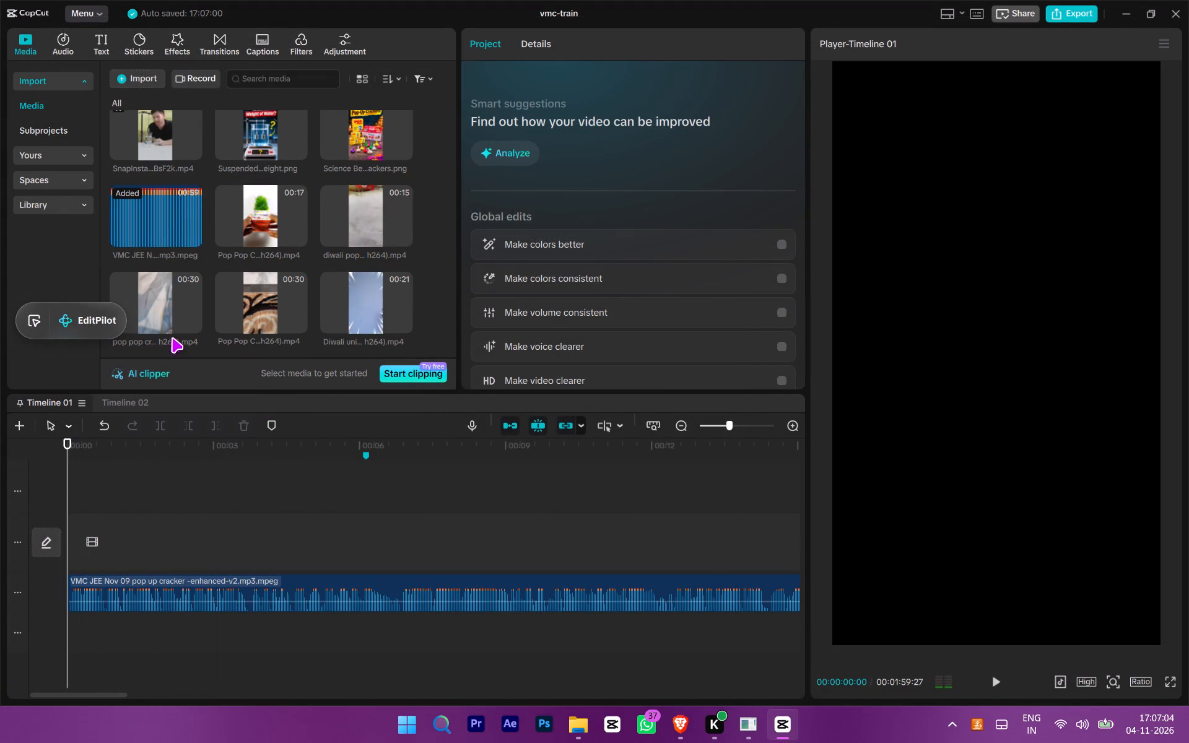
key(space)
Preview the imported cracker videos in the media list to find opening footage for the voice-over.
click(146, 305)
click(275, 295)
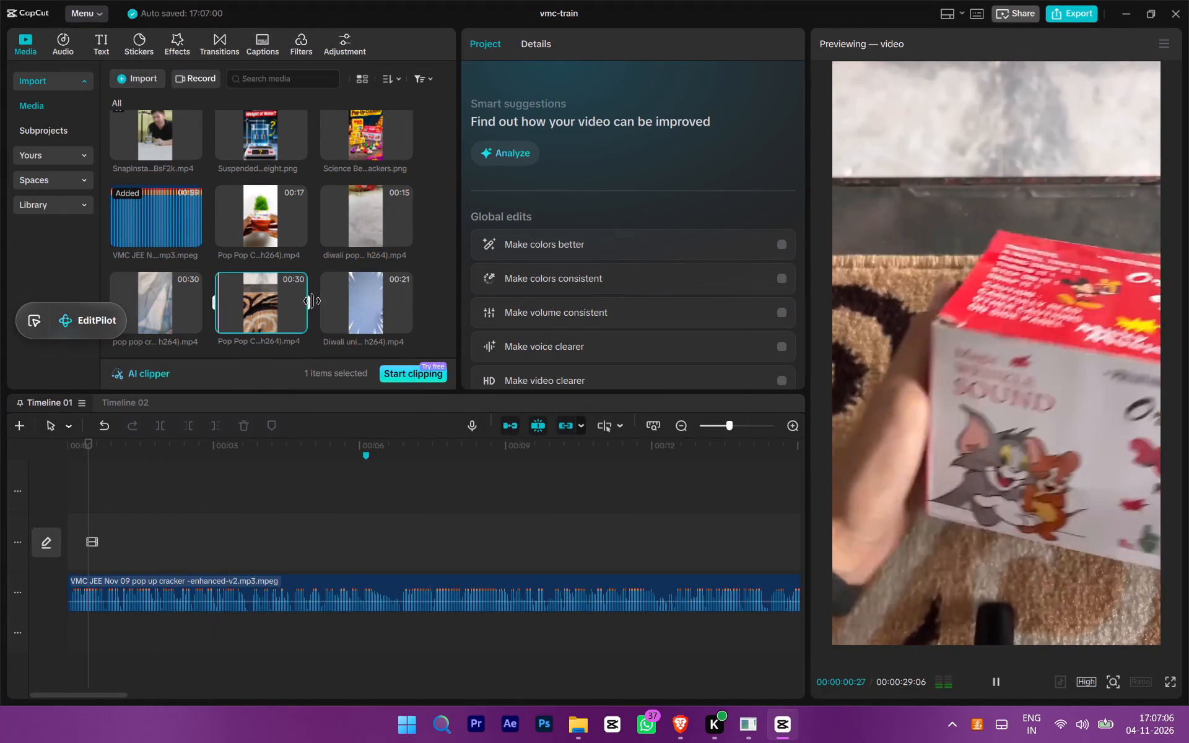
click(312, 301)
click(308, 305)
click(336, 306)
click(280, 303)
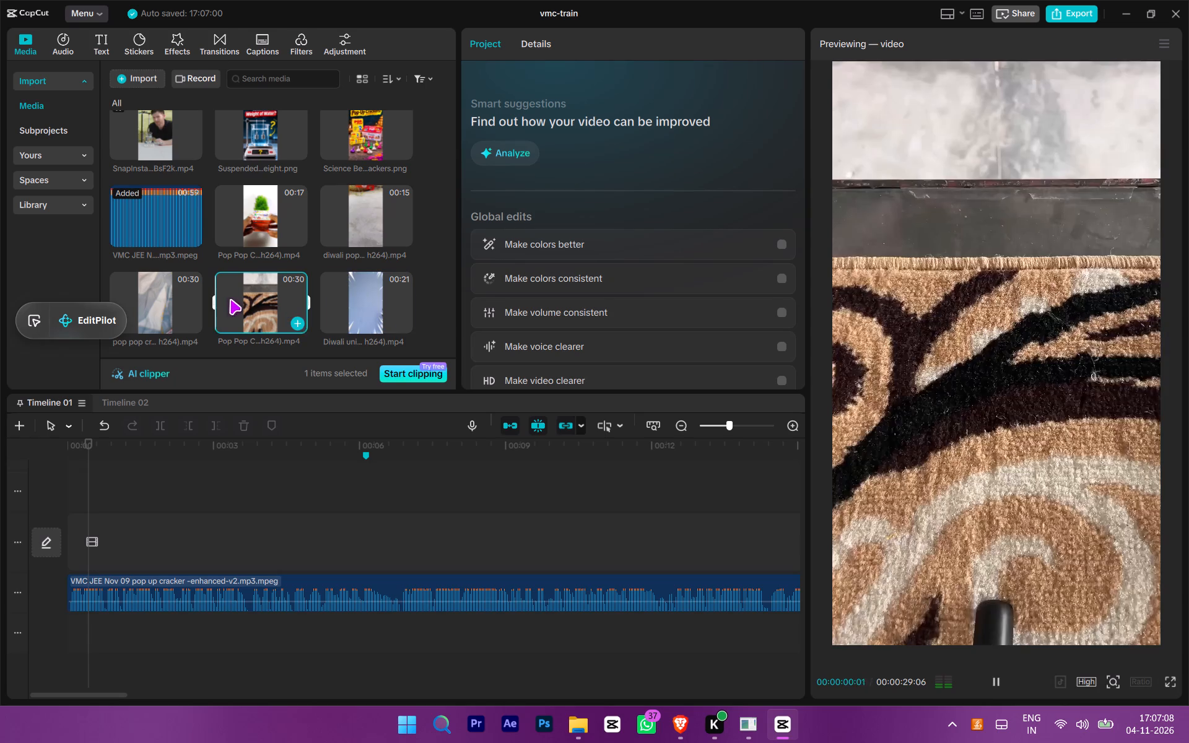
drag(211, 300, 266, 324)
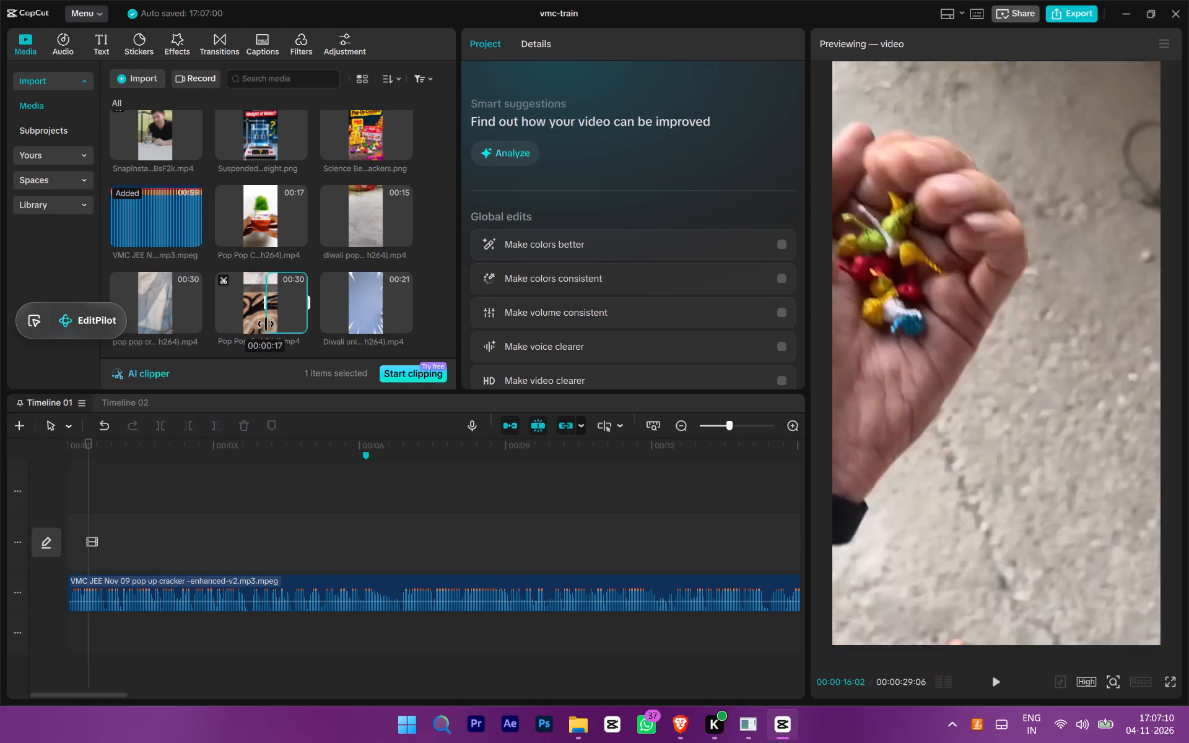
drag(266, 324, 256, 319)
drag(255, 319, 165, 279)
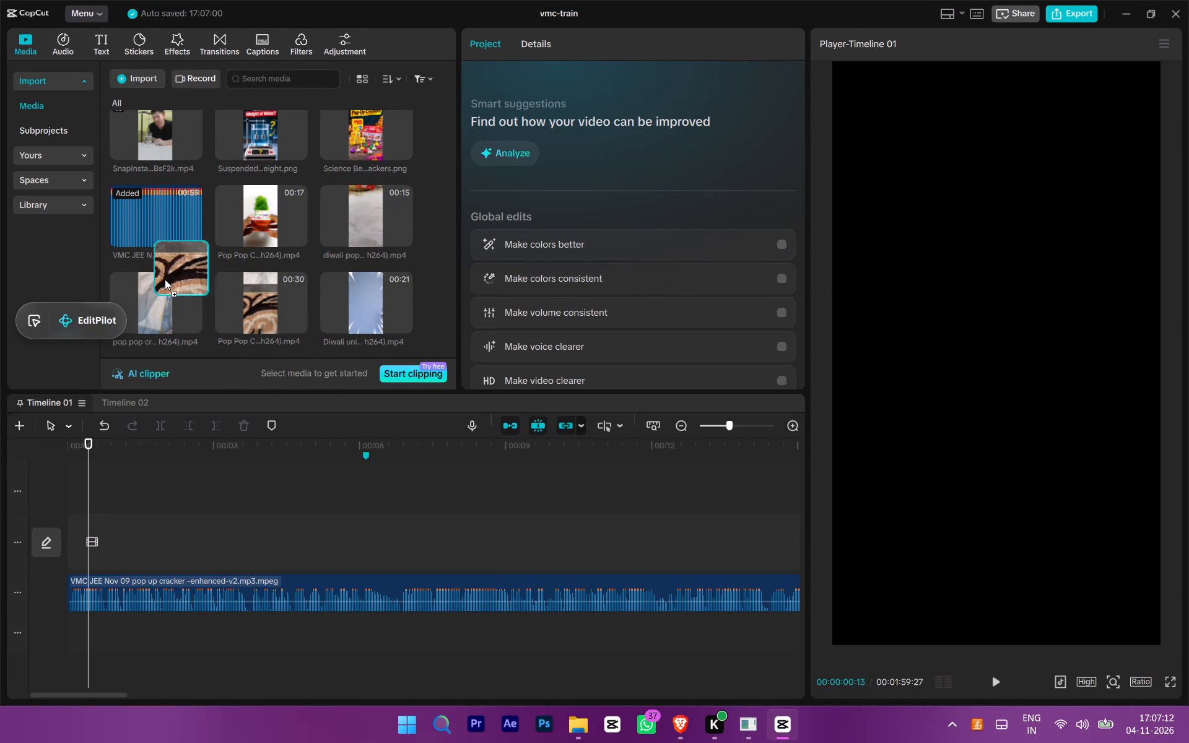
drag(165, 279, 162, 277)
key(space)
click(240, 297)
click(241, 297)
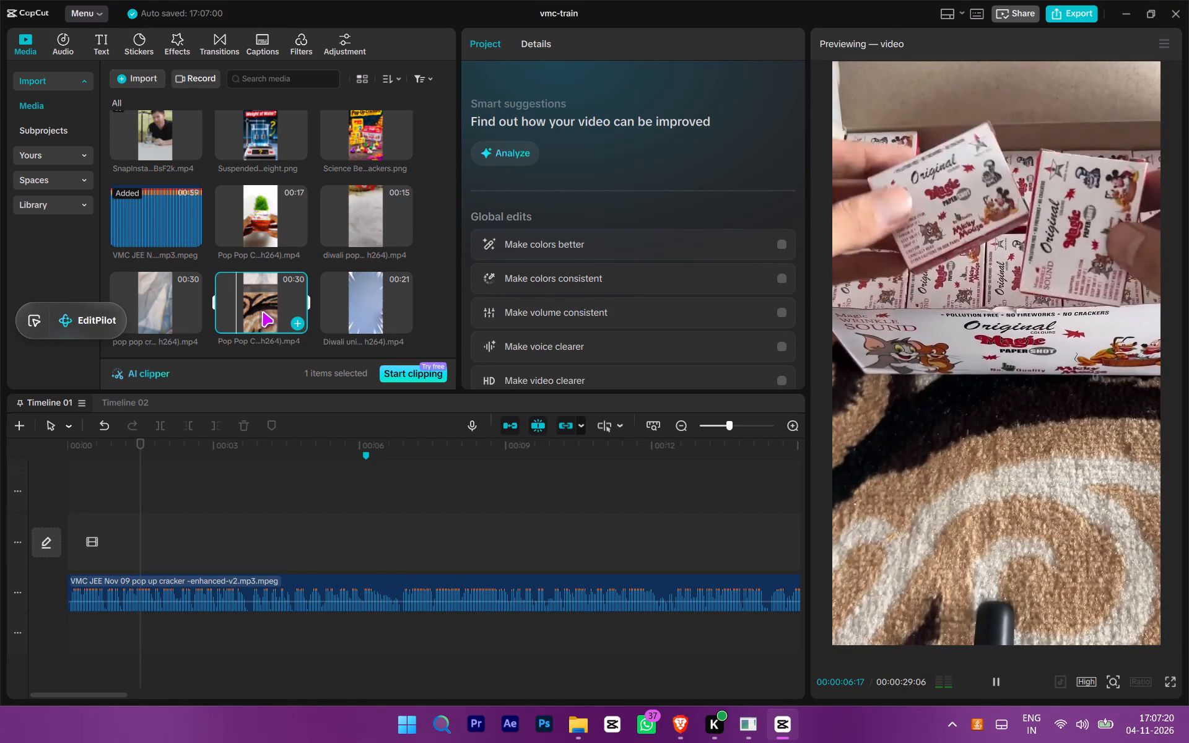
click(175, 283)
drag(89, 321, 77, 344)
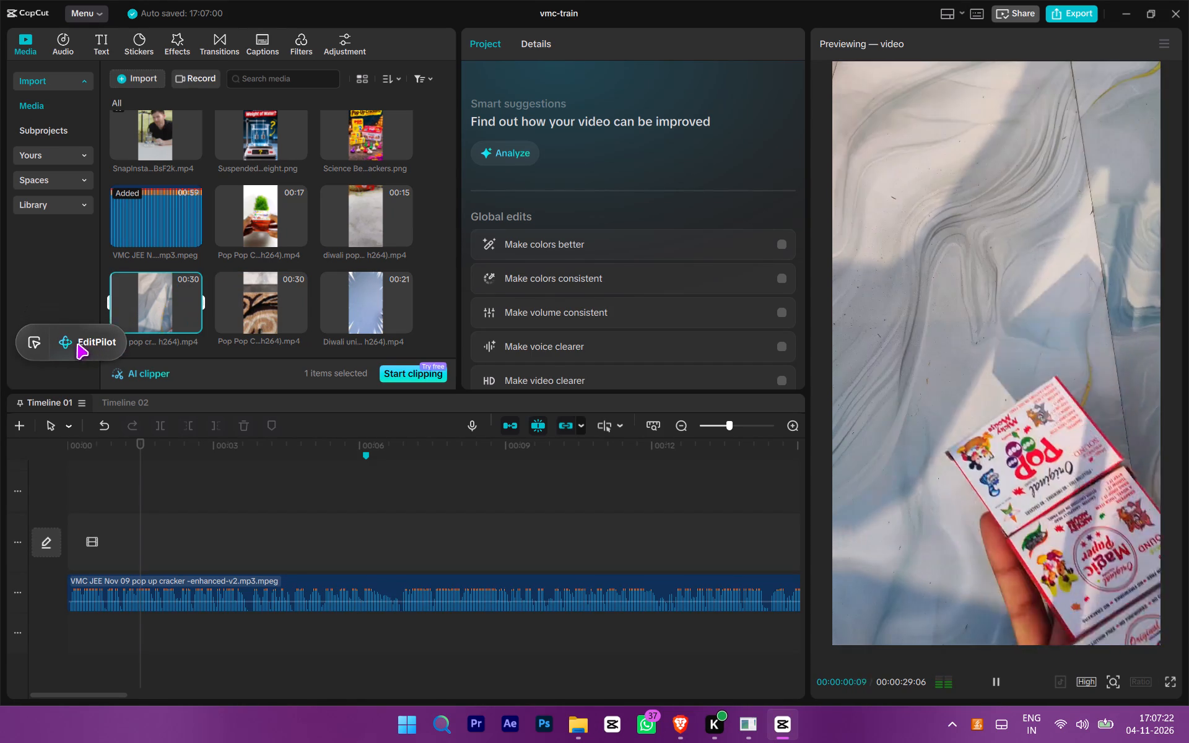
drag(77, 344, 69, 363)
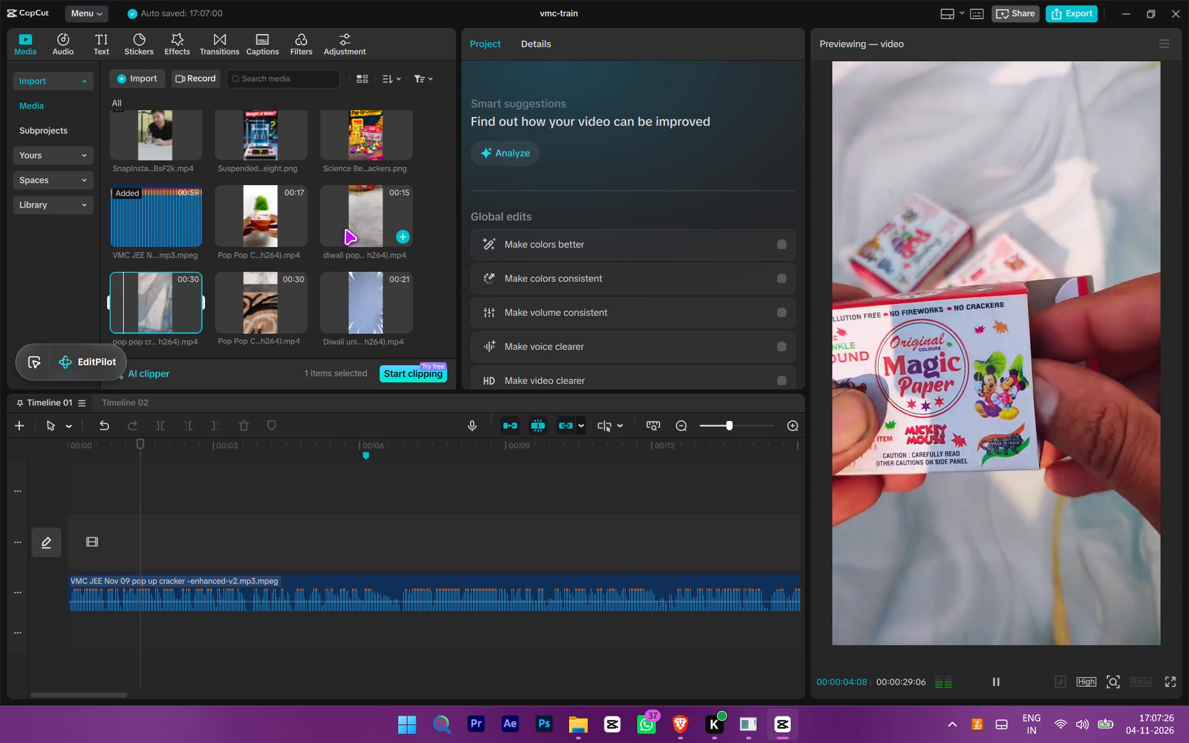
double_click(344, 228)
click(284, 228)
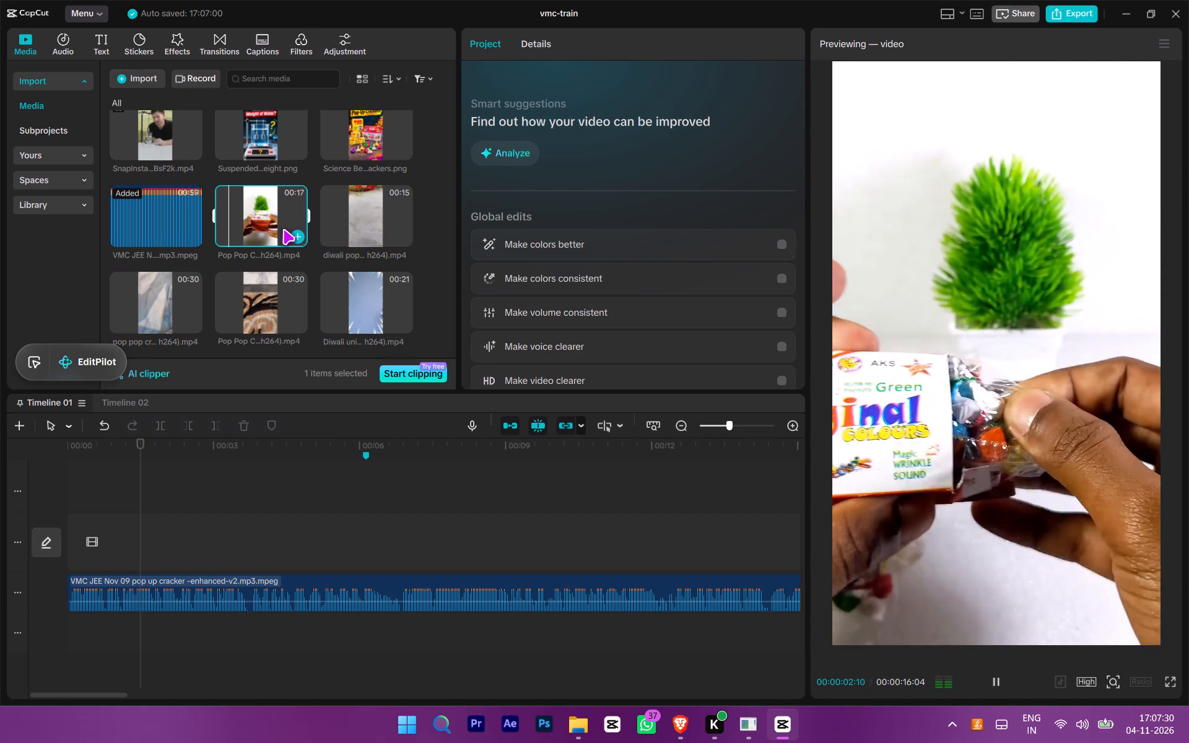
Place the 17-second "Pop Pop Crackers Testing" video at the start of the timeline, above the voice-over.
drag(268, 220, 238, 324)
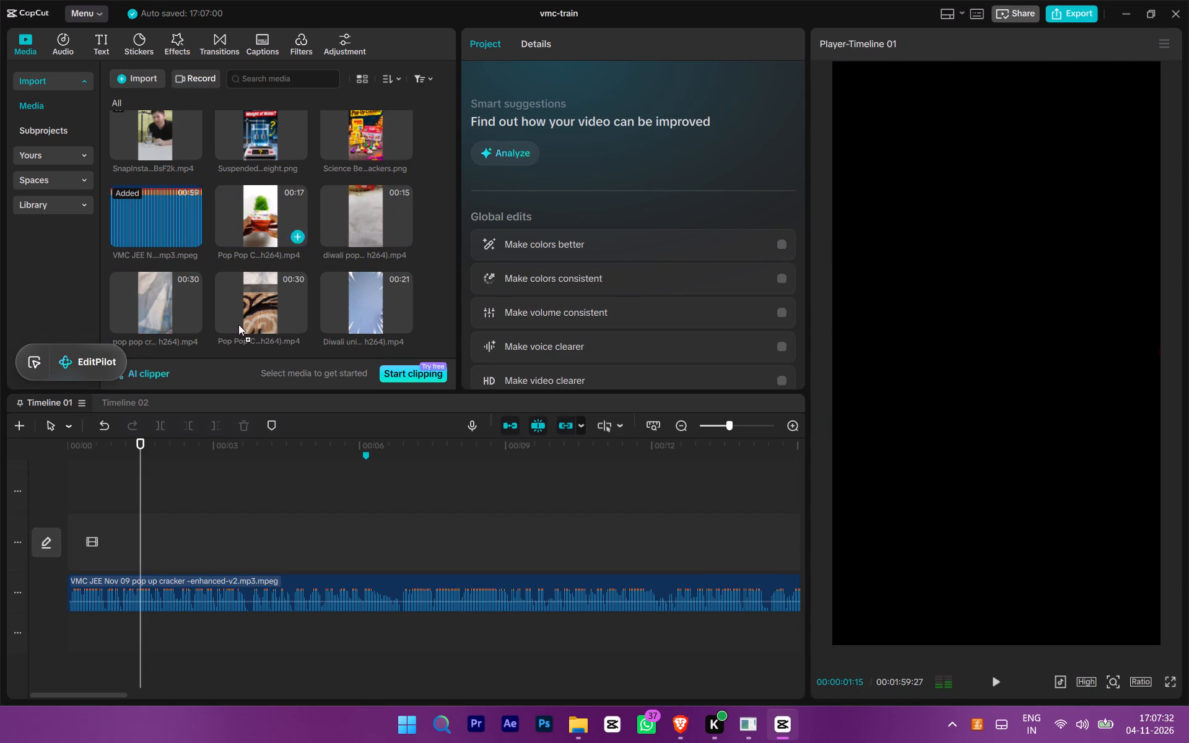
drag(238, 324, 72, 487)
click(144, 451)
drag(144, 451, 0, 456)
Cut off the video clip's opening up to 00:00:00:23 and move the remaining clip to the timeline start.
key(space)
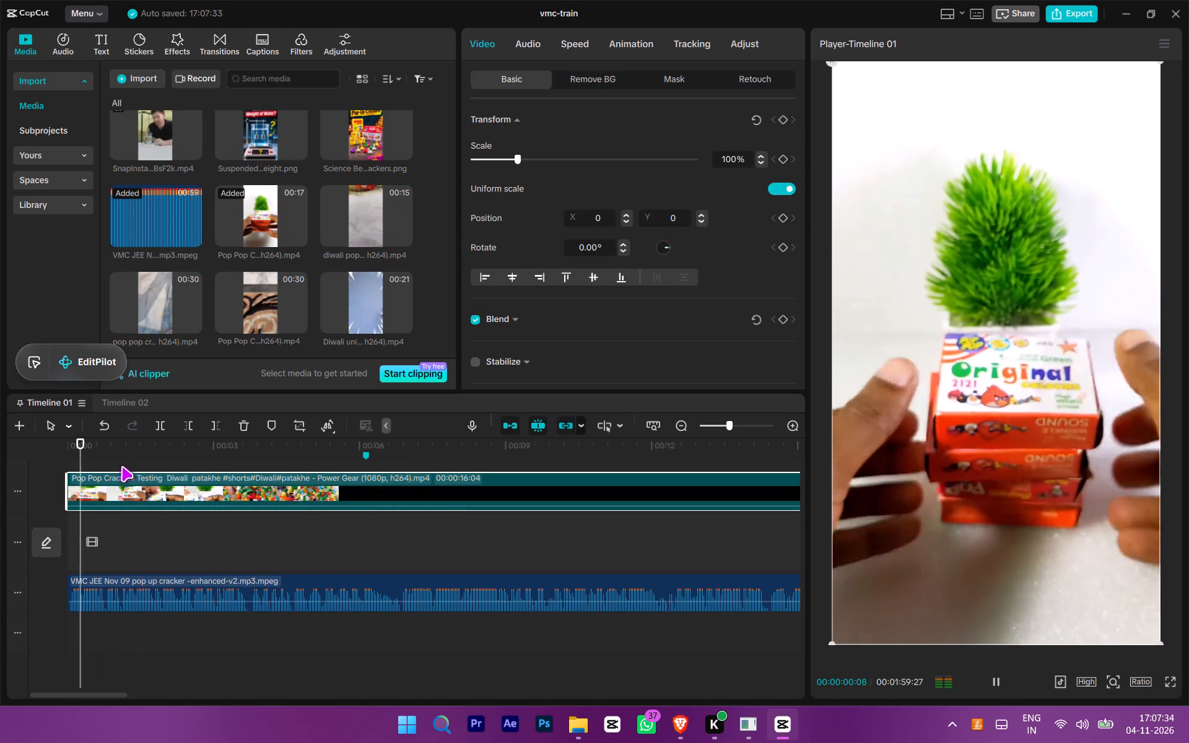
key(space)
key(space)
key(space)
key(space)
key(space)
ctrl+scroll(171, 495, up, 4)
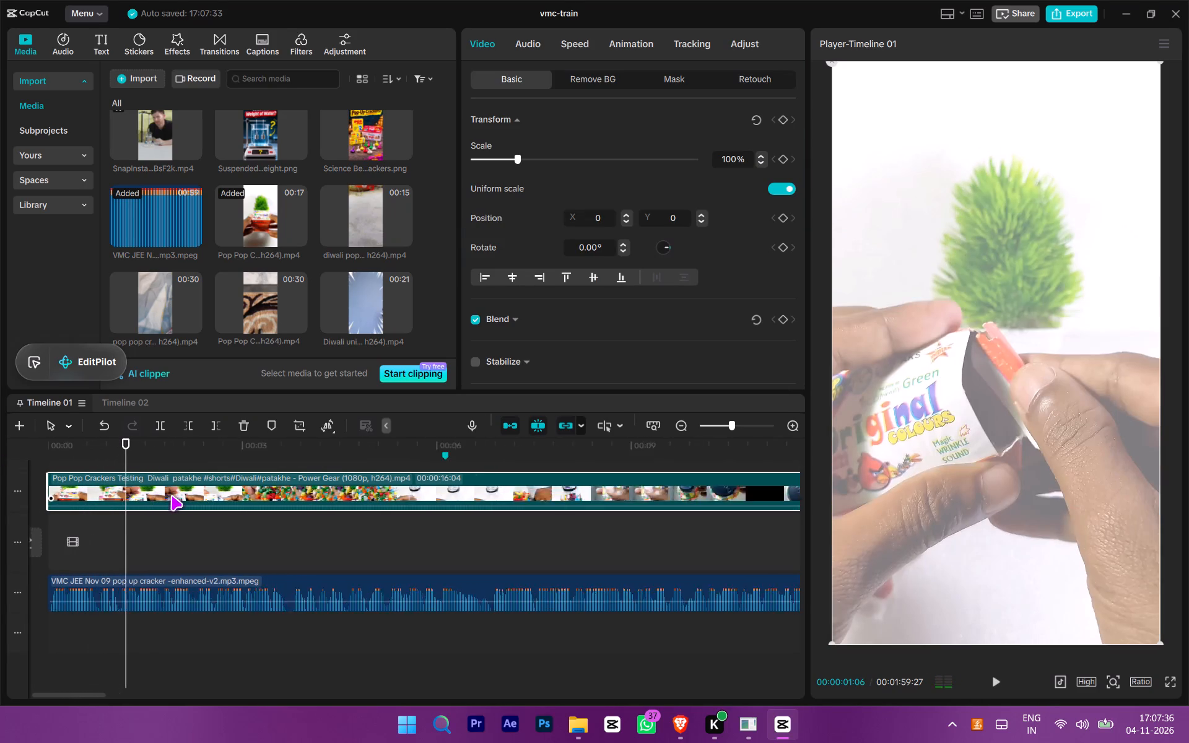
ctrl+scroll(171, 495, up, 2)
click(77, 441)
drag(78, 450, 121, 490)
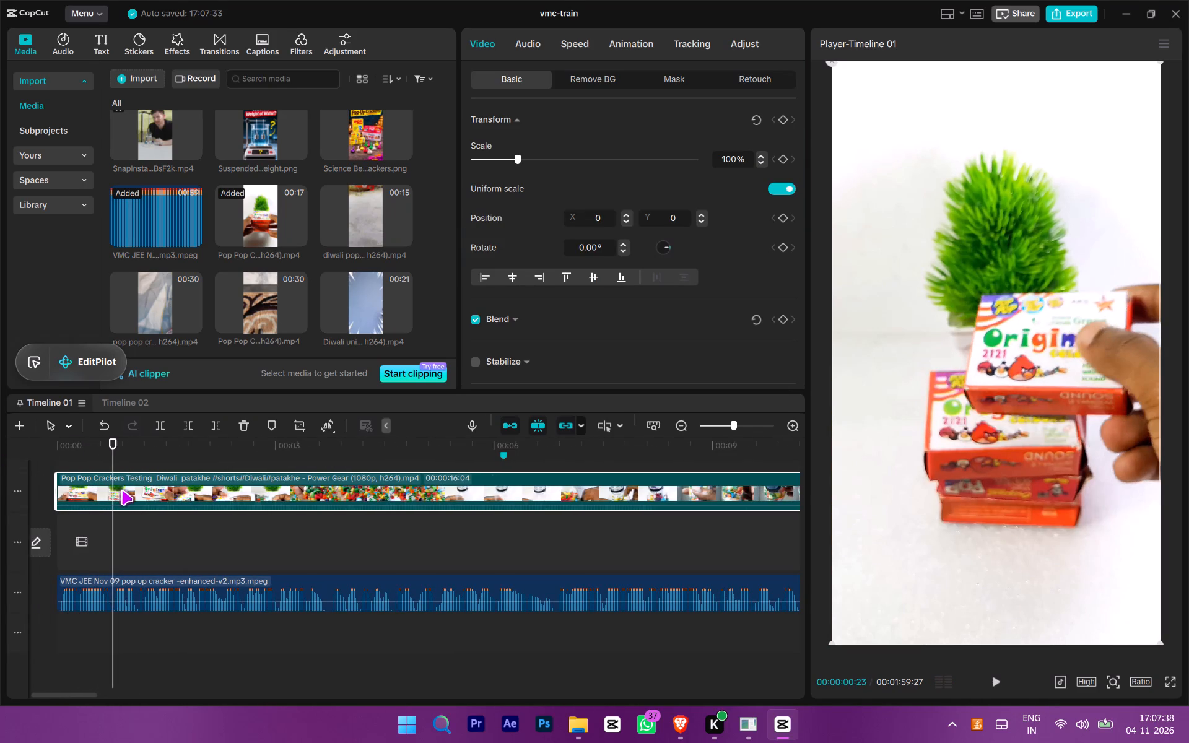
drag(121, 490, 113, 489)
key(q)
drag(133, 487, 59, 482)
Play the trimmed clip against the voice-over from the start to check the match.
click(148, 533)
drag(141, 533, 7, 525)
key(space)
click(60, 519)
click(117, 528)
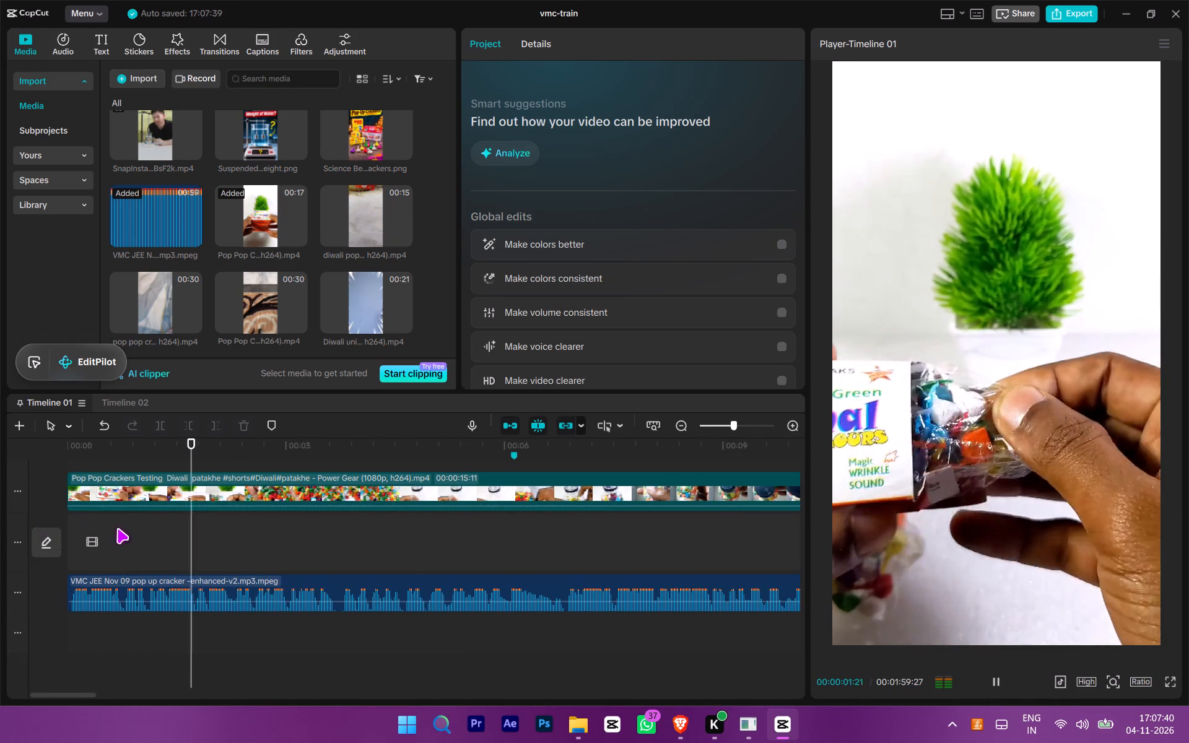
drag(117, 528, 32, 519)
drag(84, 506, 83, 538)
key(space)
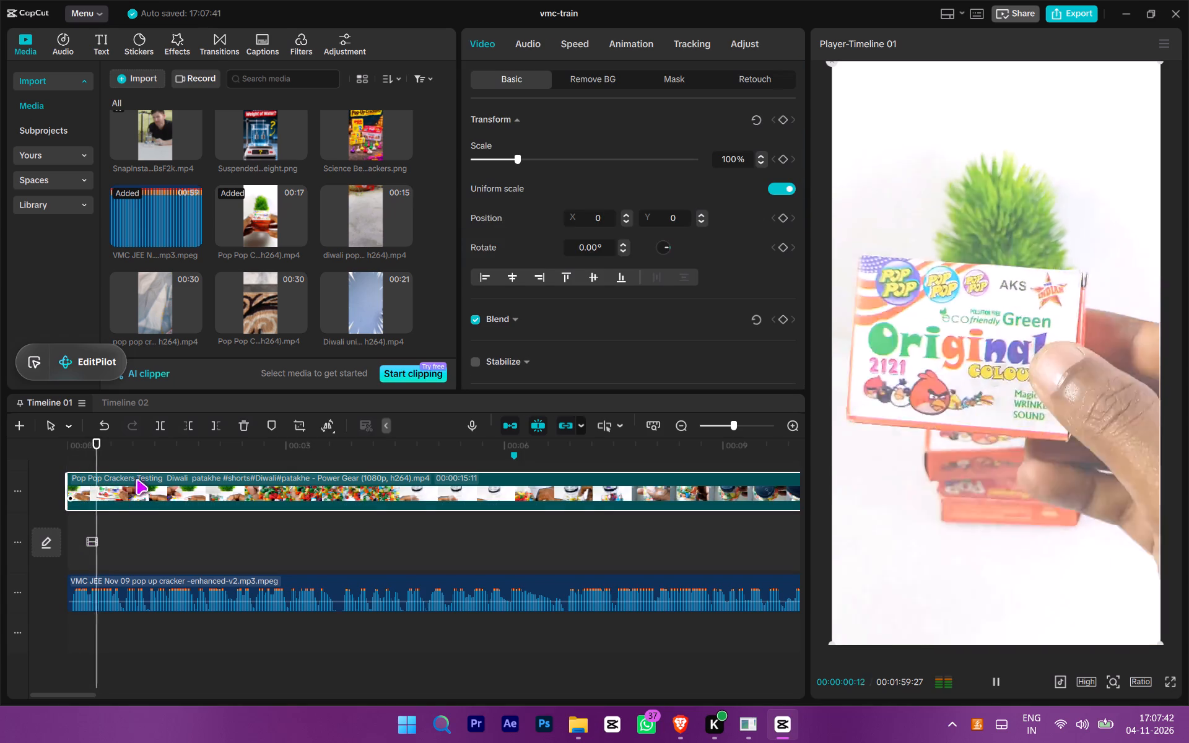
key(space)
key(space)
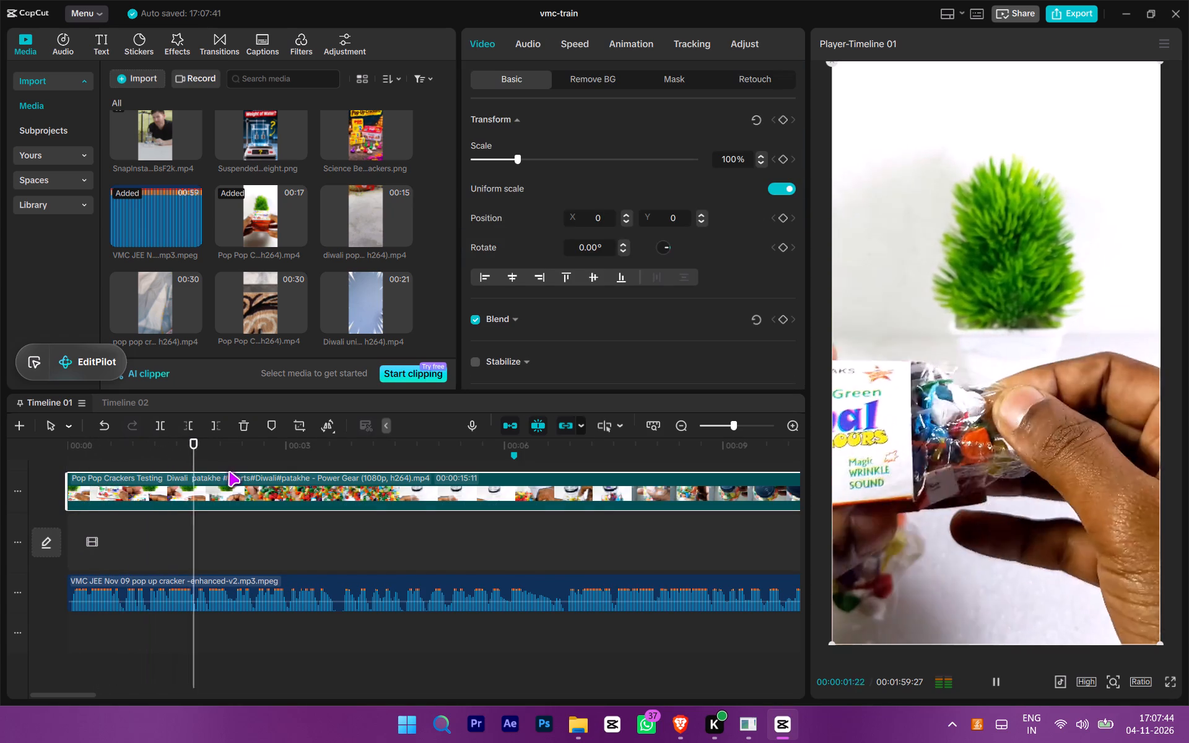
ctrl+scroll(228, 472, up, 4)
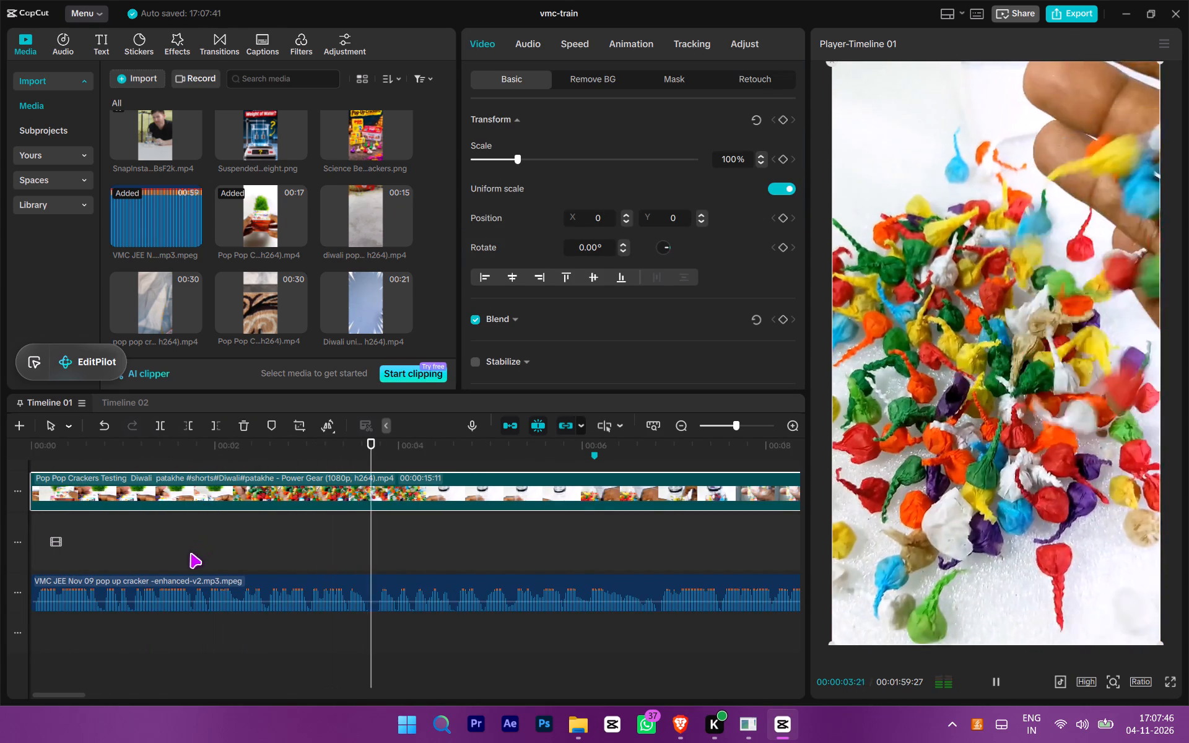
click(223, 542)
drag(223, 542, 0, 526)
key(space)
key(space)
Set the clip's speed to 1.10x and cut off everything after 00:00:03:22.
click(166, 497)
key(space)
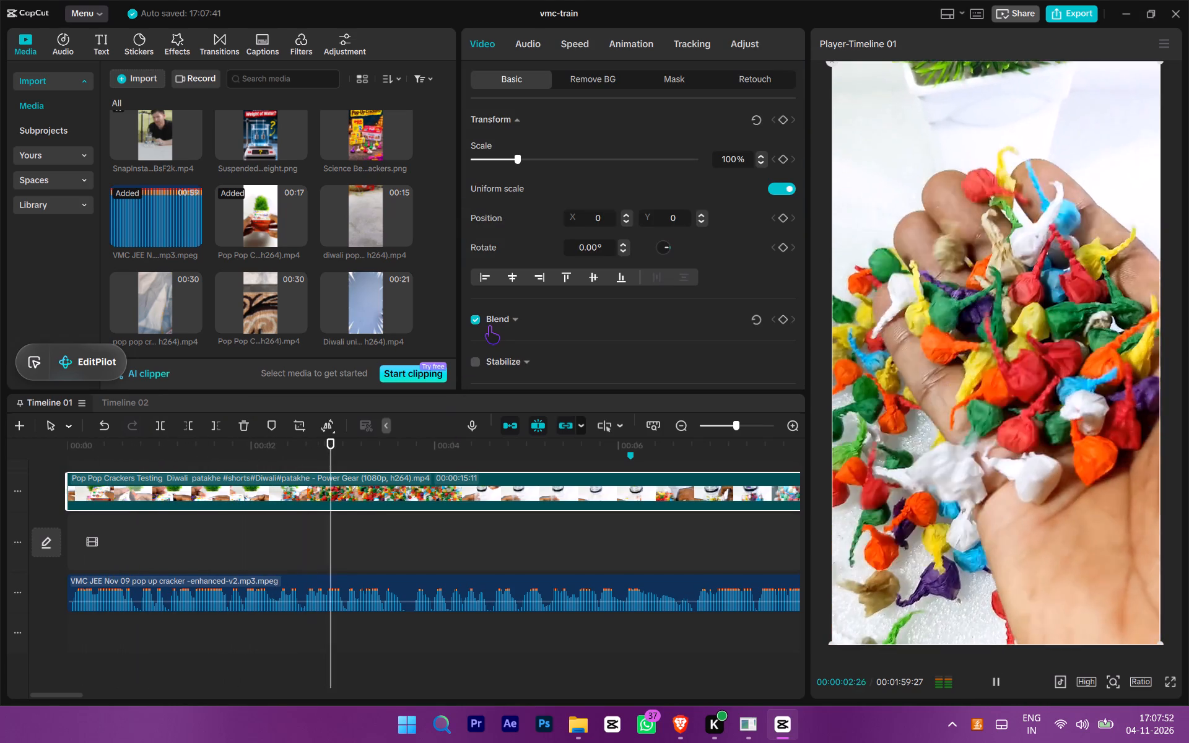
key(space)
click(571, 50)
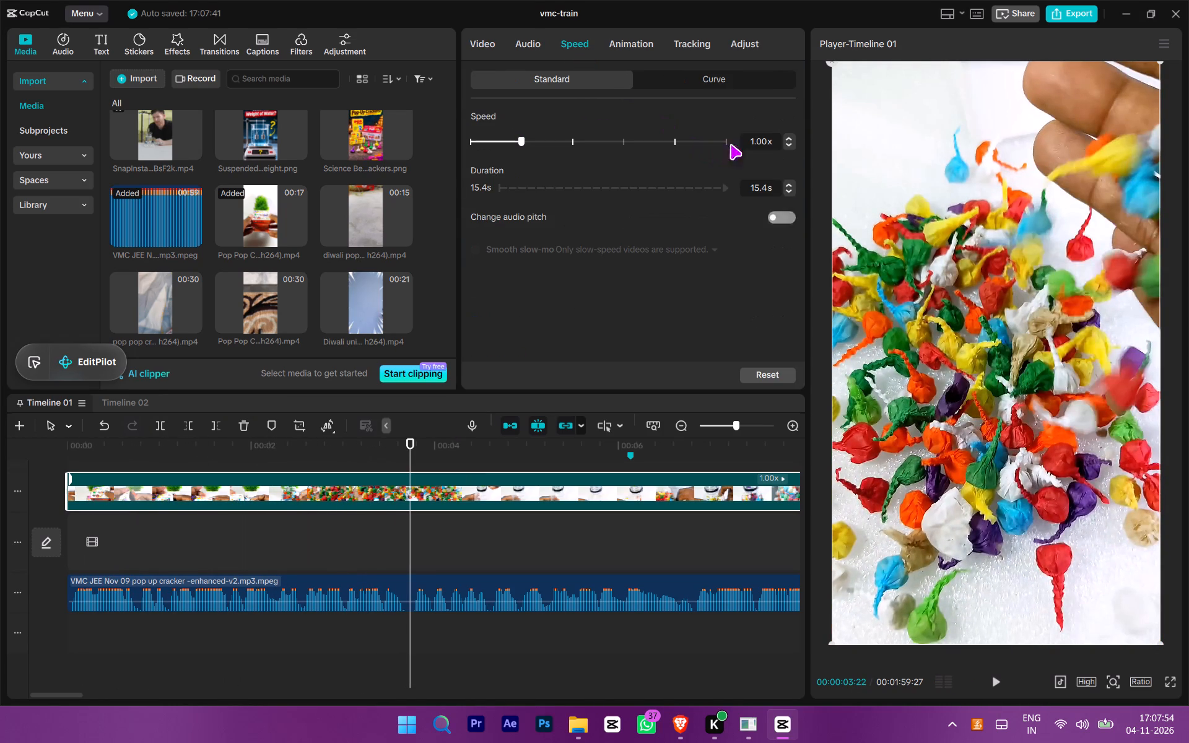
click(791, 141)
key(w)
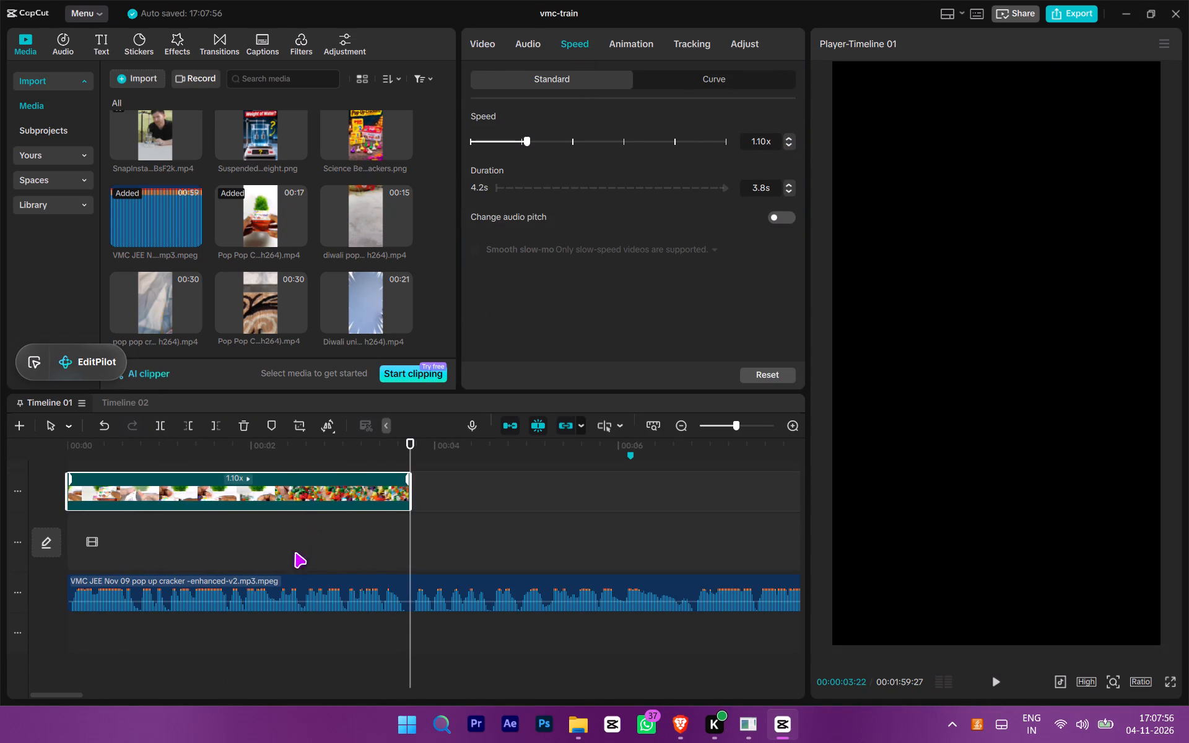
Play the sped-up clip with the voice-over from the start to check its timing.
click(295, 552)
drag(295, 552, 0, 506)
key(space)
ctrl+scroll(305, 510, up, 4)
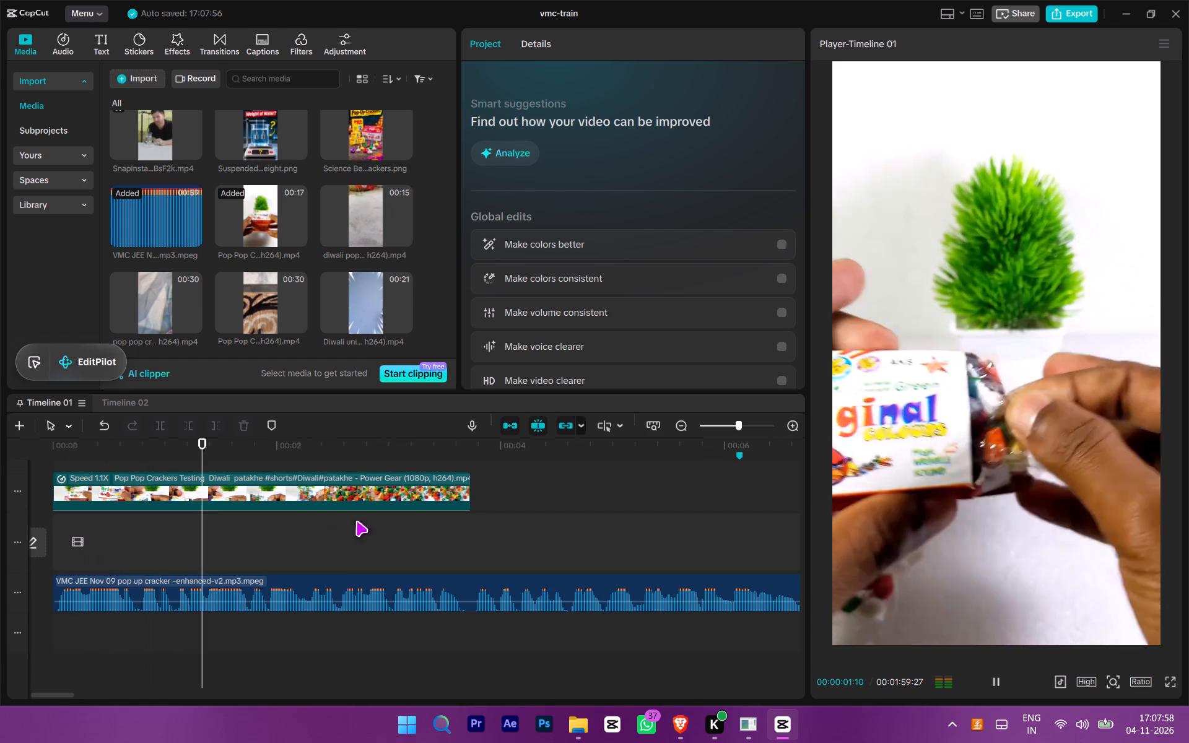
ctrl+scroll(375, 519, up, 4)
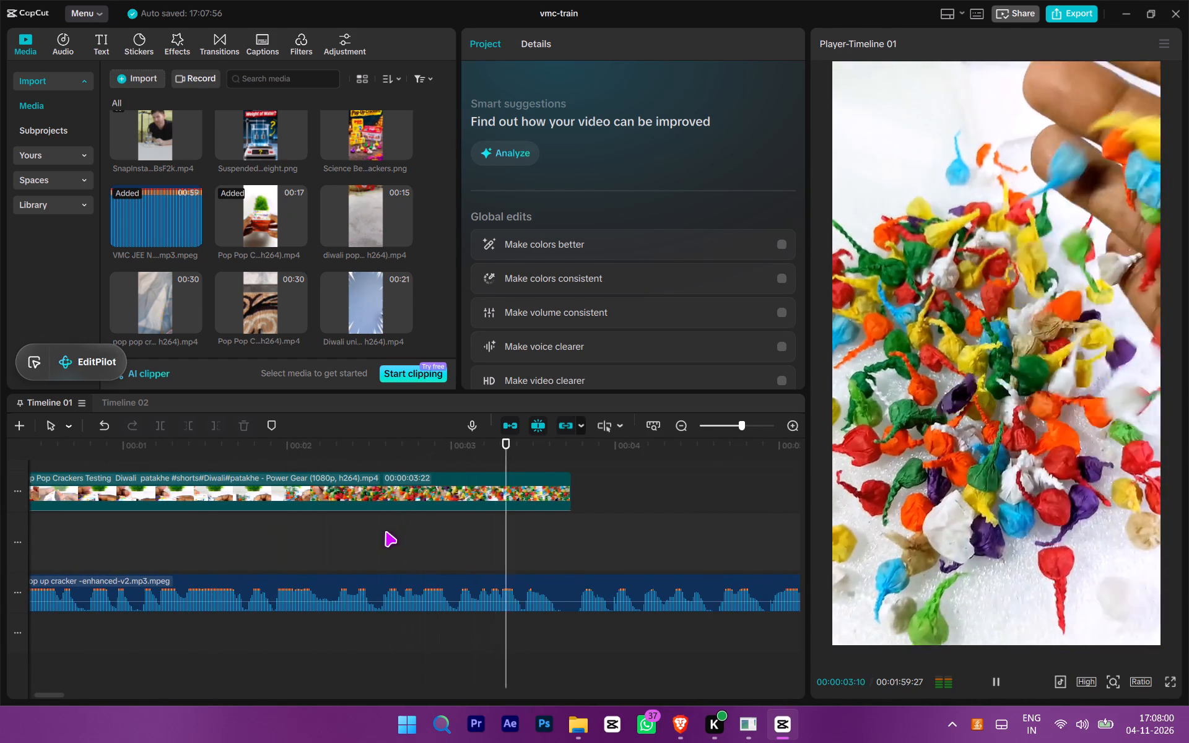
click(295, 529)
drag(295, 529, 0, 490)
key(space)
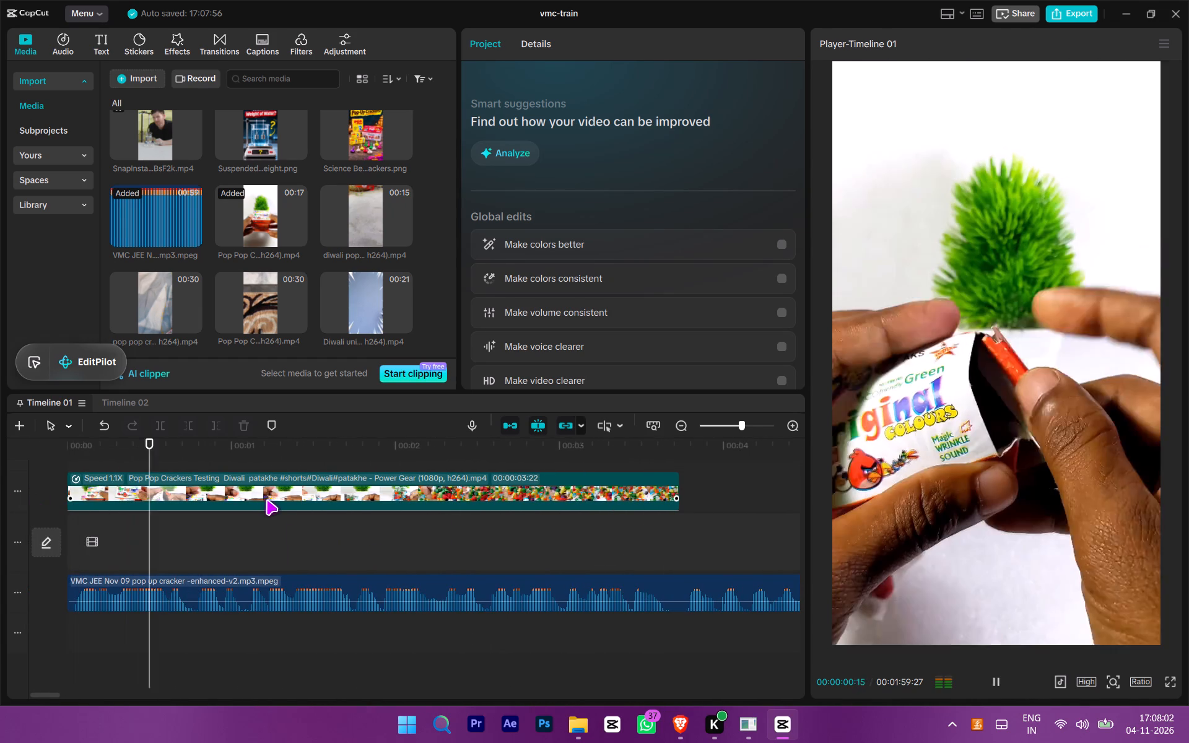
key(space)
Shift the clip about 16 frames later and extend its beginning back to the timeline start.
click(259, 504)
click(172, 531)
drag(172, 531, 0, 530)
drag(167, 492, 253, 497)
drag(152, 481, 0, 508)
Play the extended clip from the start, pausing repeatedly to examine where the loose crackers match the voice-over.
key(space)
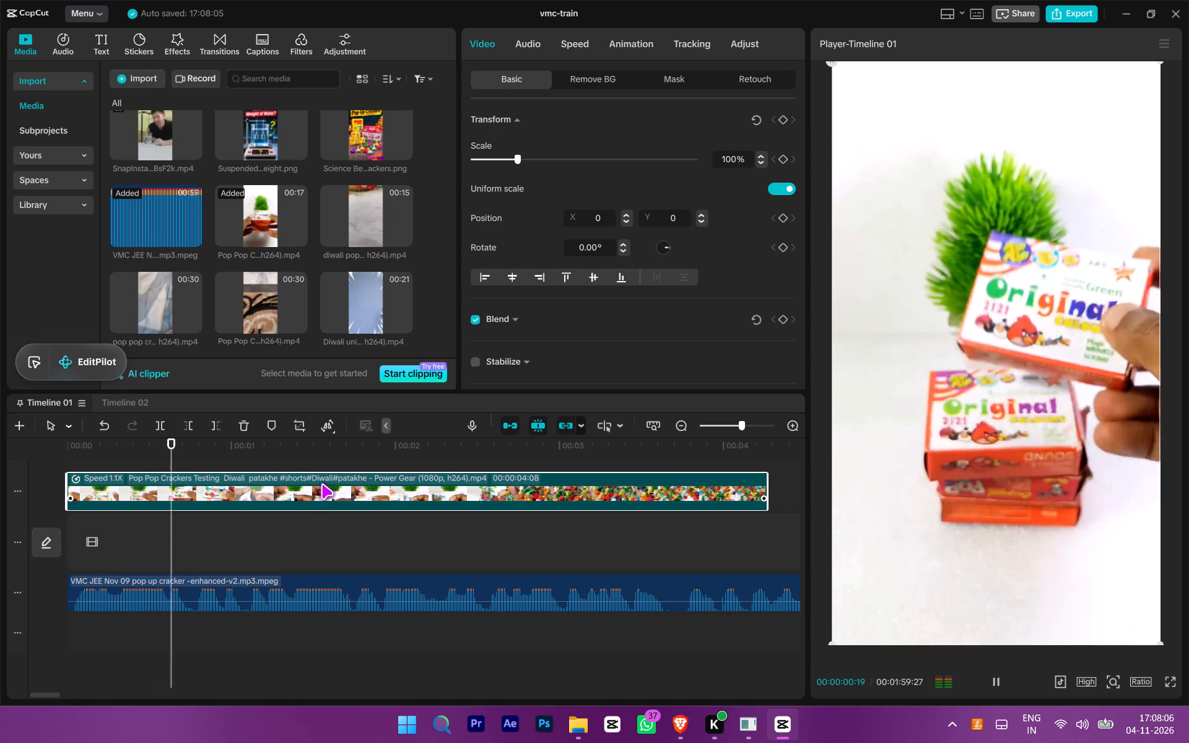
key(space)
key(space)
key(space)
key(space)
key(space)
key(space)
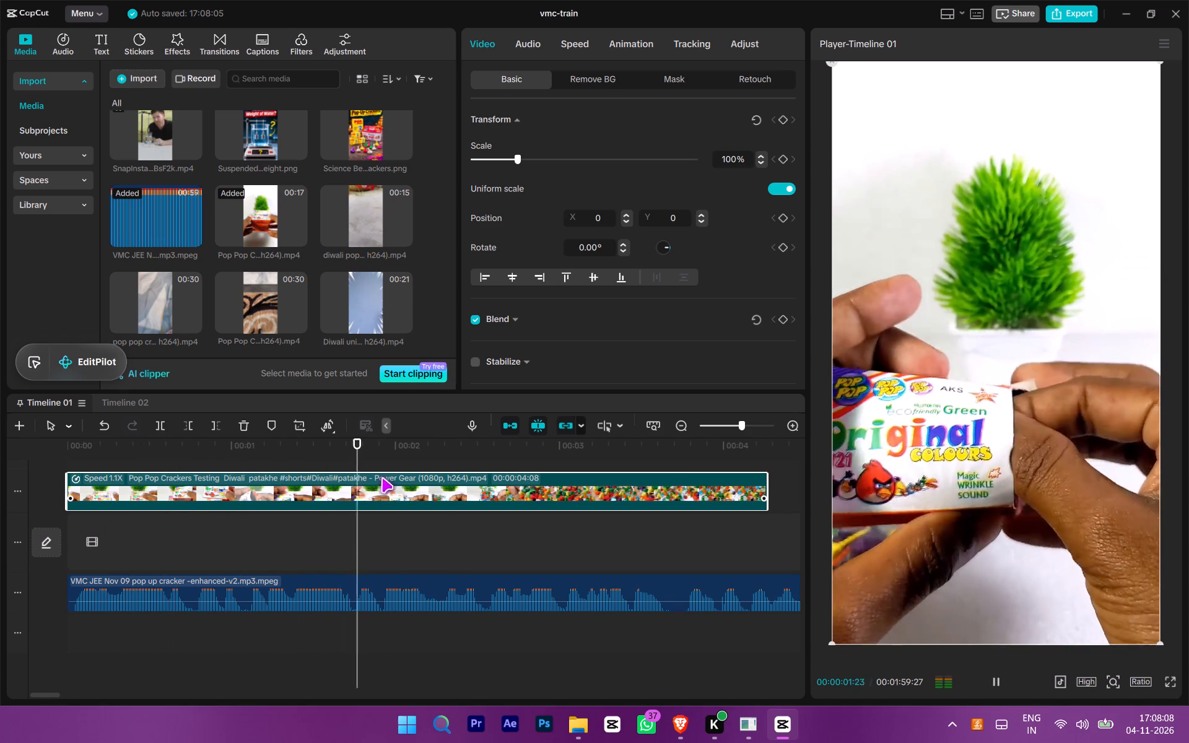
key(space)
key(space)
key(space)
key(space)
key(space)
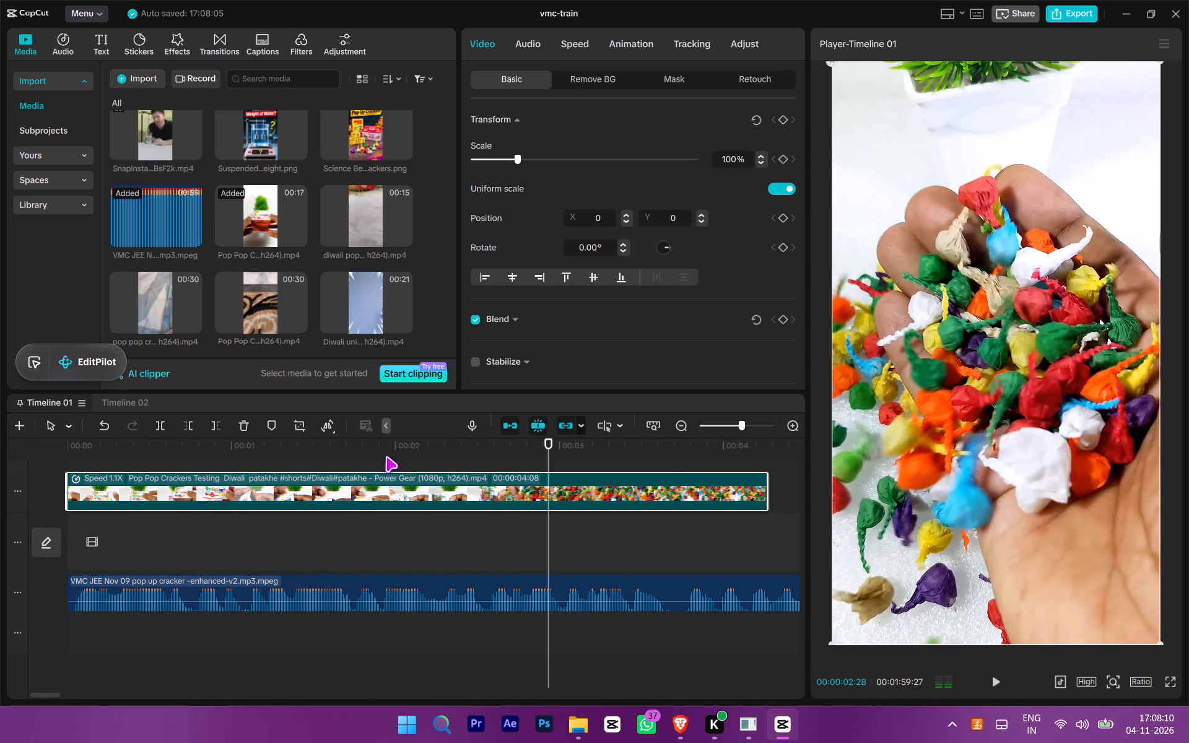
Cut off the clip's part before about 00:00:02:20, keeping only the colourful loose crackers shot.
click(502, 446)
drag(502, 446, 463, 463)
drag(463, 463, 509, 465)
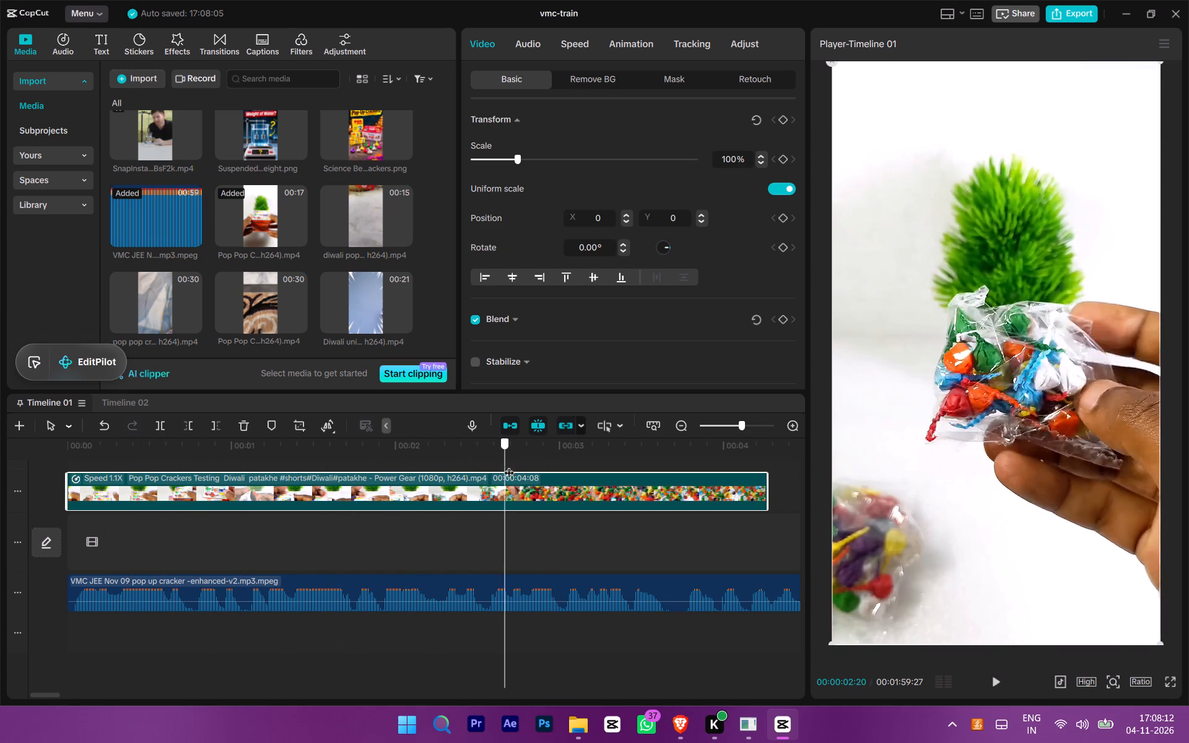
drag(509, 465, 510, 465)
key(q)
Set the remaining crackers clip's speed to 1.00x and play it to check.
key(space)
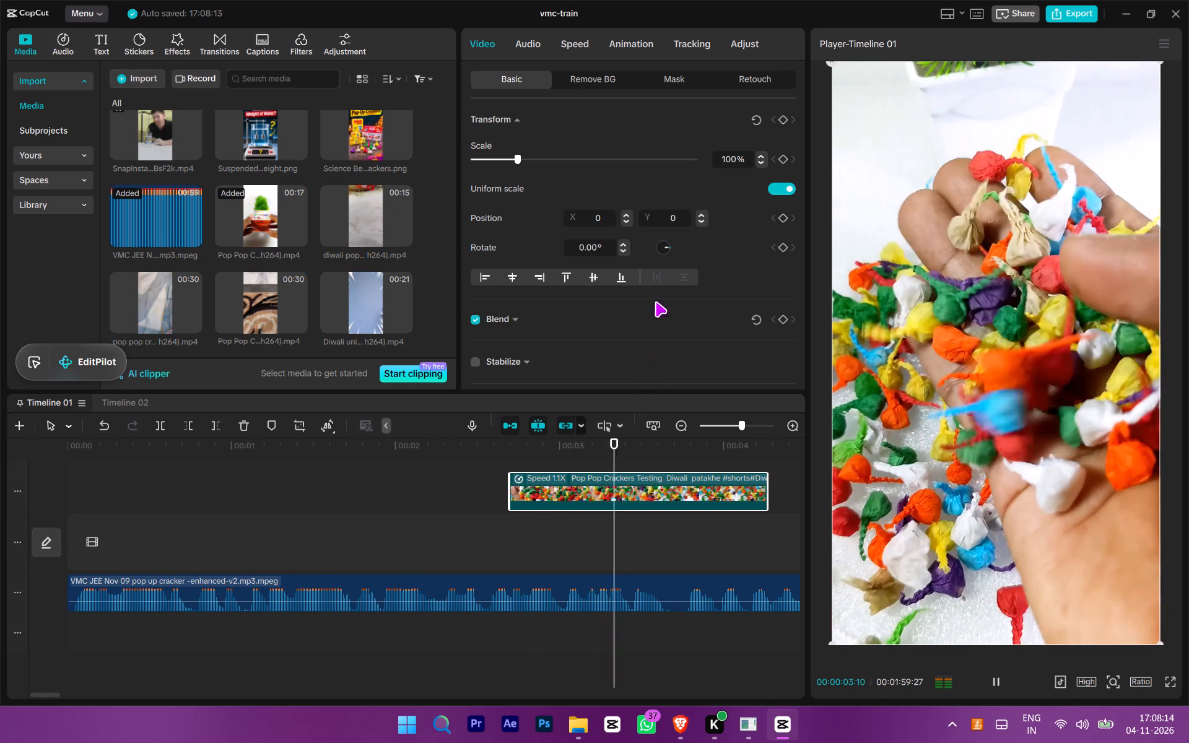
key(space)
double_click(569, 30)
click(526, 146)
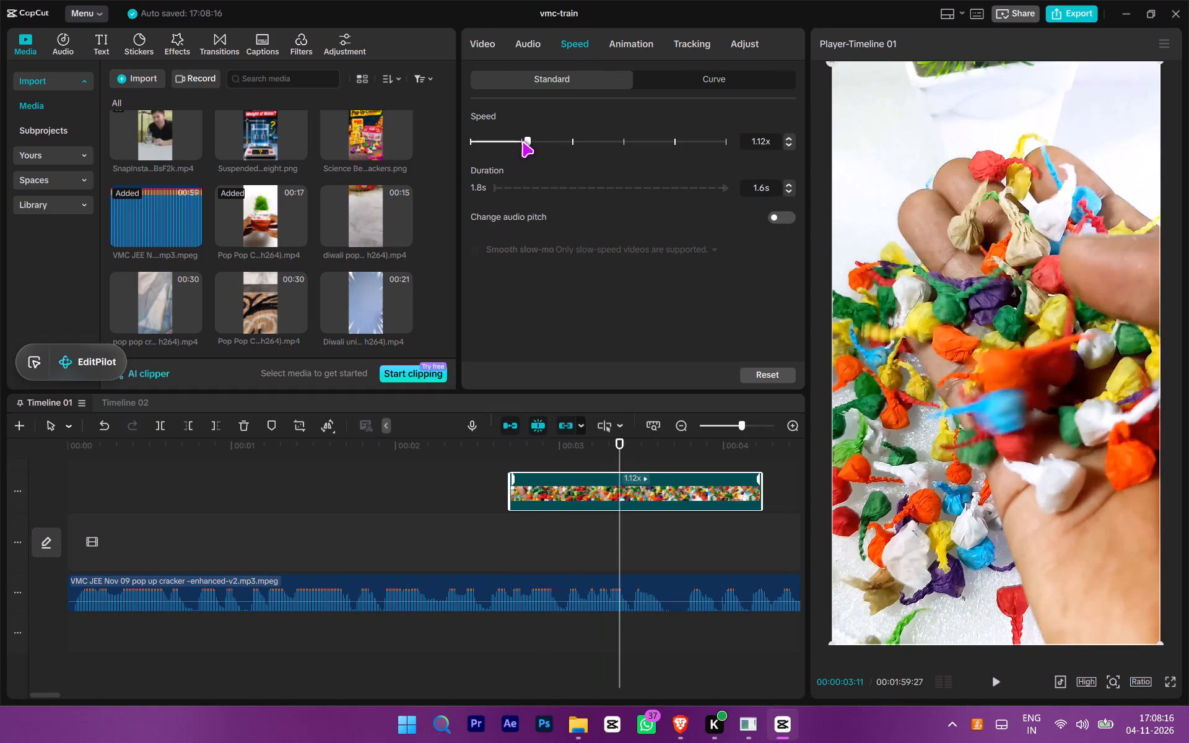
click(522, 142)
key(space)
key(space)
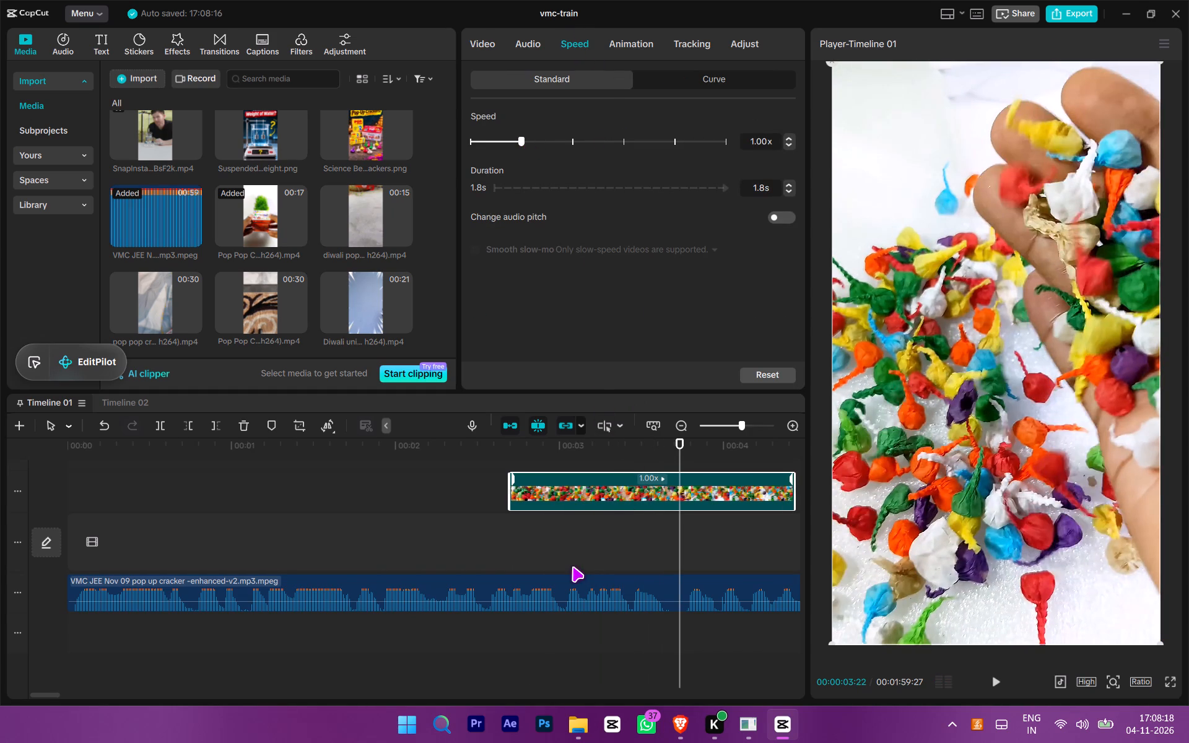
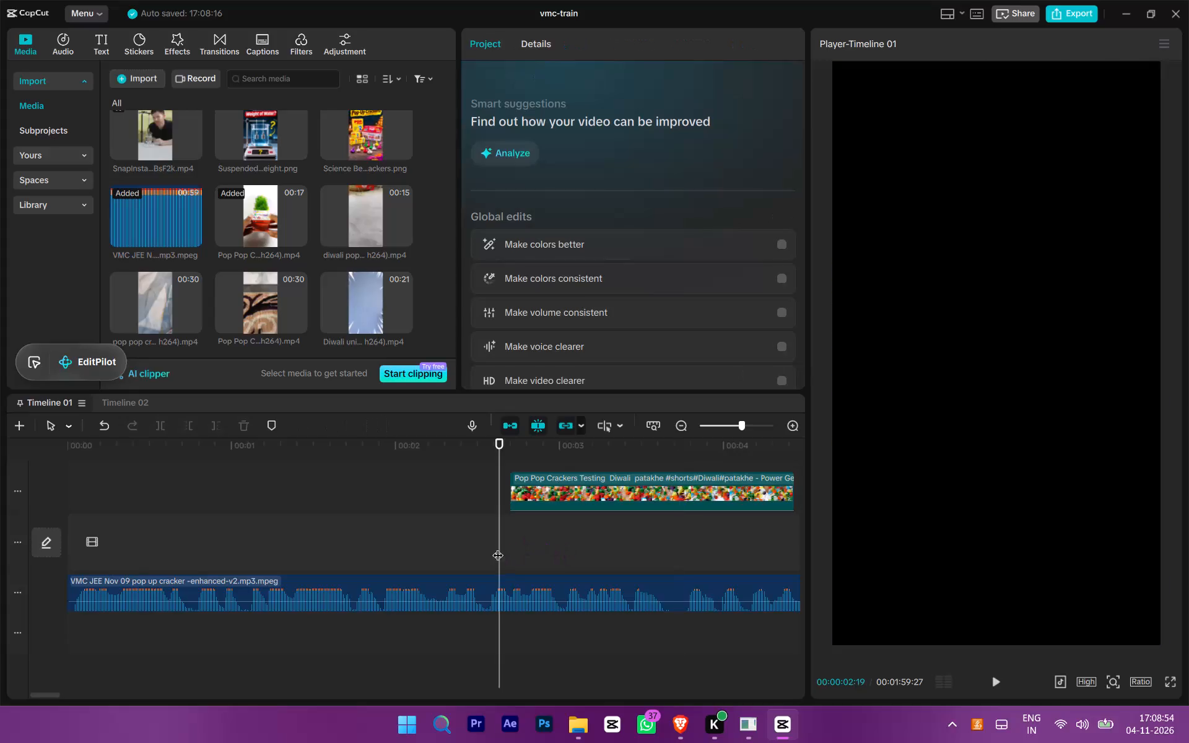
Play the loose crackers clip to near its end, pausing repeatedly to examine how it fits the voice-over.
ctrl+scroll(516, 544, up, 4)
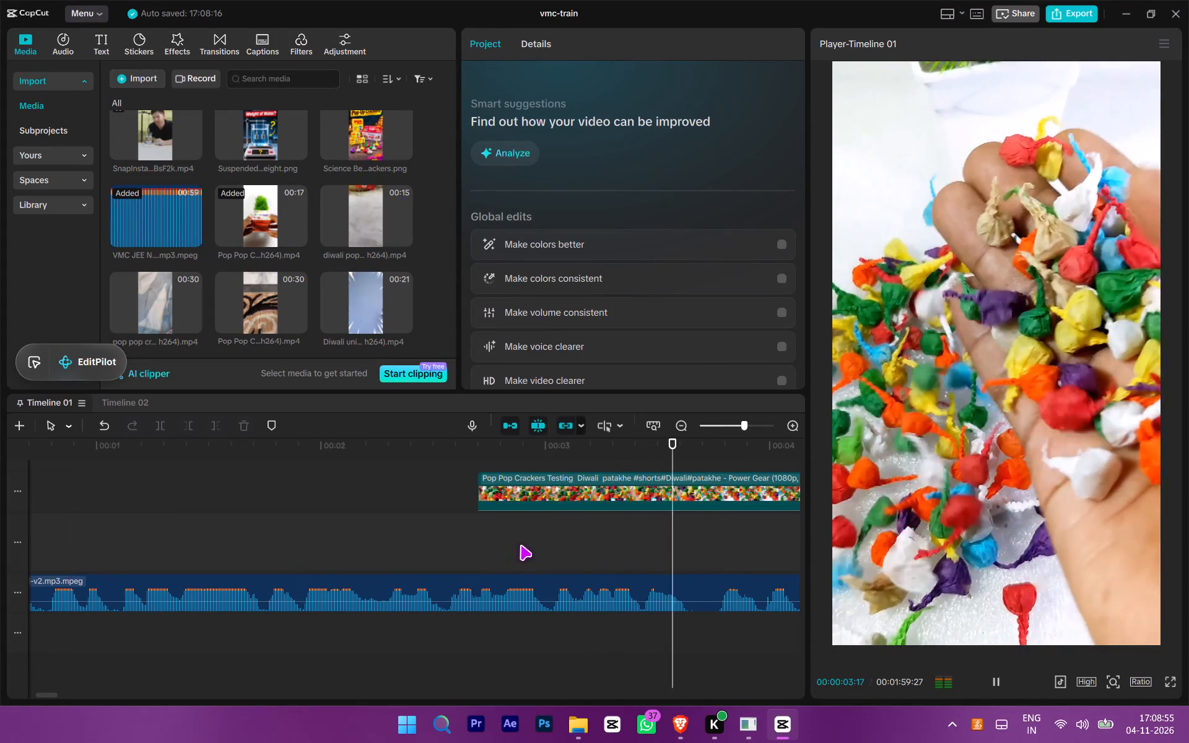
key(space)
key(space)
key(space)
key(space)
key(space)
key(ctrl+space)
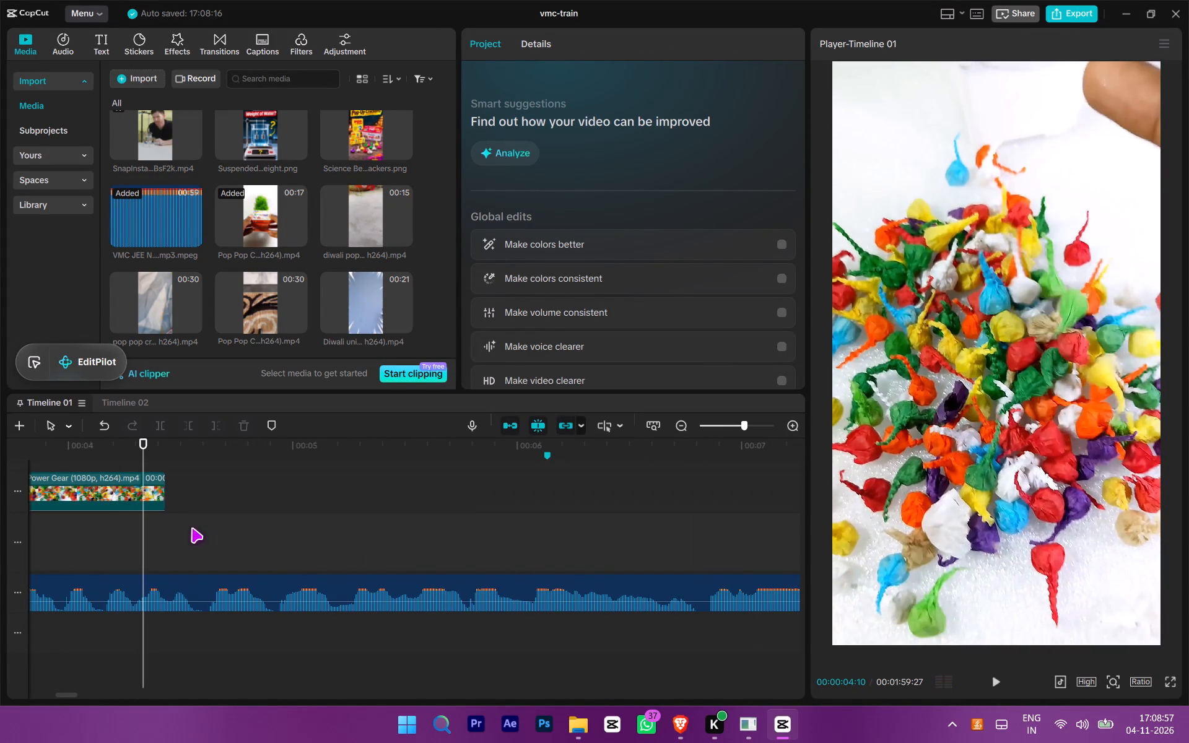
key(space)
Extend the end of the loose crackers clip with more of its footage and split it at 00:00:04:13.
click(168, 534)
drag(163, 488, 834, 571)
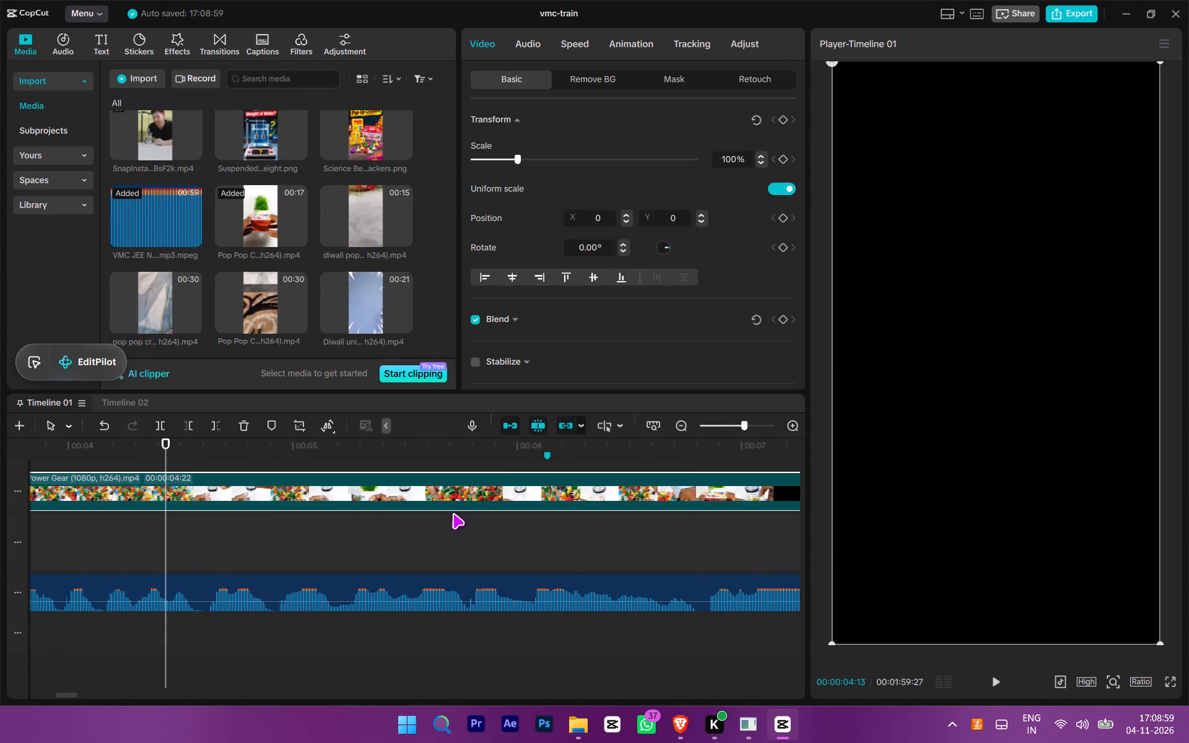
key(ctrl+b)
Extend the end of the second part to the end of its source footage, making it about 00:00:11:08 long.
click(246, 513)
drag(246, 515, 486, 560)
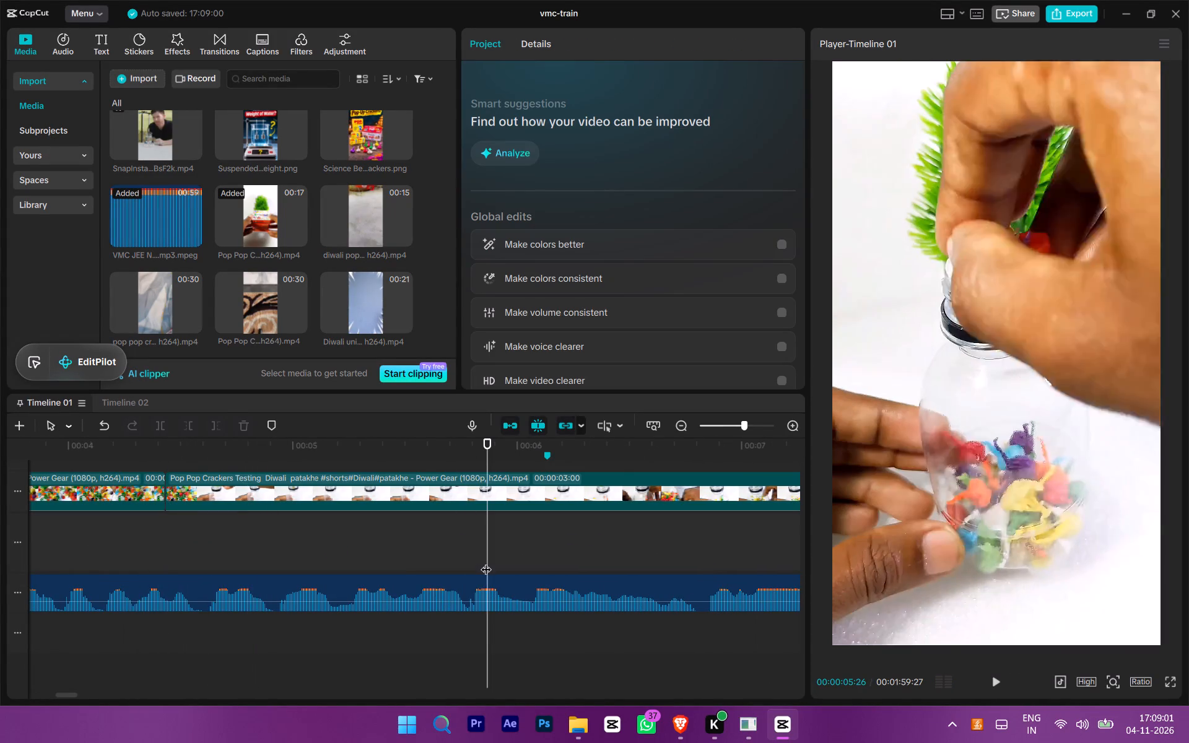
ctrl+scroll(477, 568, down, 14)
click(619, 489)
ctrl+scroll(545, 495, down, 5)
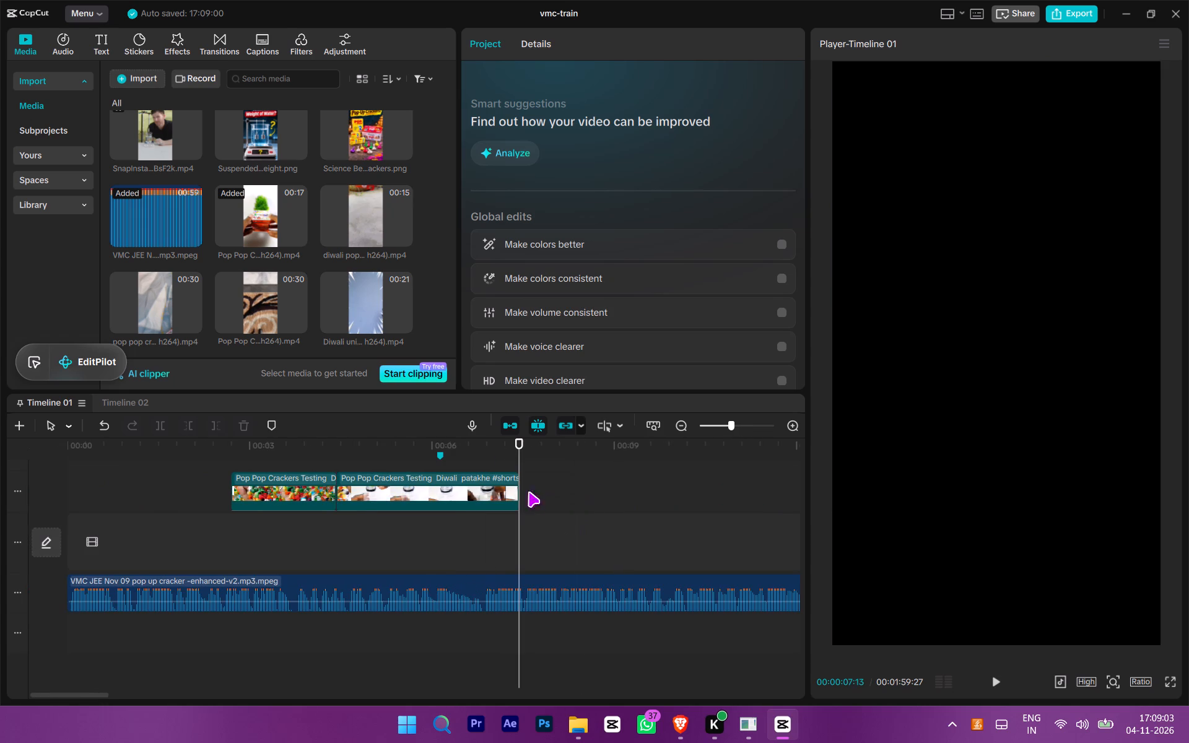
click(515, 486)
drag(518, 485, 990, 556)
Find the bottle-filling shot in the second part and cut off everything before 00:00:06:11.
click(461, 450)
drag(461, 449, 440, 454)
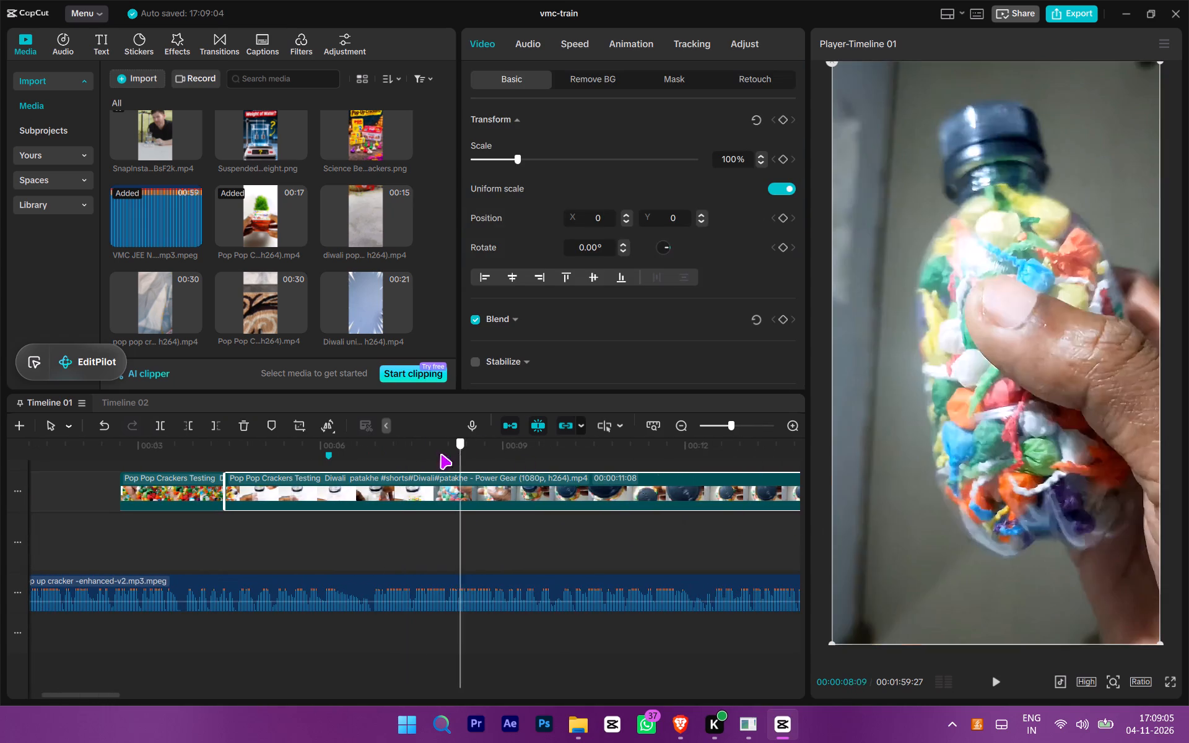
drag(440, 454, 756, 537)
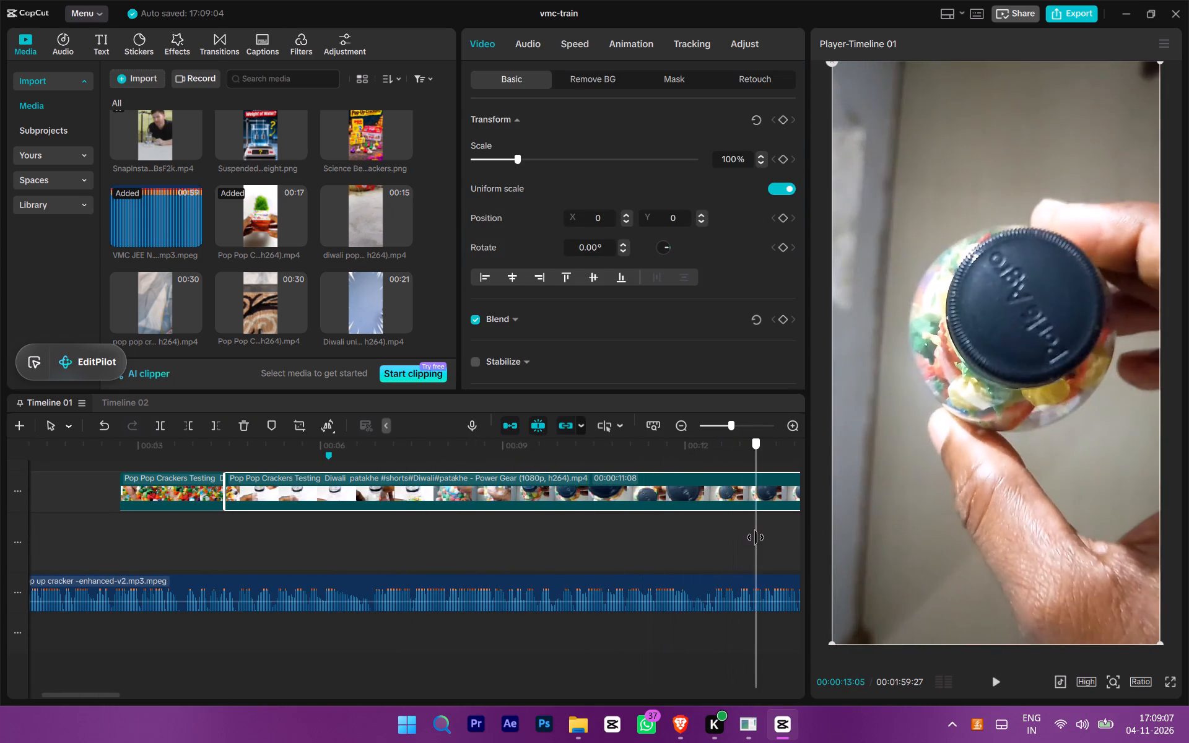
drag(756, 537, 266, 513)
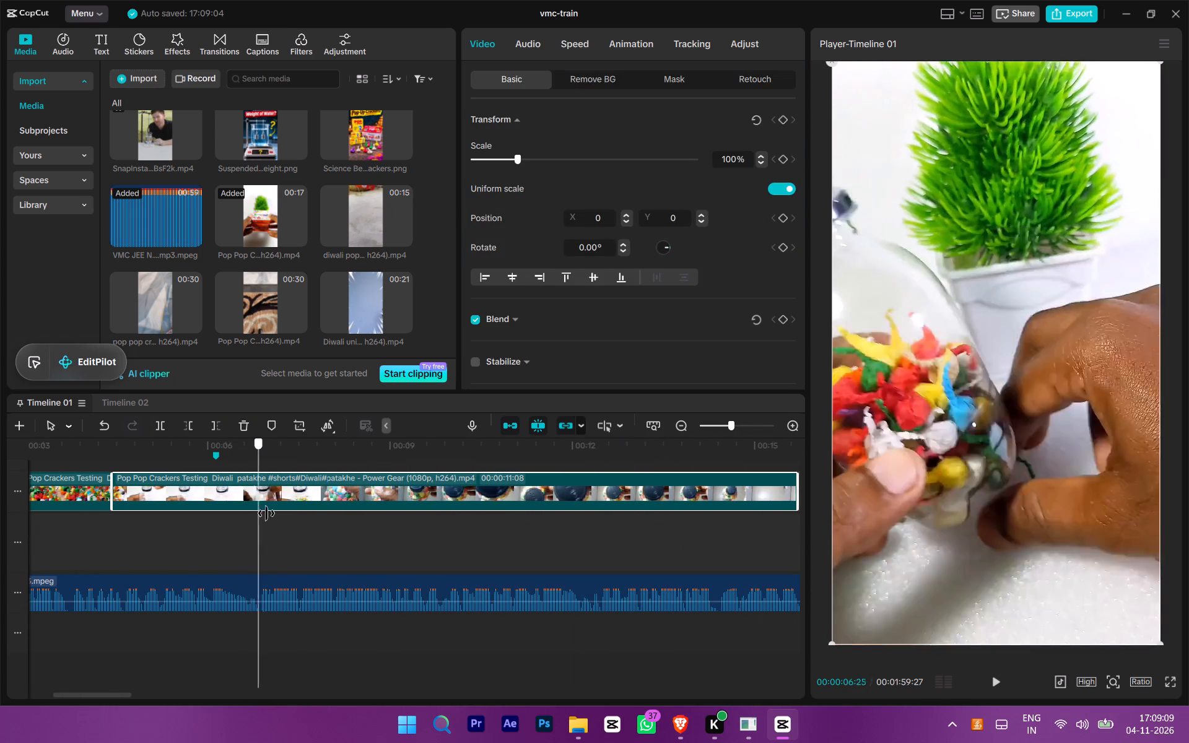
drag(266, 513, 230, 494)
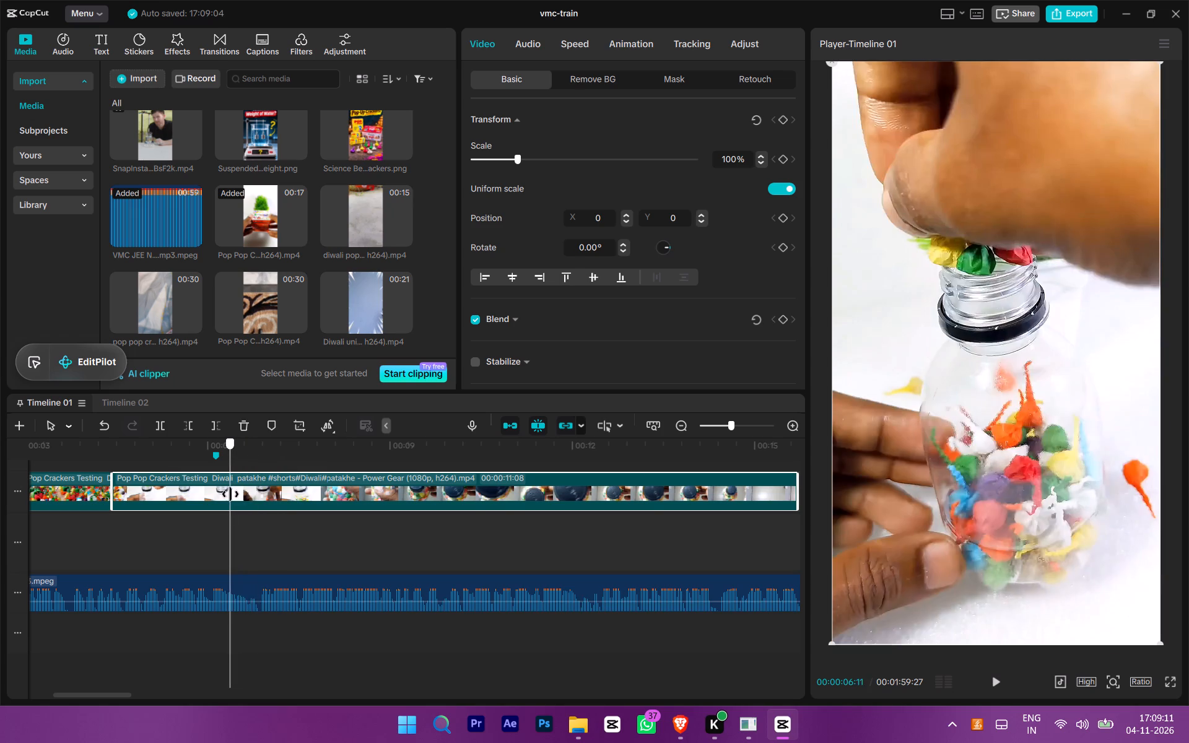
key(q)
Extend the beginning of the bottle-filling clip back in stages to just before 00:00:05, playing from its start to check.
key(space)
ctrl+scroll(281, 493, down, 8)
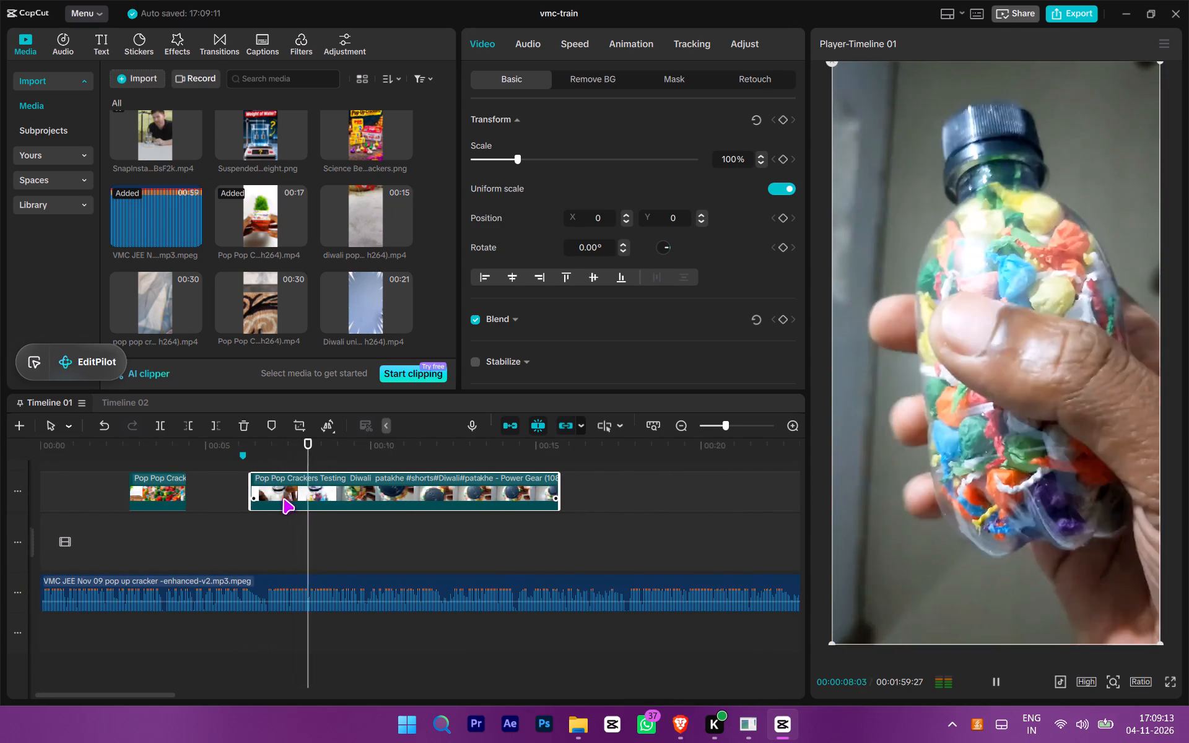
drag(249, 484, 233, 477)
click(233, 458)
key(space)
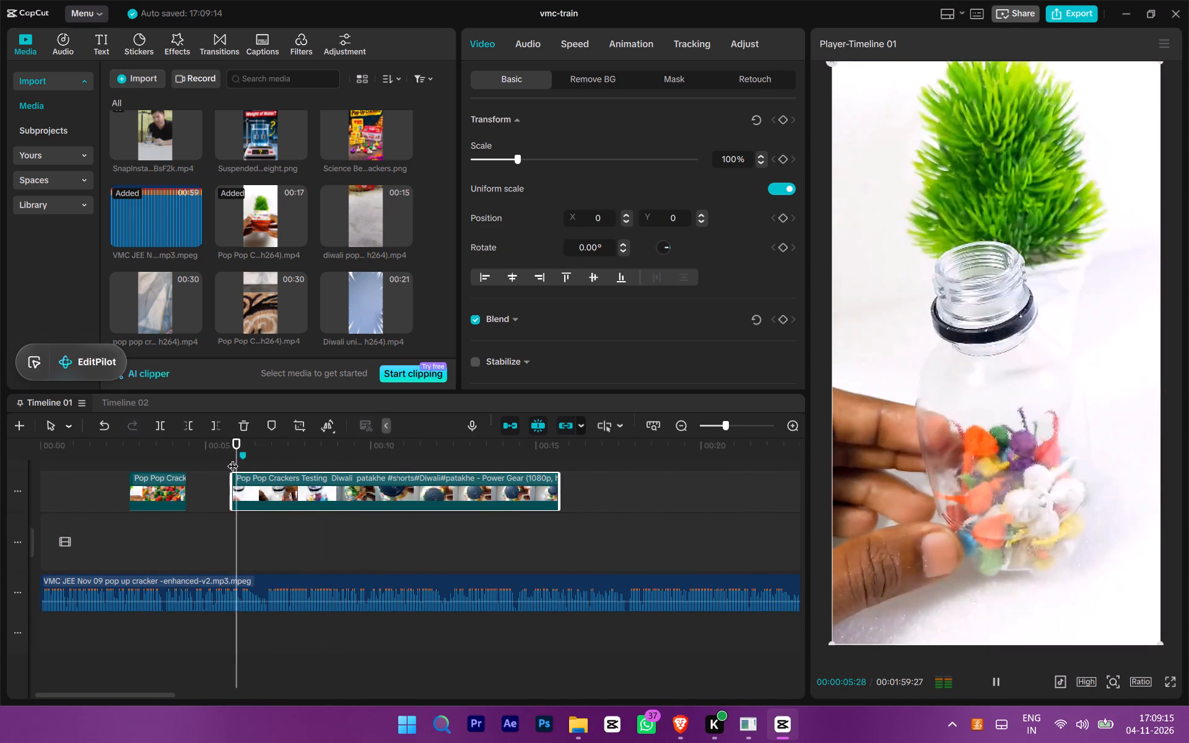
drag(229, 487, 217, 474)
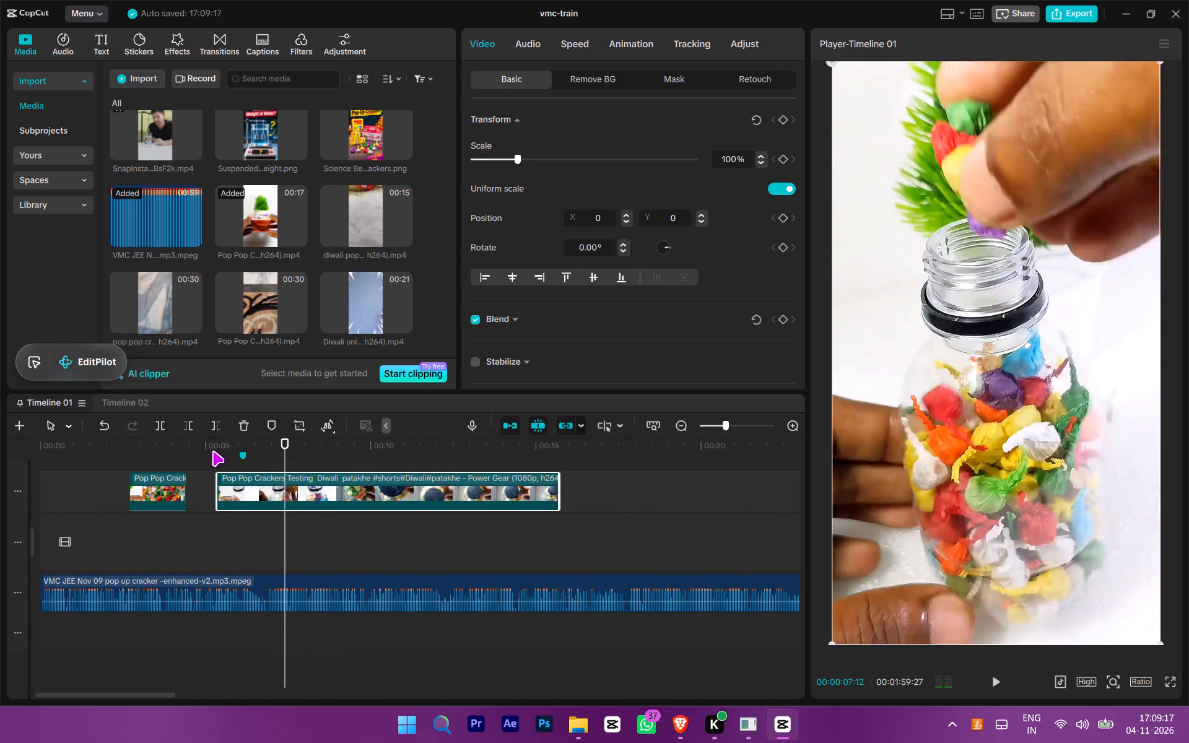
click(212, 451)
key(space)
key(space)
drag(219, 486, 209, 484)
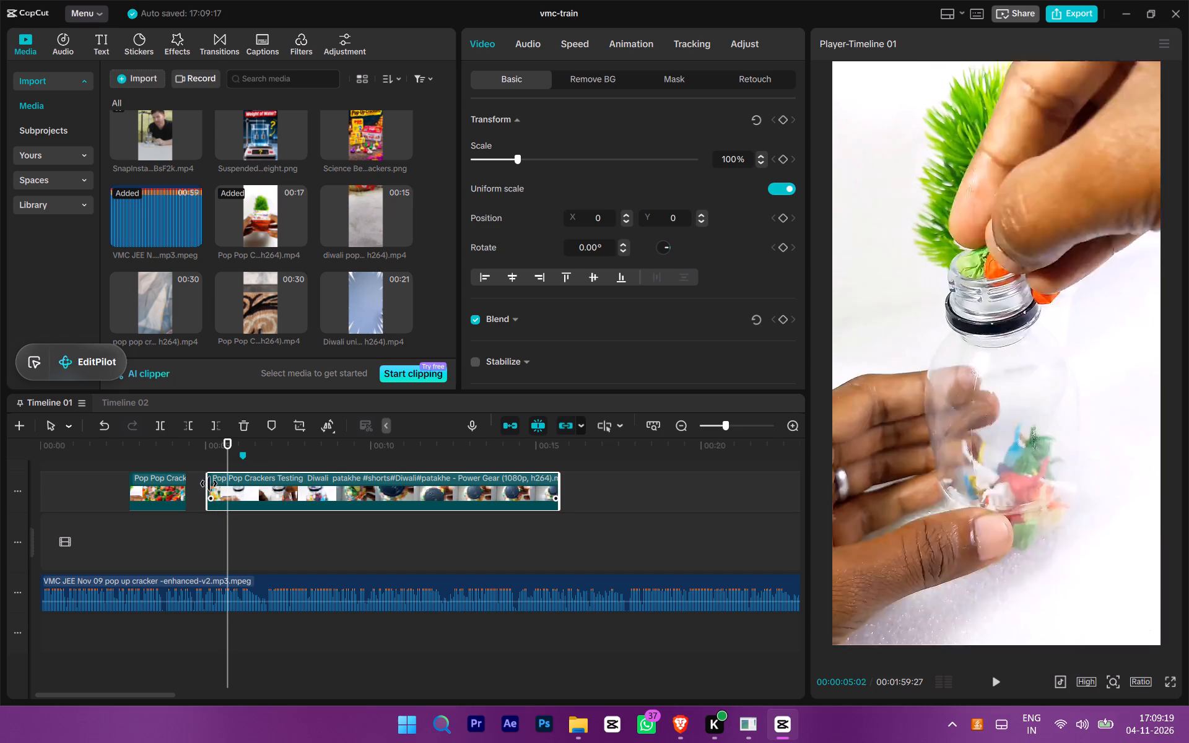
drag(209, 484, 205, 478)
click(202, 455)
key(space)
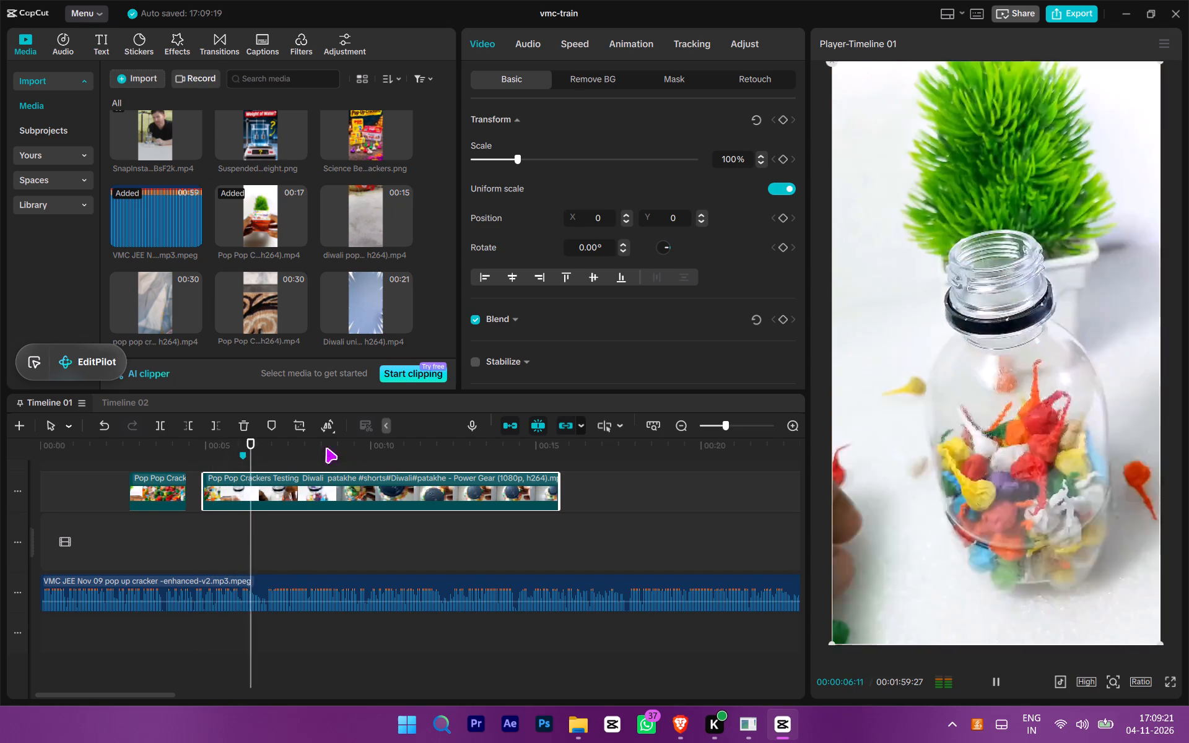
Cut off the bottle-filling clip's part after 00:00:07:17, where the bottle is nearly full.
click(305, 441)
drag(305, 441, 269, 460)
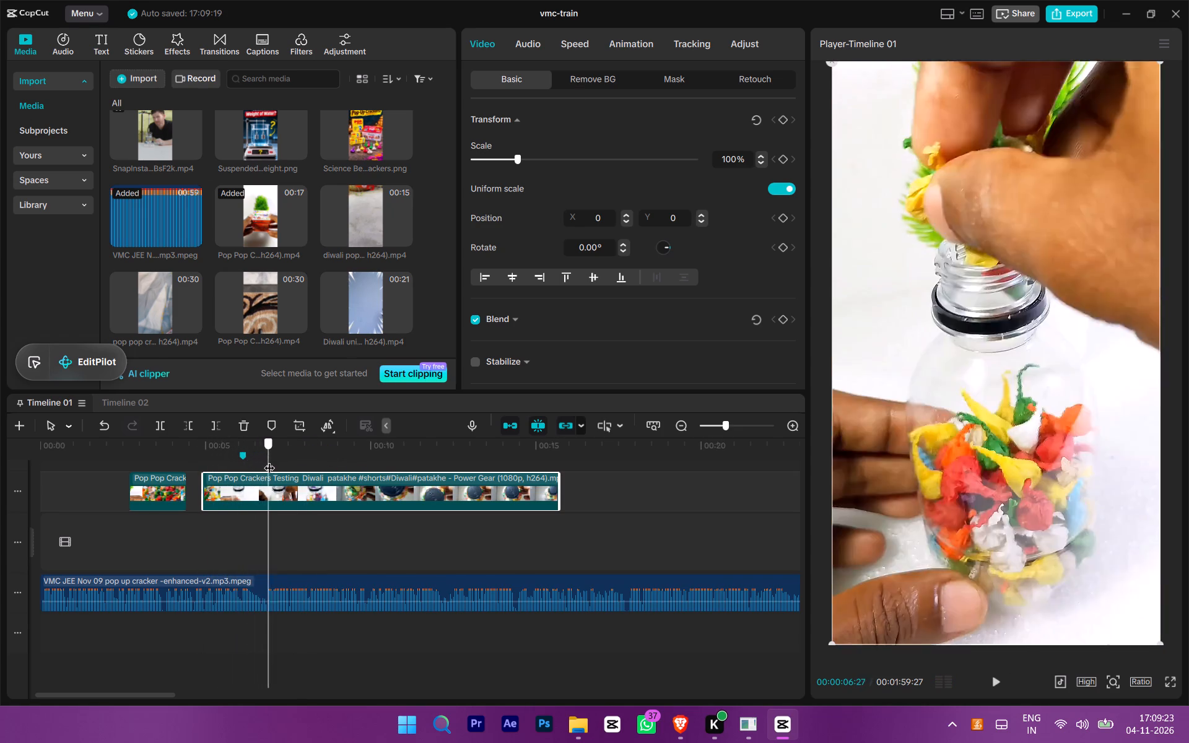
drag(269, 460, 290, 480)
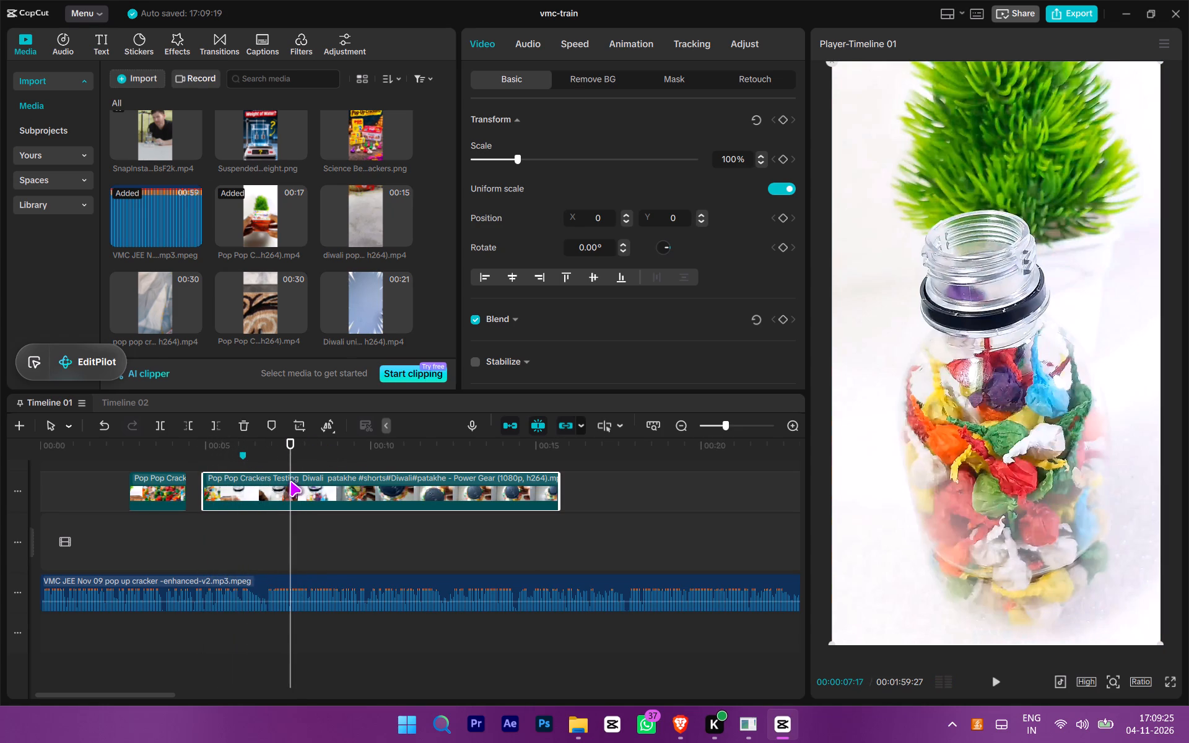
key(w)
Mirror the bottle-filling clip.
click(214, 446)
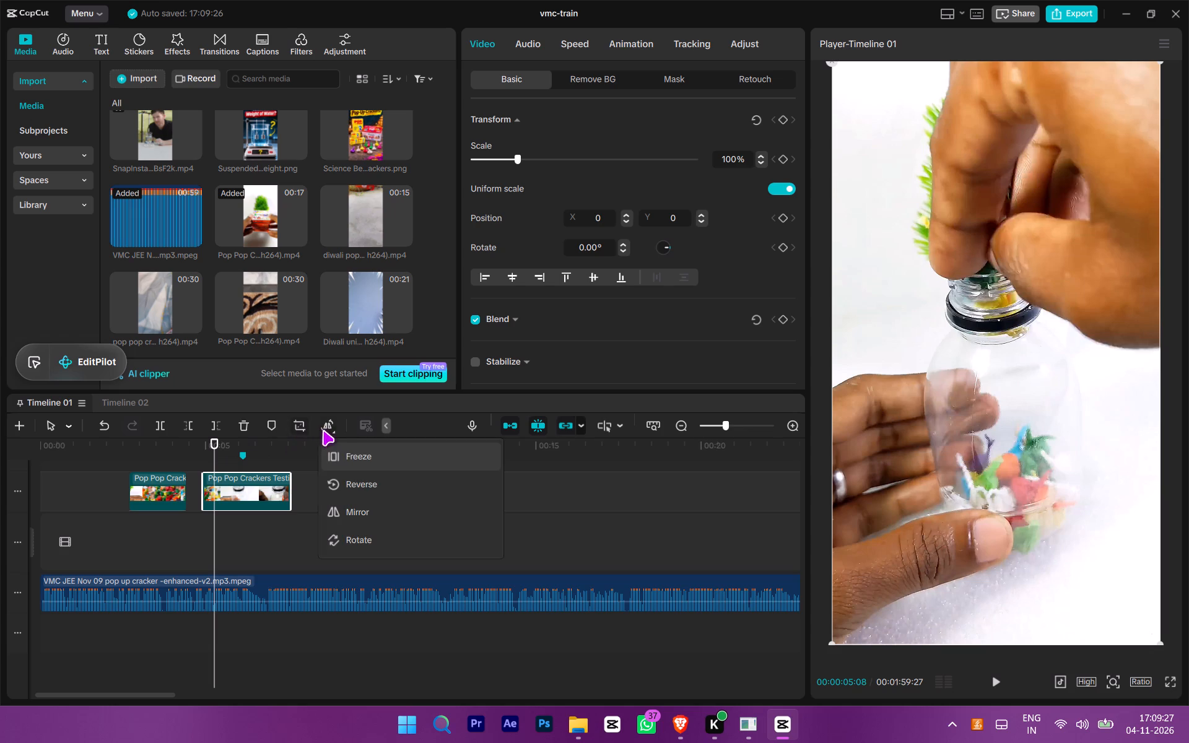
click(352, 511)
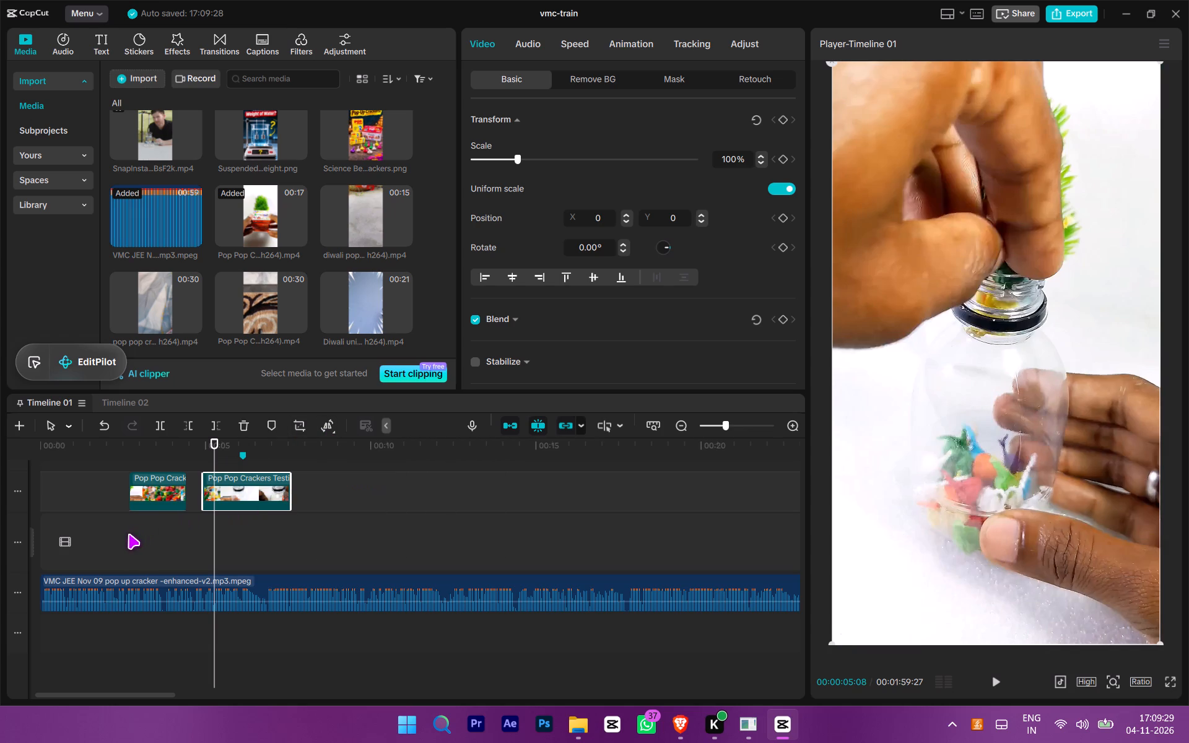
Apply the Zoom 1 combo animation to the loose crackers clip that precedes the bottle-filling clip.
click(128, 534)
key(space)
click(113, 534)
drag(113, 534, 0, 519)
key(space)
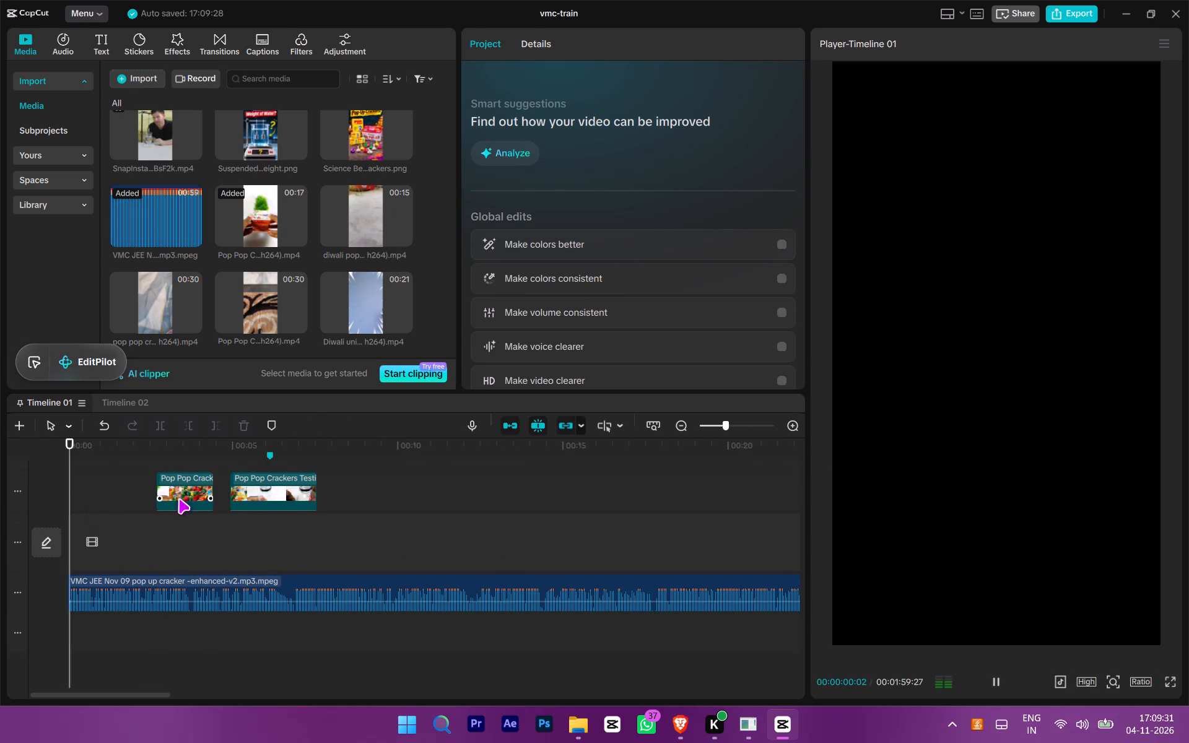
click(191, 498)
click(626, 35)
click(737, 77)
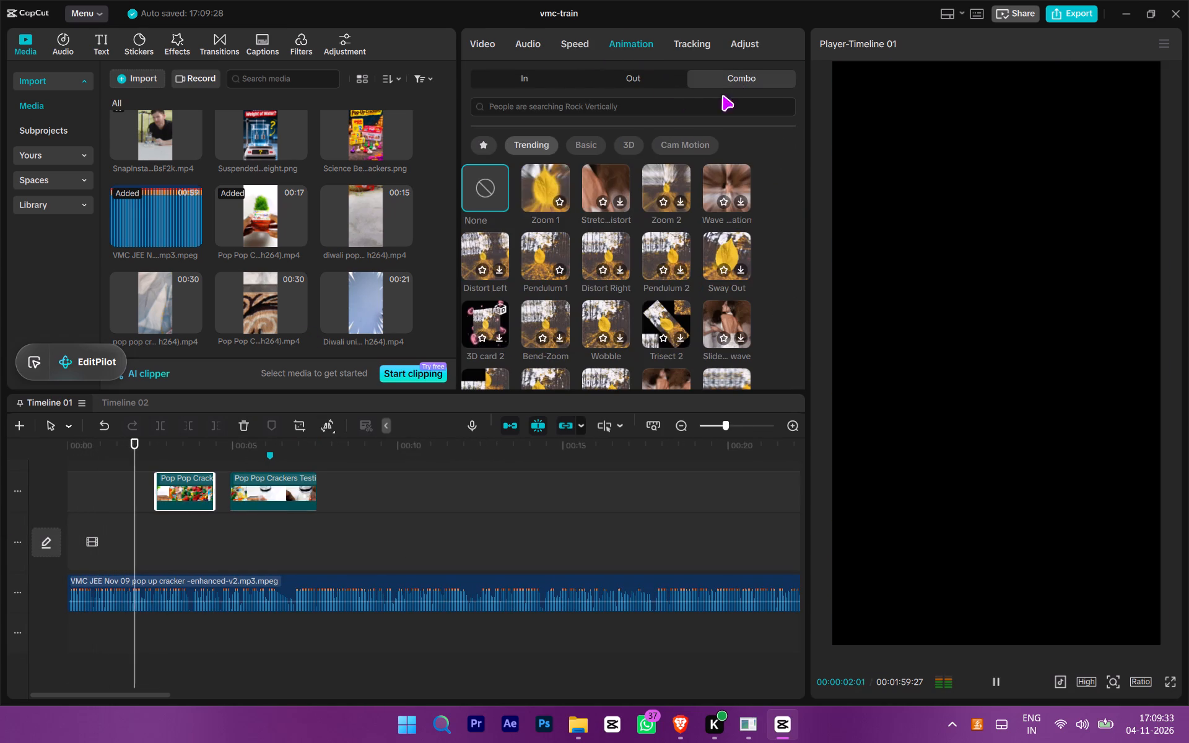
click(510, 184)
click(540, 183)
Play the animated loose crackers clip and replay the timeline from the start to examine the timing against the voice-over.
click(108, 550)
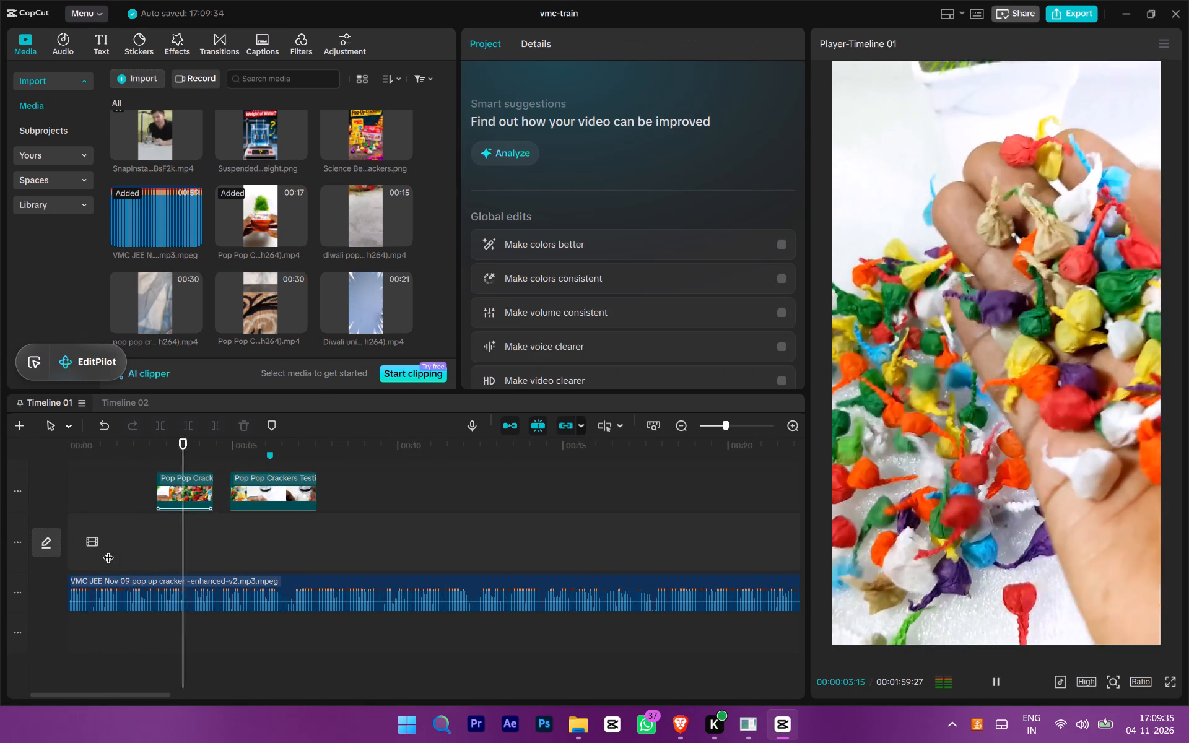
key(space)
ctrl+scroll(114, 558, up, 7)
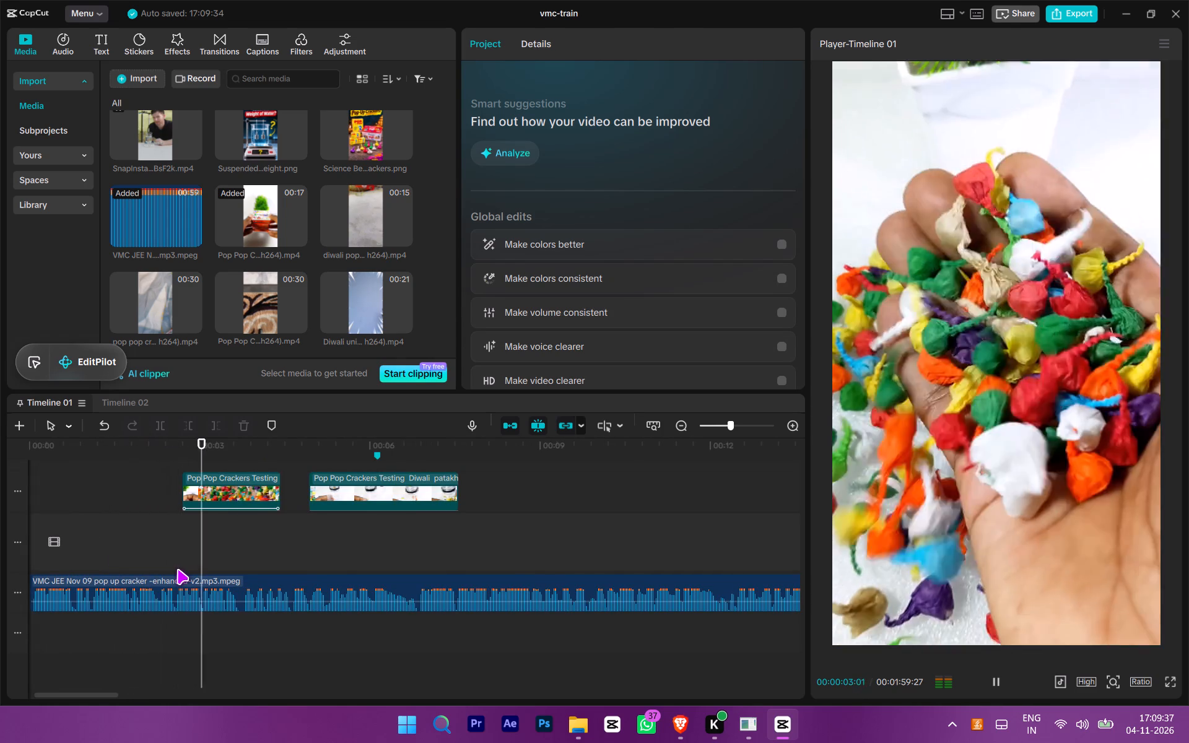
key(space)
key(space)
click(189, 558)
drag(189, 558, 0, 498)
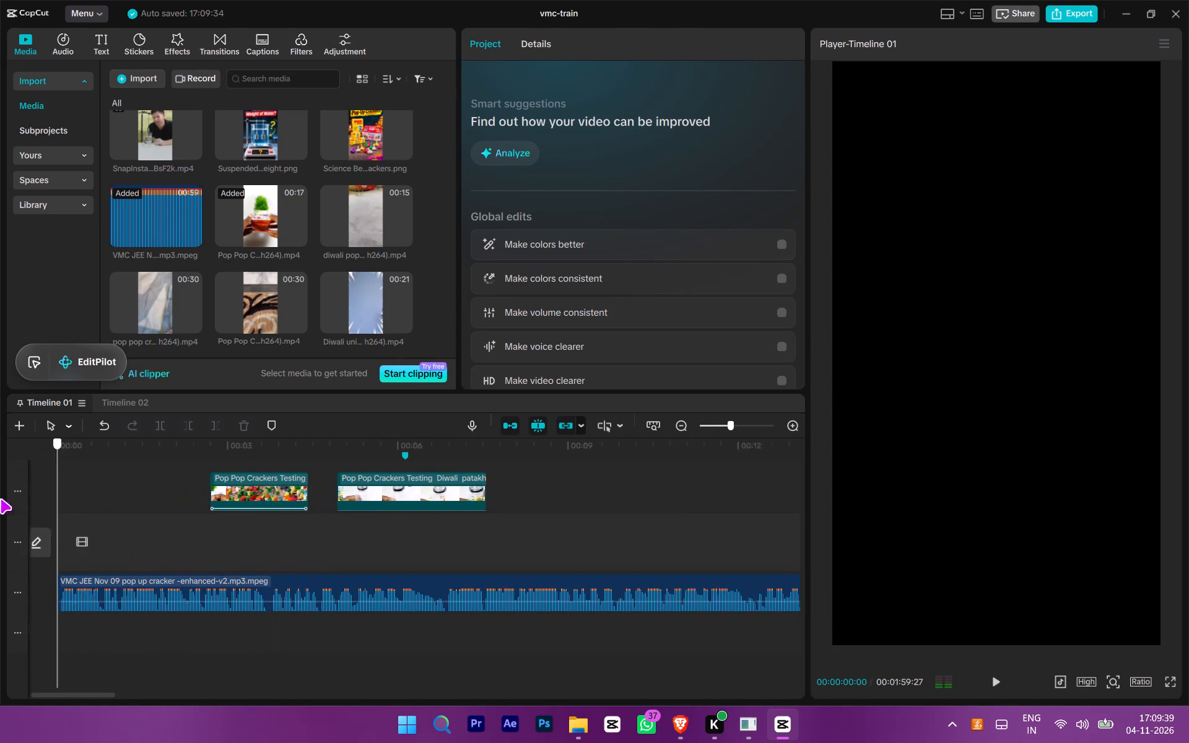
drag(0, 498, 0, 495)
key(space)
Preview the imported cracker videos and place the diwali pop pop crackers one at the timeline start, beginning from its 00:00:02:26 frame.
click(172, 284)
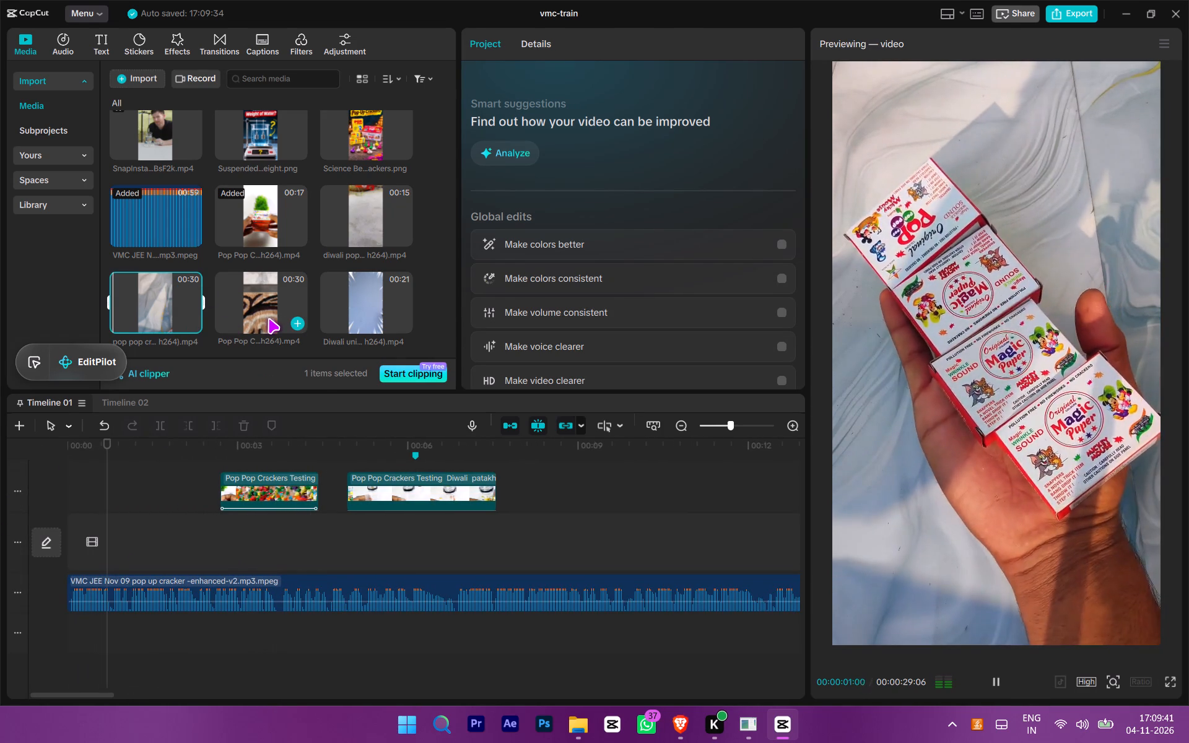
click(275, 274)
click(253, 238)
click(360, 214)
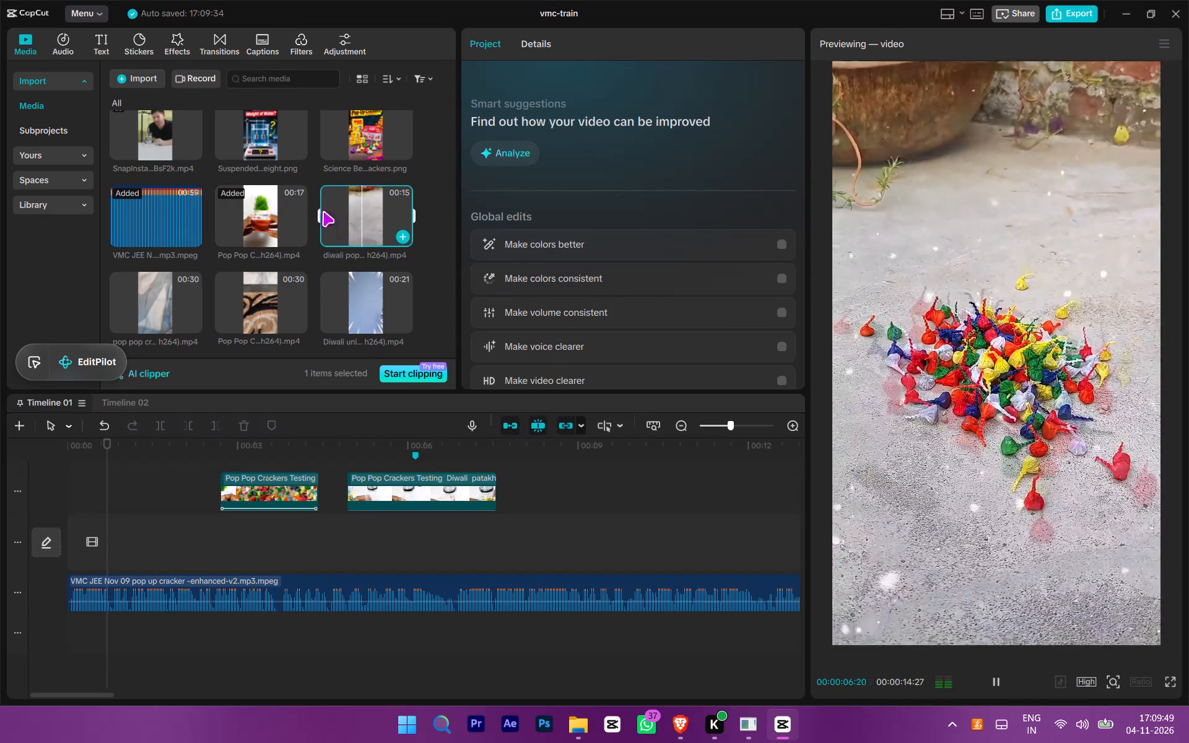
drag(321, 209, 339, 225)
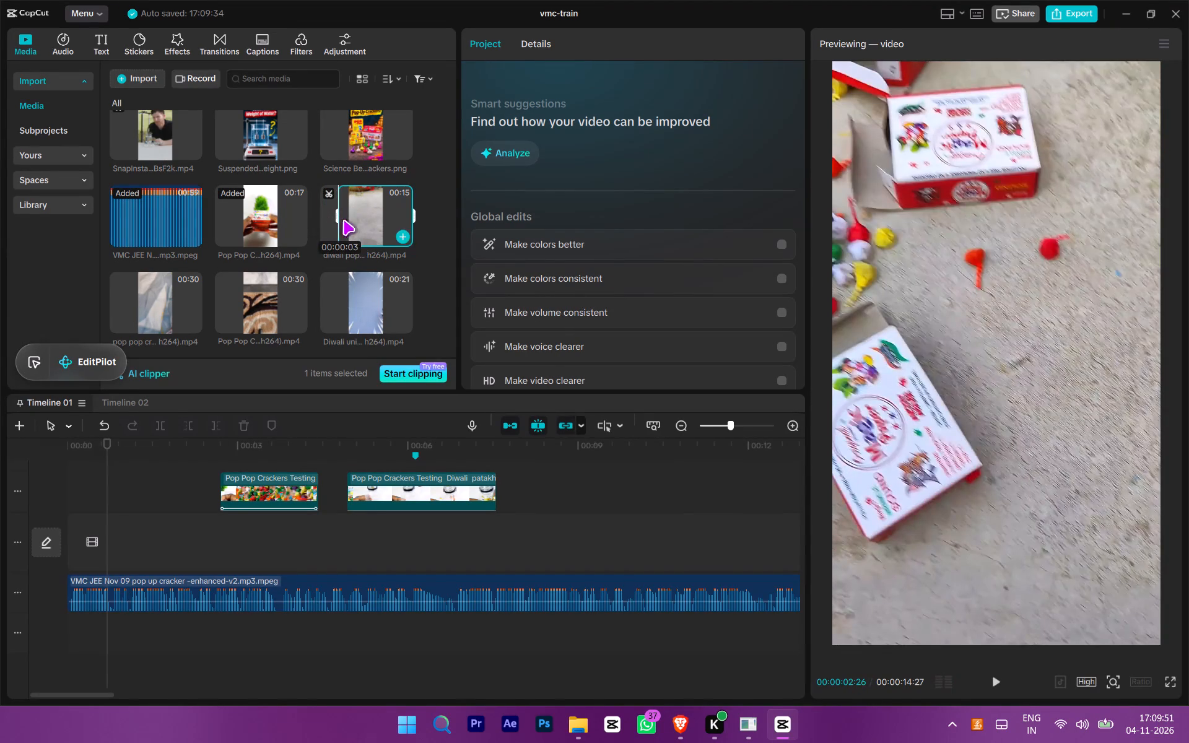
drag(351, 210, 54, 483)
Play the diwali pop pop crackers clip from the start against the voice-over and cut off its part after 00:00:02:07.
click(84, 507)
drag(82, 507, 0, 487)
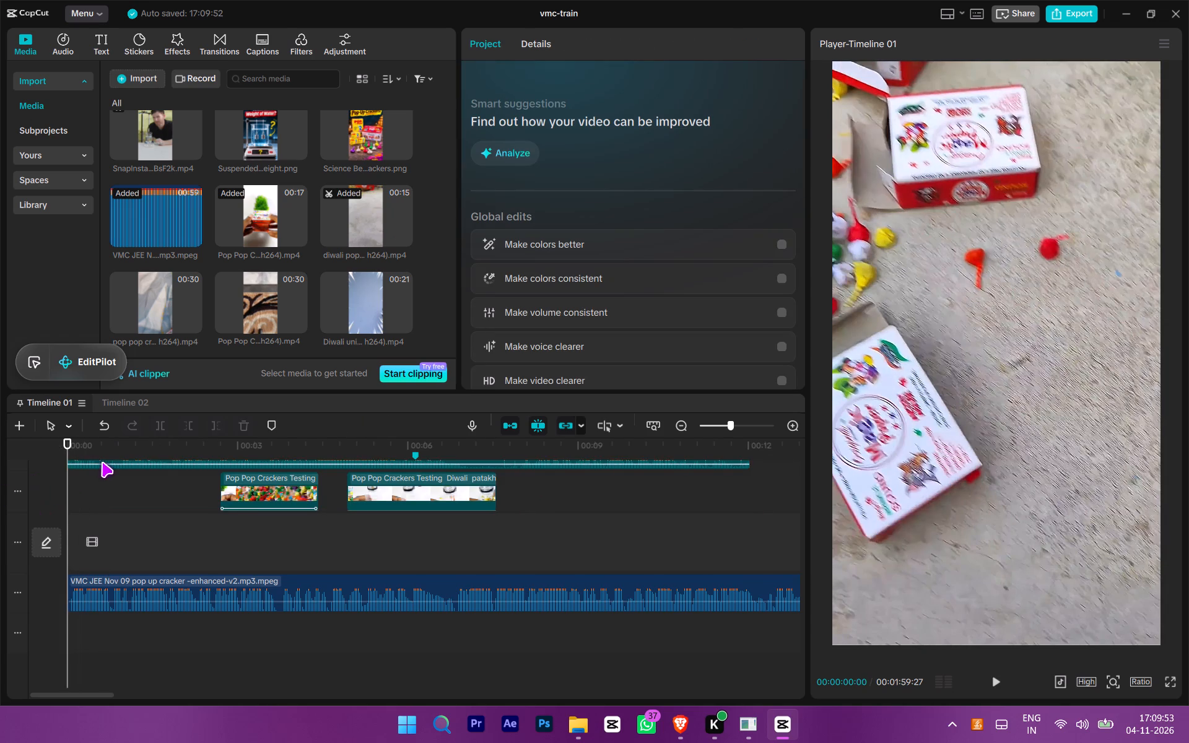
drag(103, 464, 124, 545)
key(space)
ctrl+scroll(141, 520, up, 6)
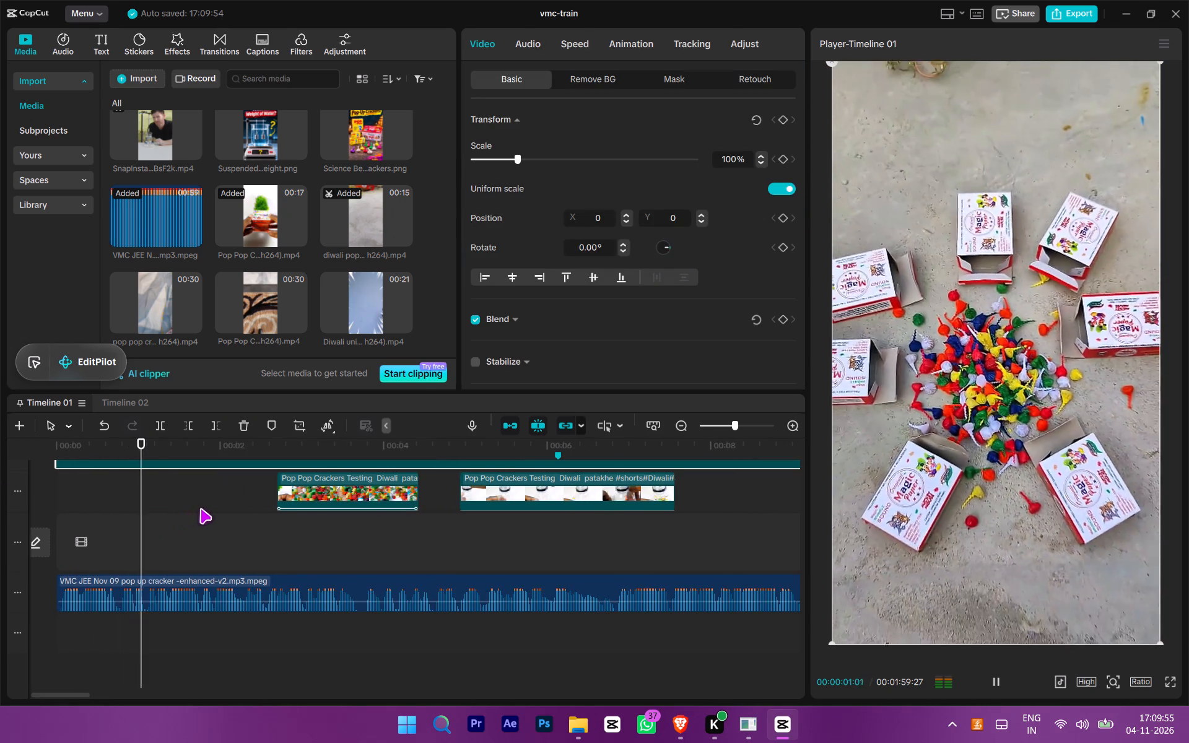
key(space)
key(space)
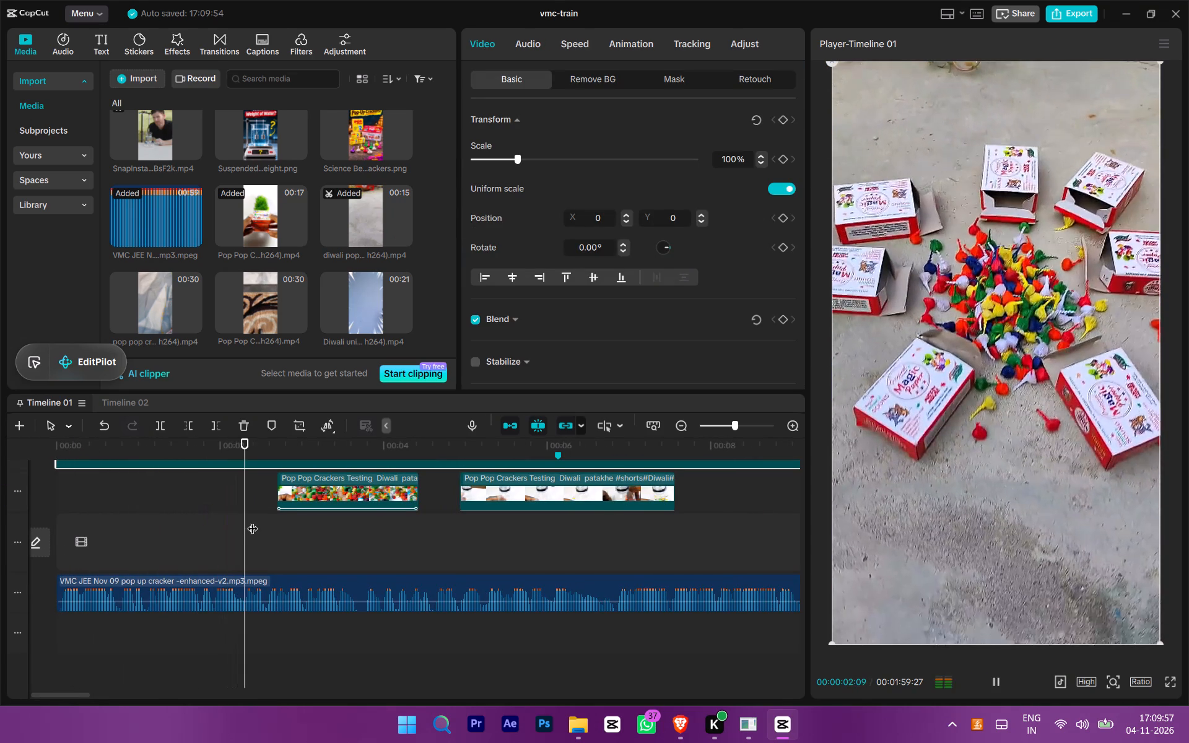
scroll(256, 523, up, 2)
click(240, 450)
key(space)
key(space)
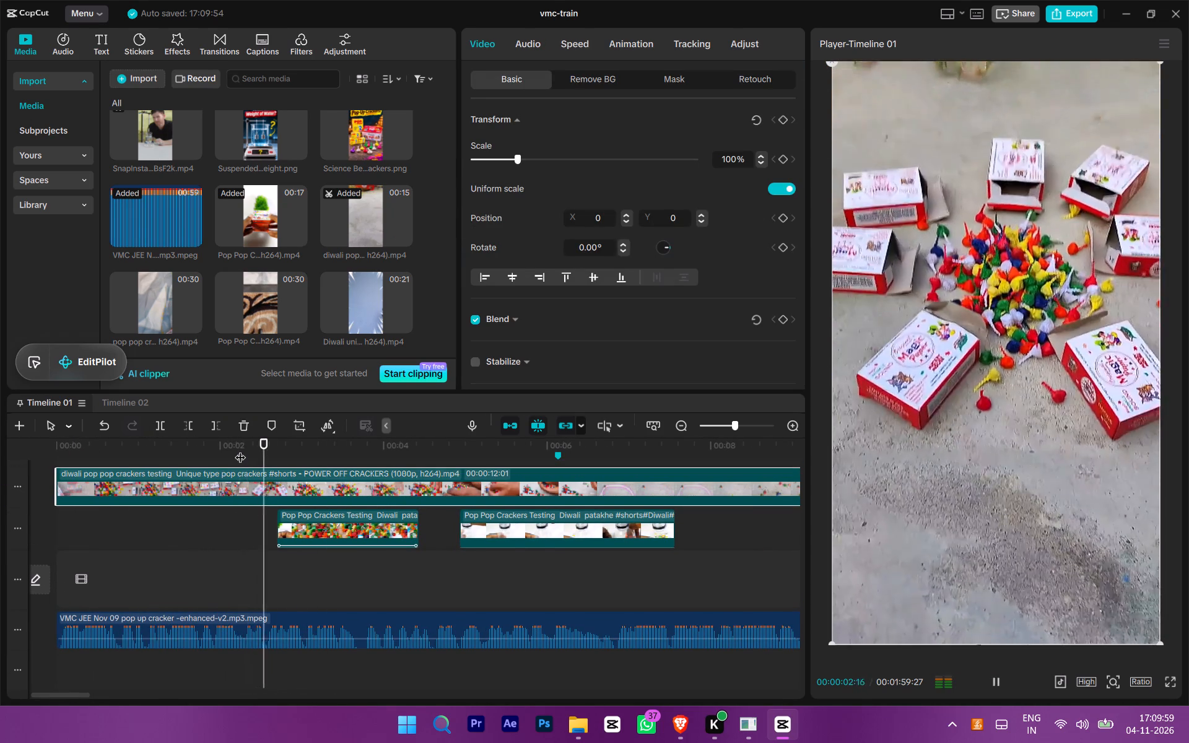
click(240, 450)
key(w)
Move the trimmed diwali clip onto the same track as the other two cracker clips, keeping it at the timeline start.
drag(178, 492, 168, 562)
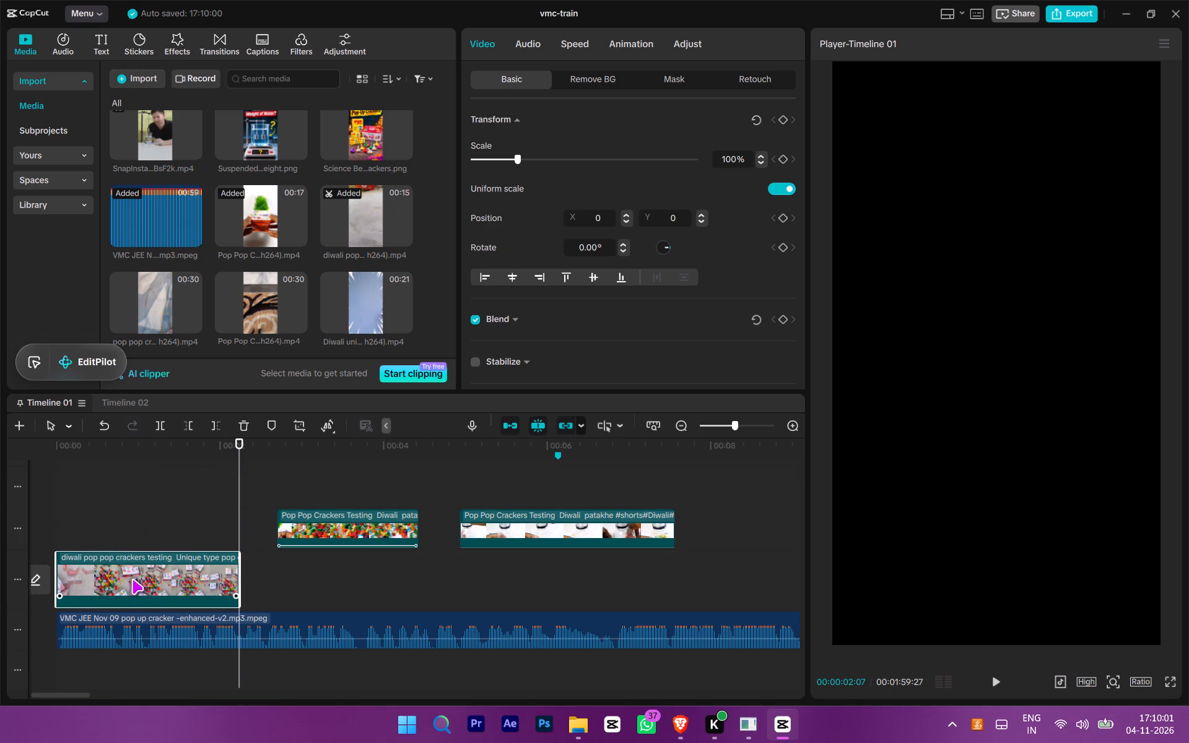
drag(134, 570, 134, 535)
Play the timeline from the start twice to examine how the opening clip and the following gap match the voice-over.
click(133, 580)
drag(133, 580, 0, 557)
key(space)
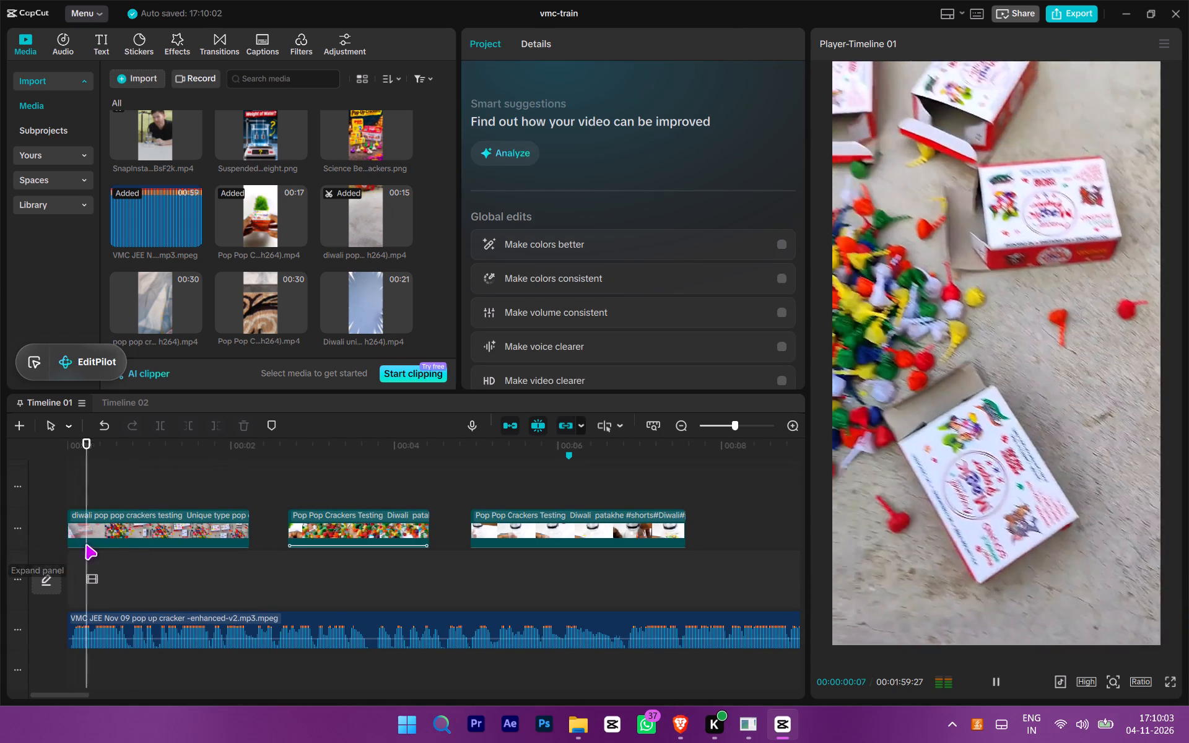
ctrl+scroll(121, 555, down, 9)
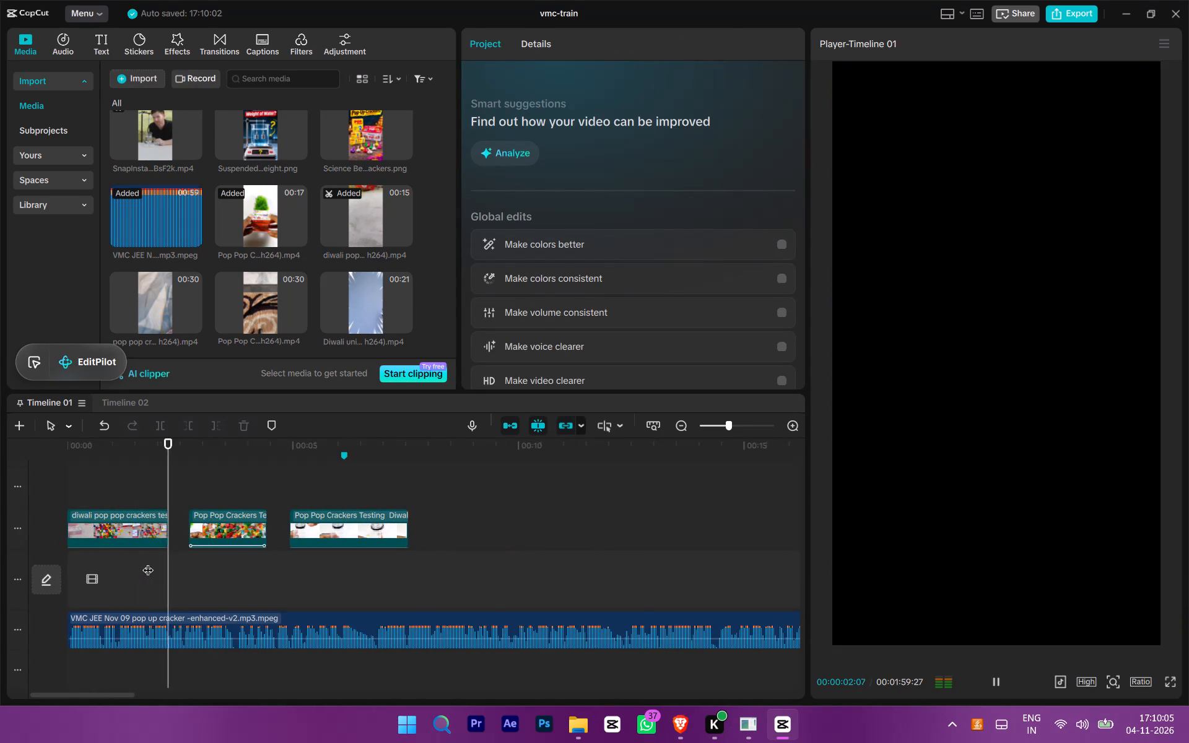
click(176, 565)
drag(176, 565, 0, 547)
key(space)
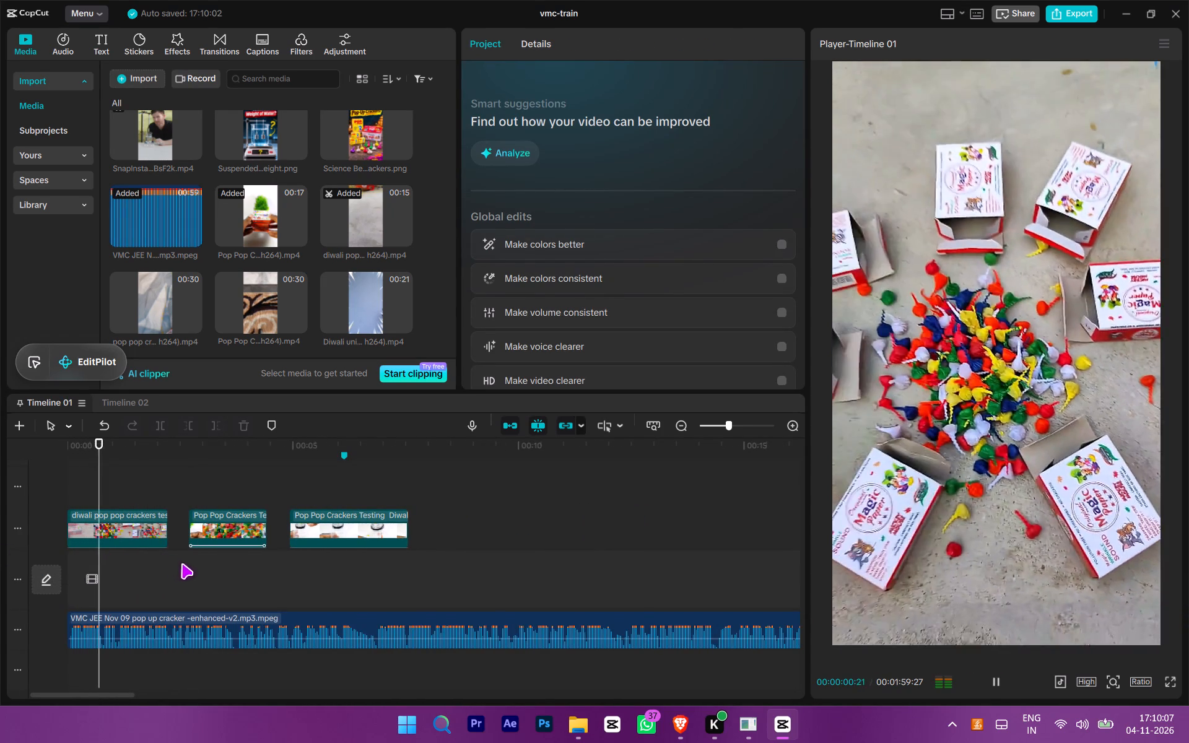
scroll(186, 566, down, 2)
ctrl+scroll(157, 545, up, 6)
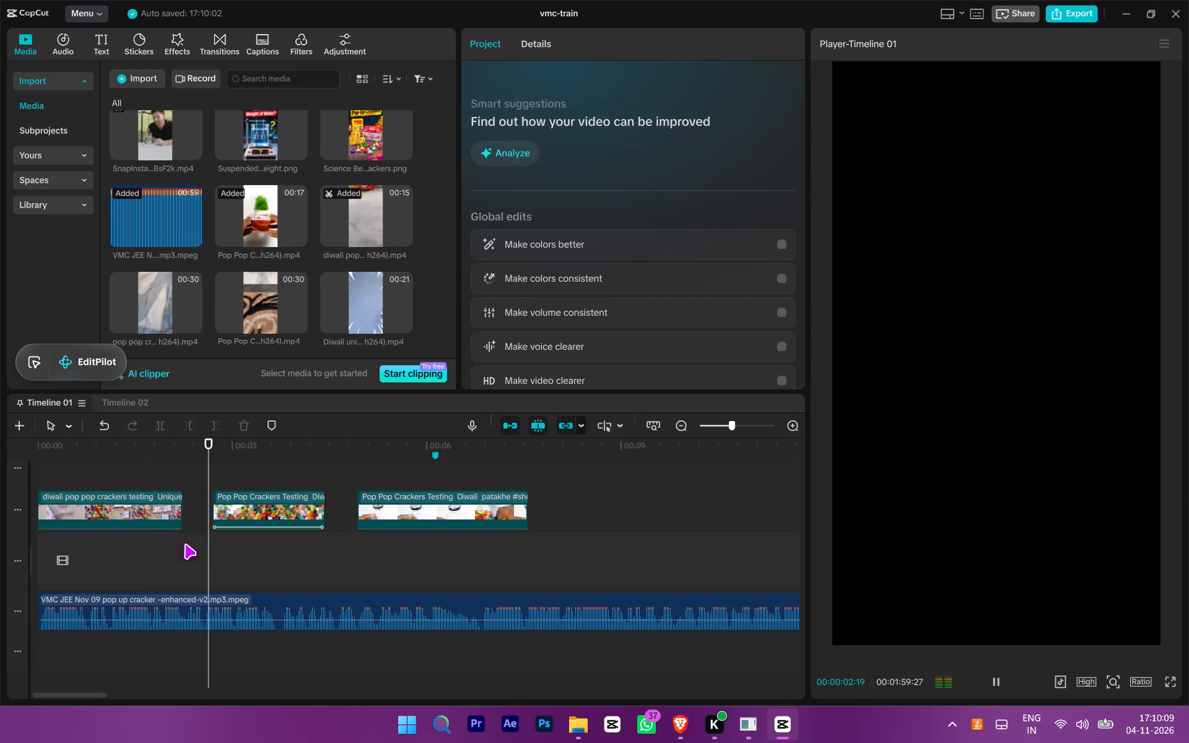
Move the second cracker clip along its track so it starts directly at the end of the diwali clip.
double_click(189, 539)
drag(243, 508, 209, 512)
Play the second cracker clip against the voice-over and cut off its part after 00:00:03:24.
key(space)
ctrl+scroll(279, 557, up, 12)
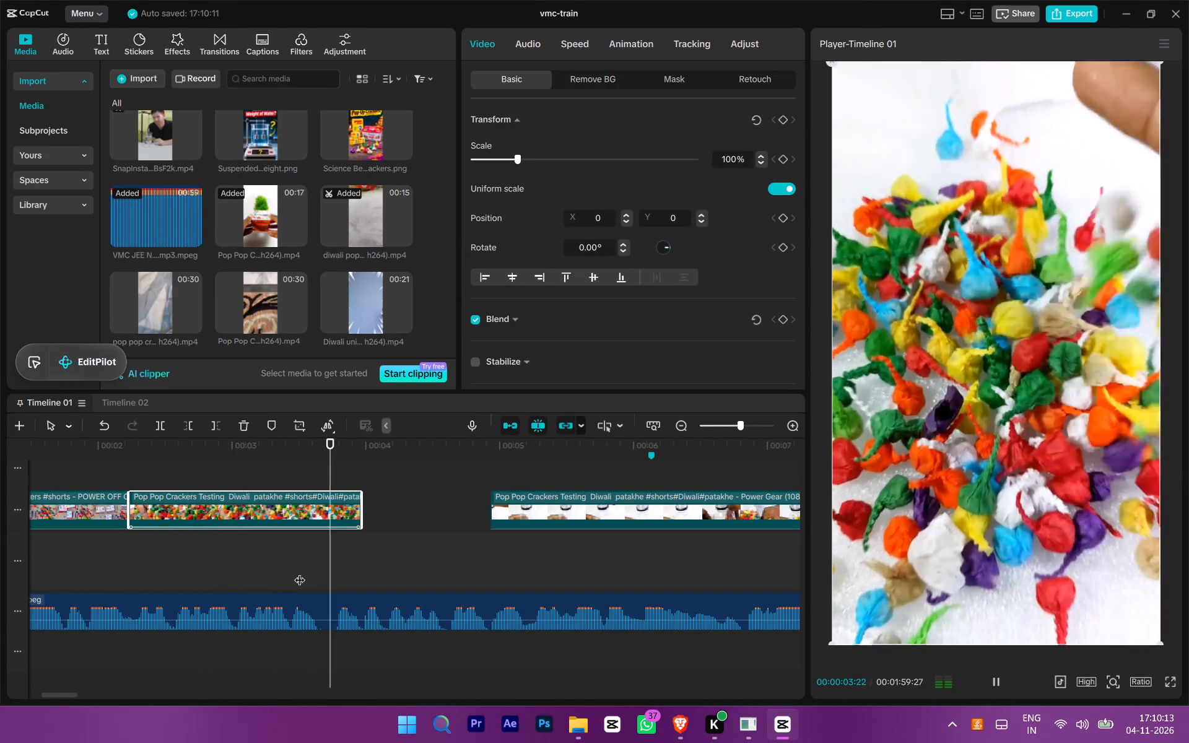
click(331, 445)
drag(331, 445, 338, 458)
click(338, 459)
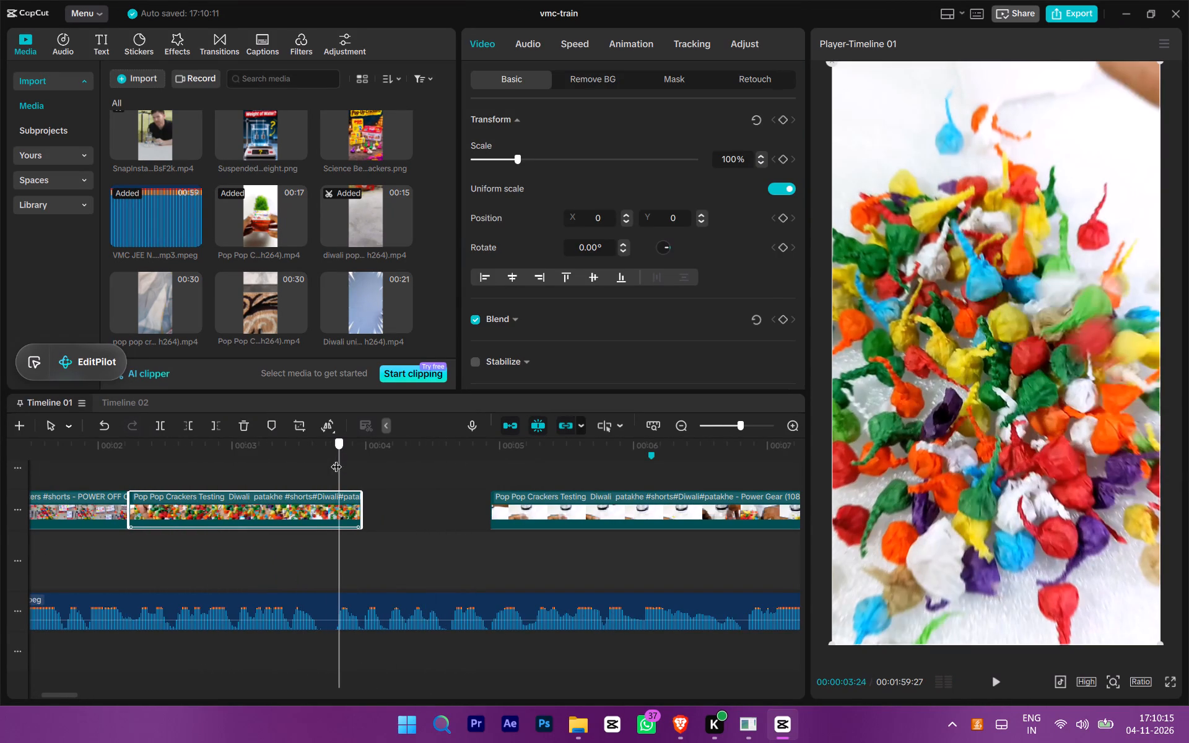
key(w)
Play across the first two clips and move the third cracker clip along the same track to start at about 8.7 seconds.
double_click(117, 554)
key(space)
ctrl+scroll(199, 571, down, 8)
ctrl+scroll(268, 570, down, 4)
drag(404, 502, 621, 532)
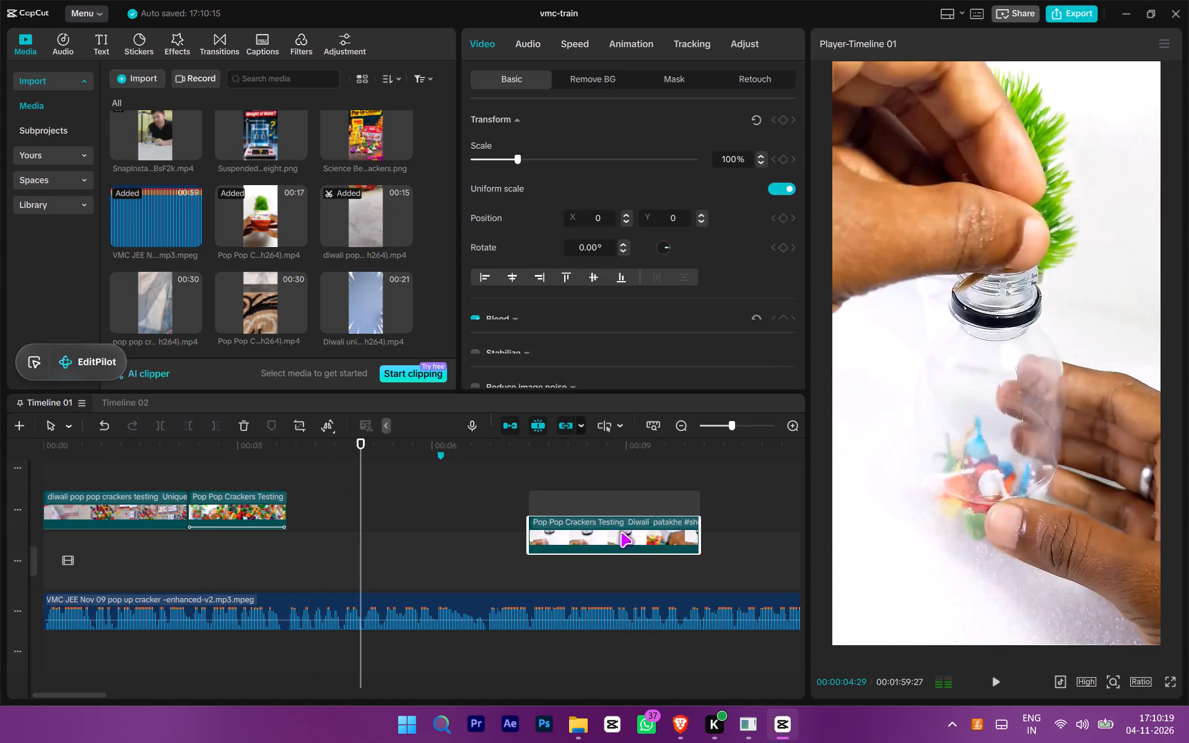
drag(621, 532, 651, 505)
Play the empty stretch before the third clip to examine what the voice-over says there.
key(space)
ctrl+scroll(442, 555, down, 4)
ctrl+scroll(439, 557, up, 3)
drag(458, 559, 488, 561)
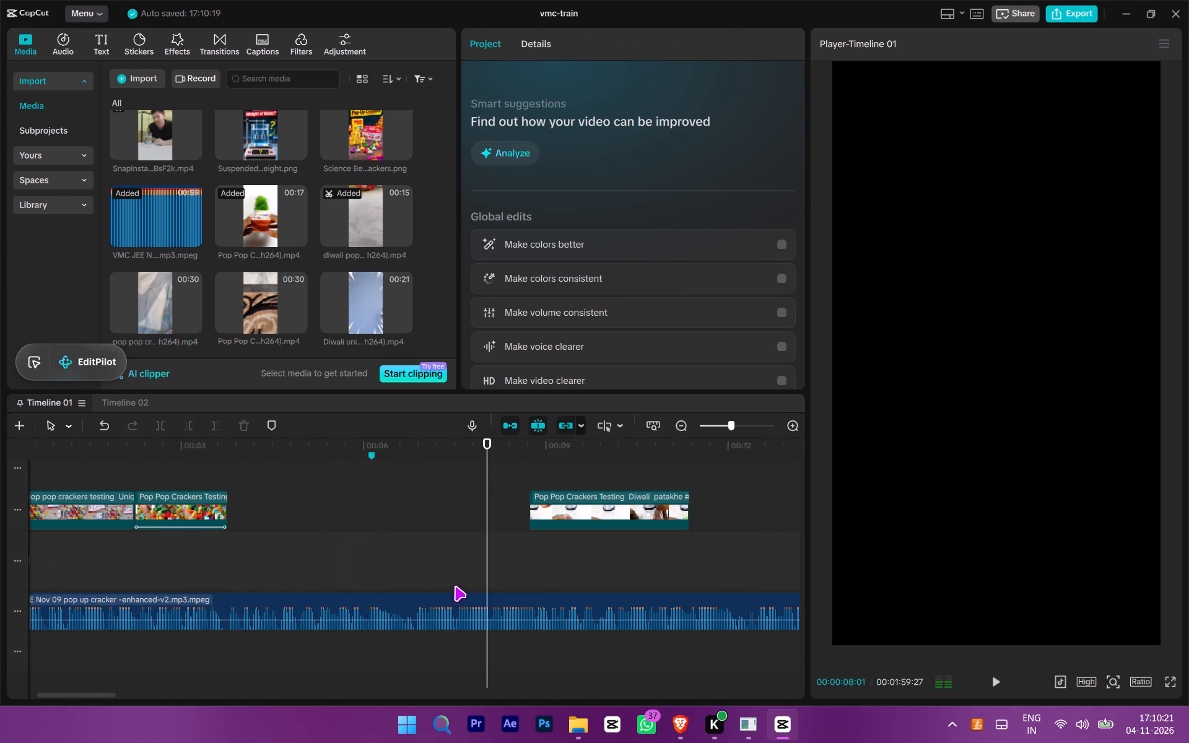
ctrl+scroll(443, 591, up, 4)
click(388, 550)
key(space)
key(space)
scroll(282, 315, down, 4)
Preview the imported diwali pop pop crackers video and scrub through the 30-second Pop Pop crackers video for footage to fill the gap.
click(284, 280)
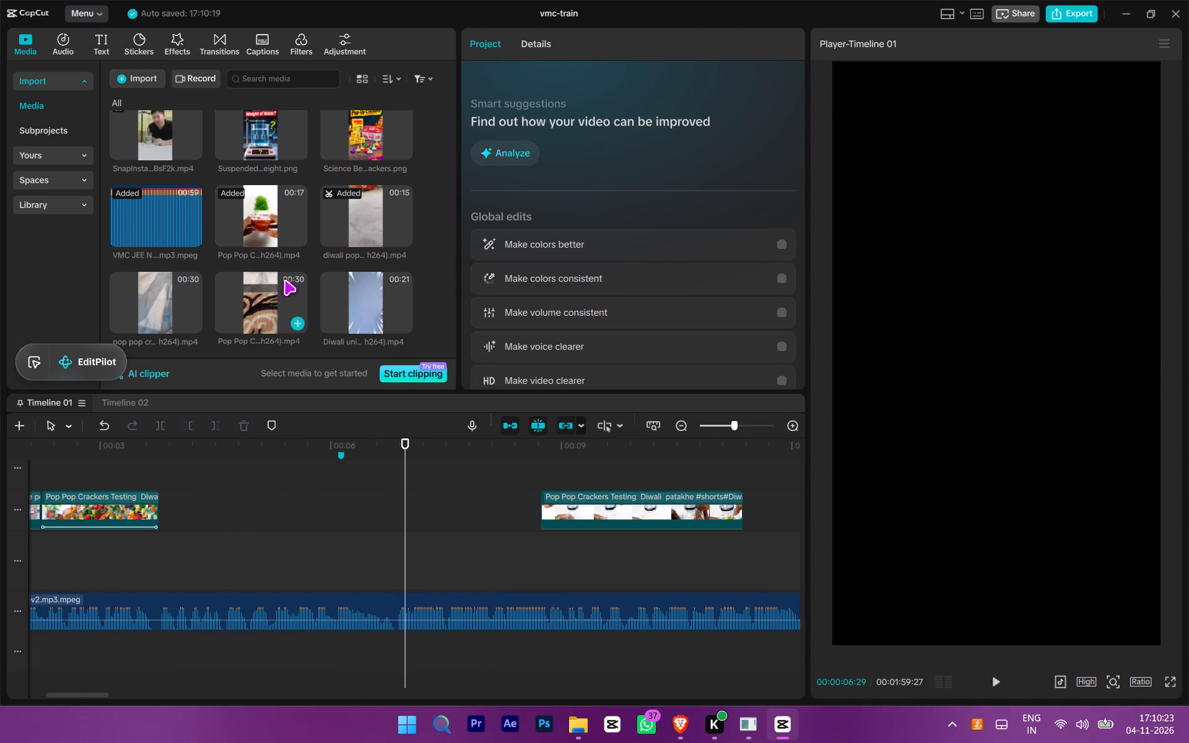
click(248, 212)
click(352, 215)
scroll(286, 308, down, 1)
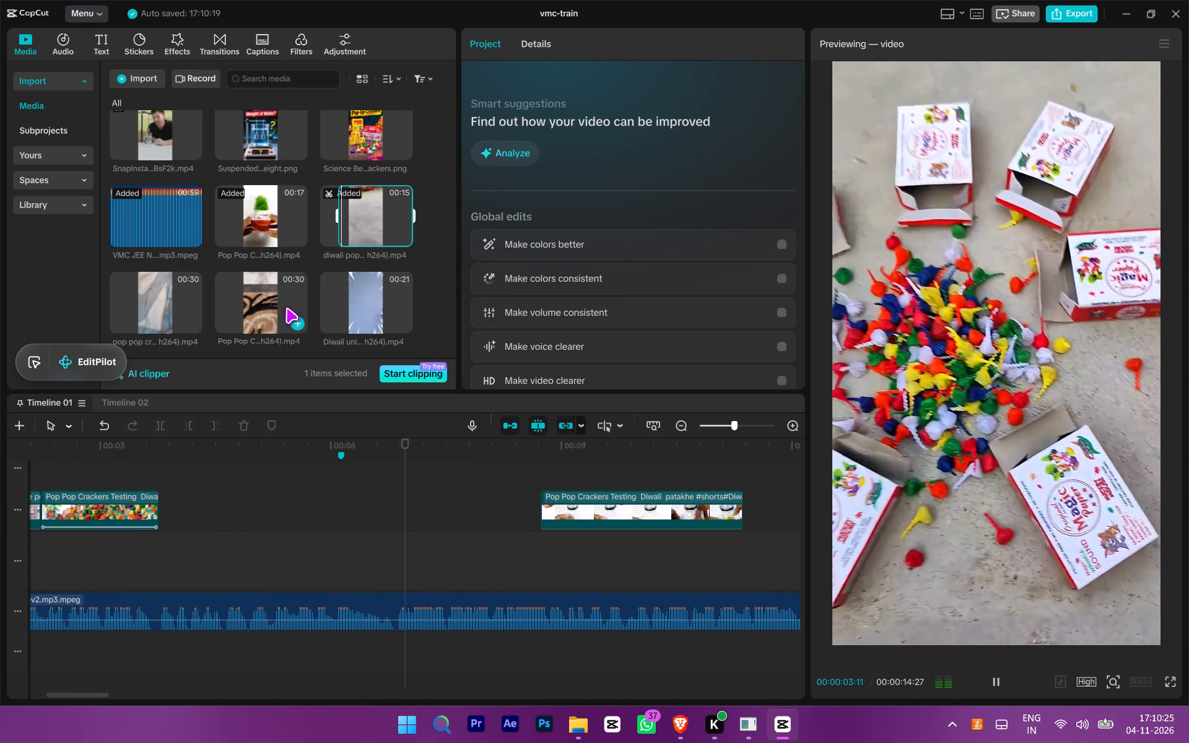
scroll(286, 308, down, 1)
click(286, 291)
scroll(273, 324, down, 2)
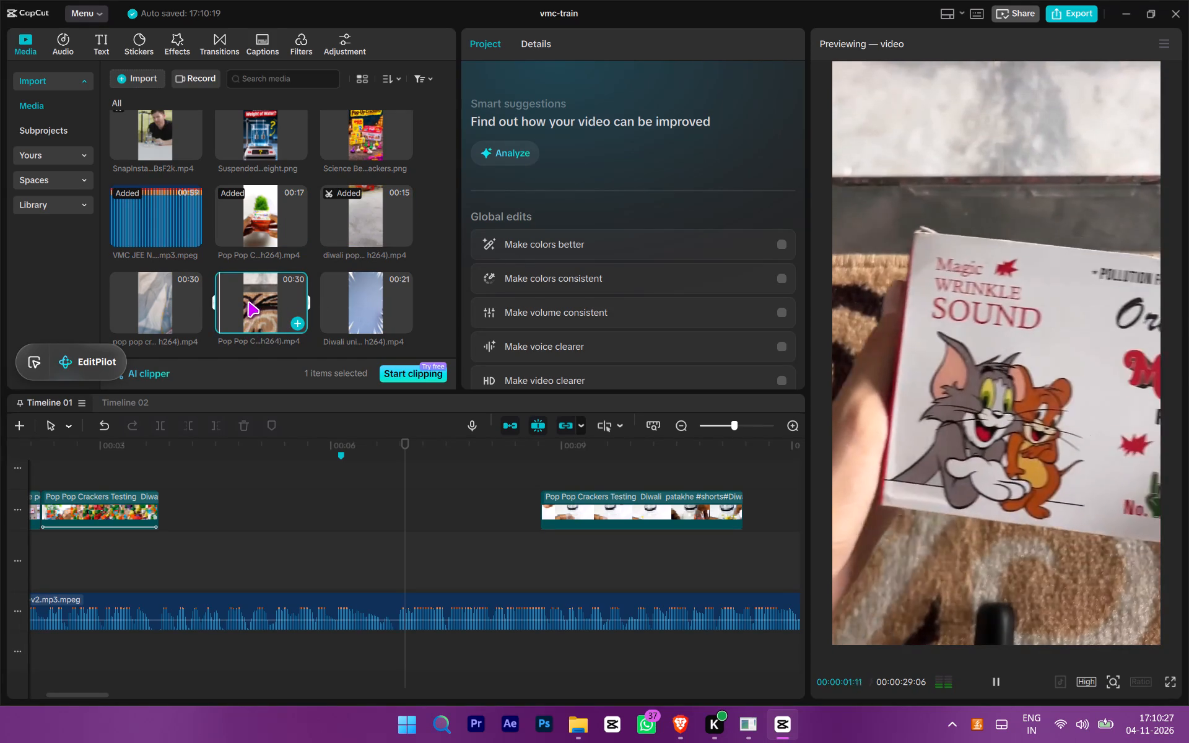
drag(215, 296, 237, 320)
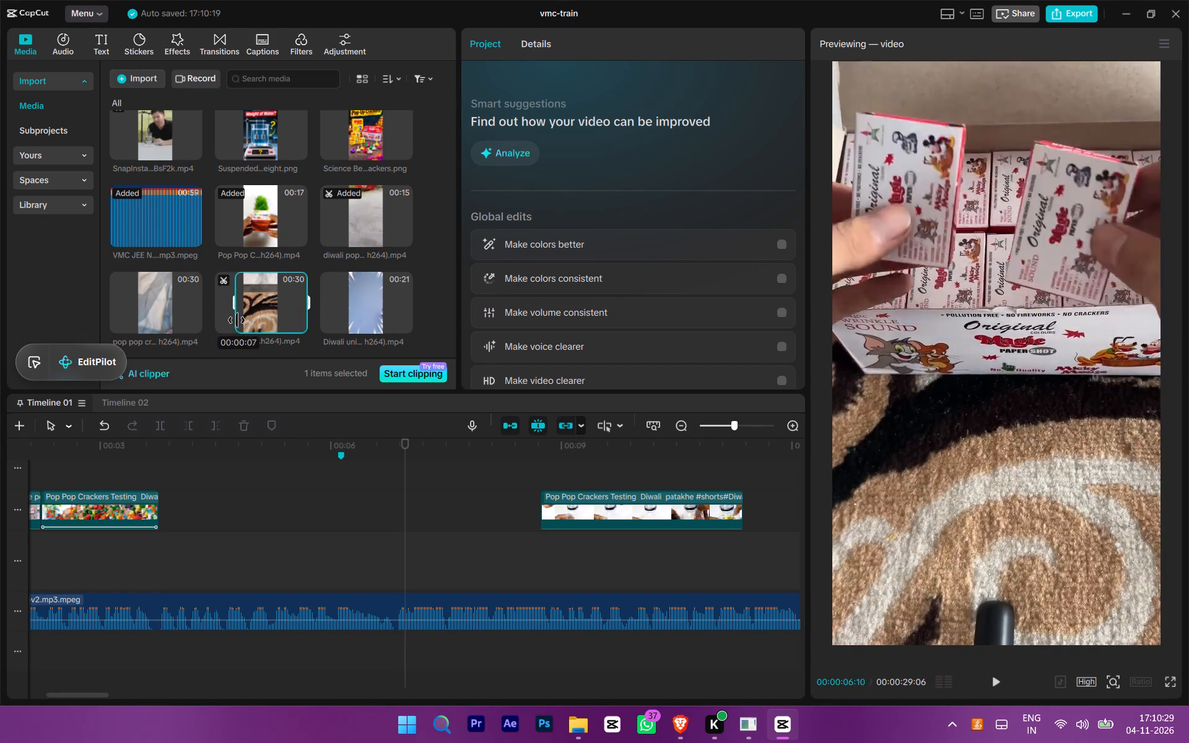
drag(237, 320, 305, 386)
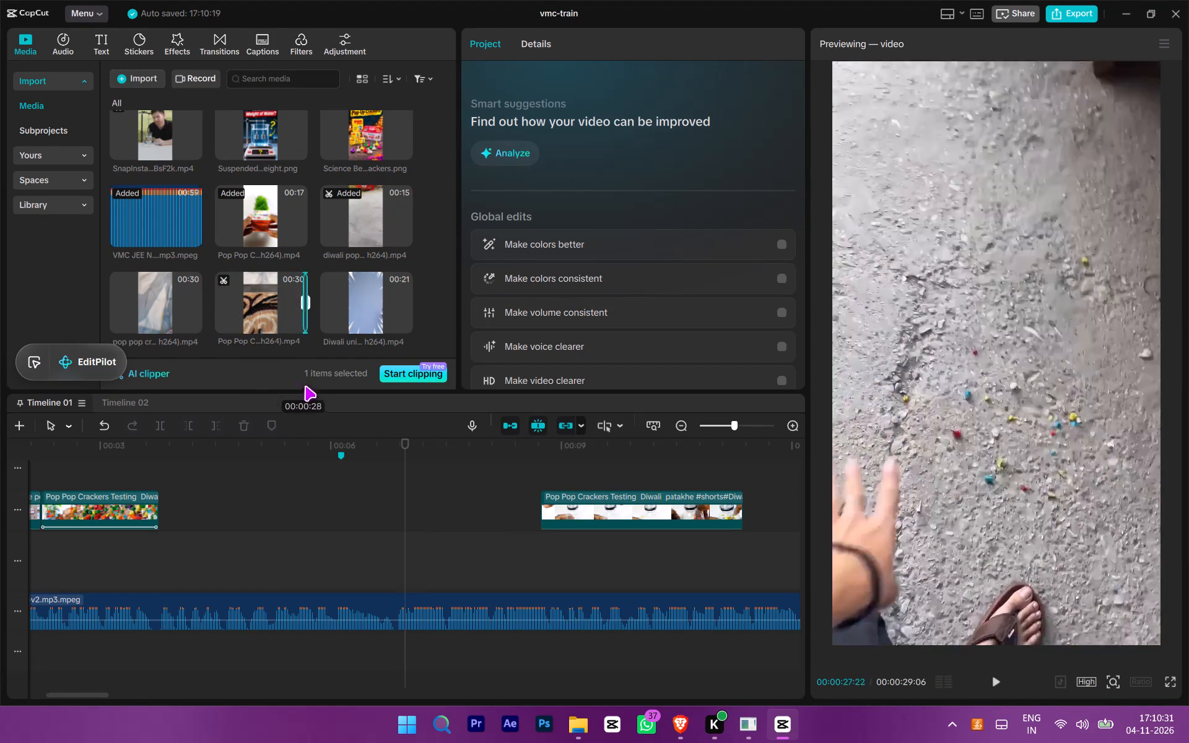
drag(305, 386, 247, 306)
Scrub through and play the 21-second Diwali video with the POP POP cracker box to look for usable footage.
click(315, 297)
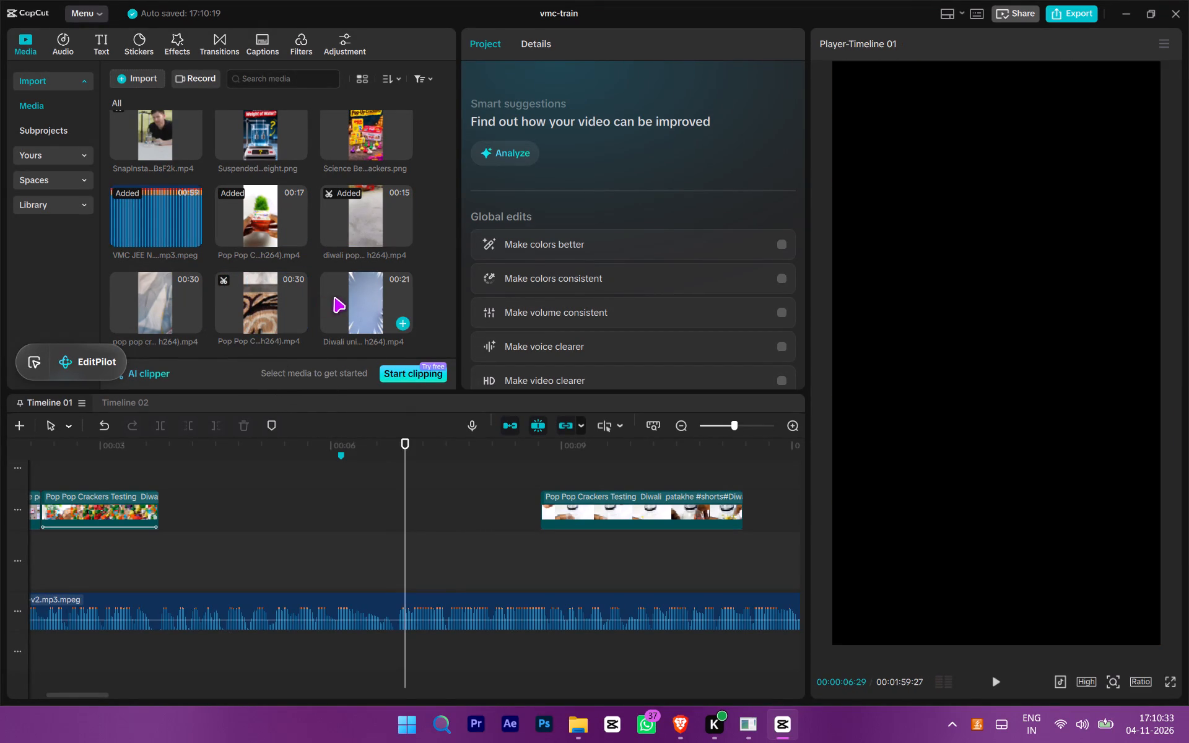
click(334, 297)
drag(320, 300, 333, 312)
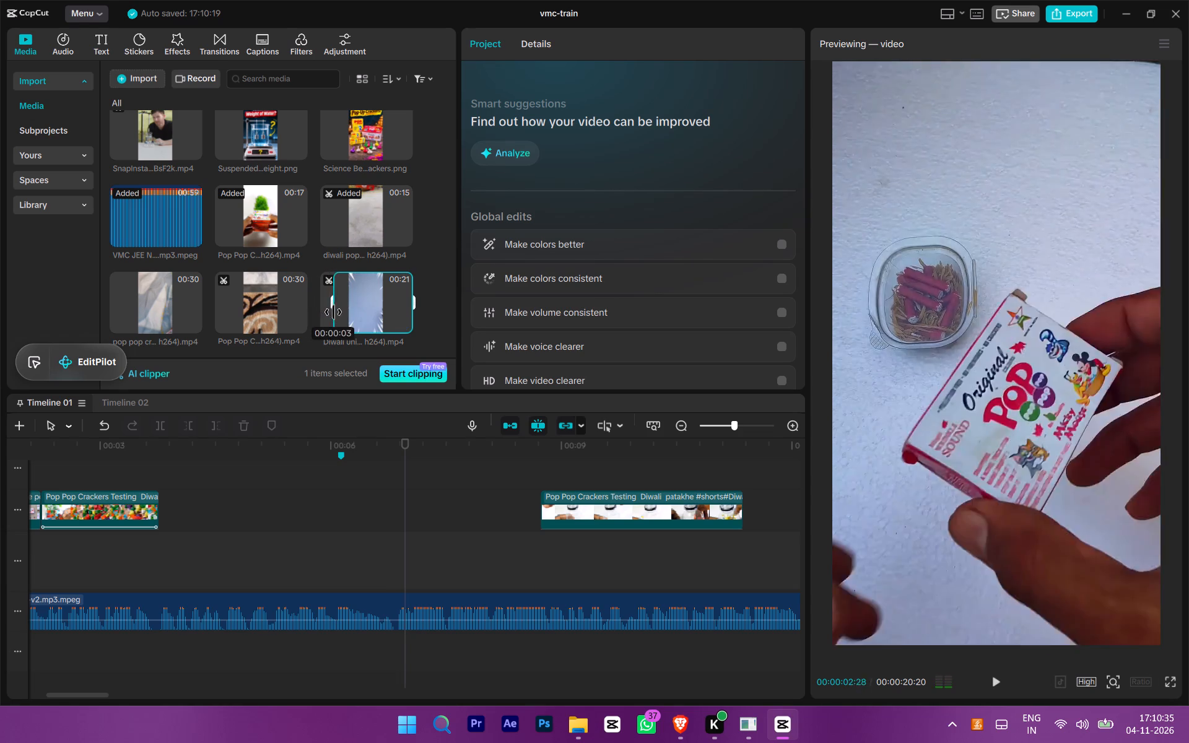
drag(333, 312, 383, 366)
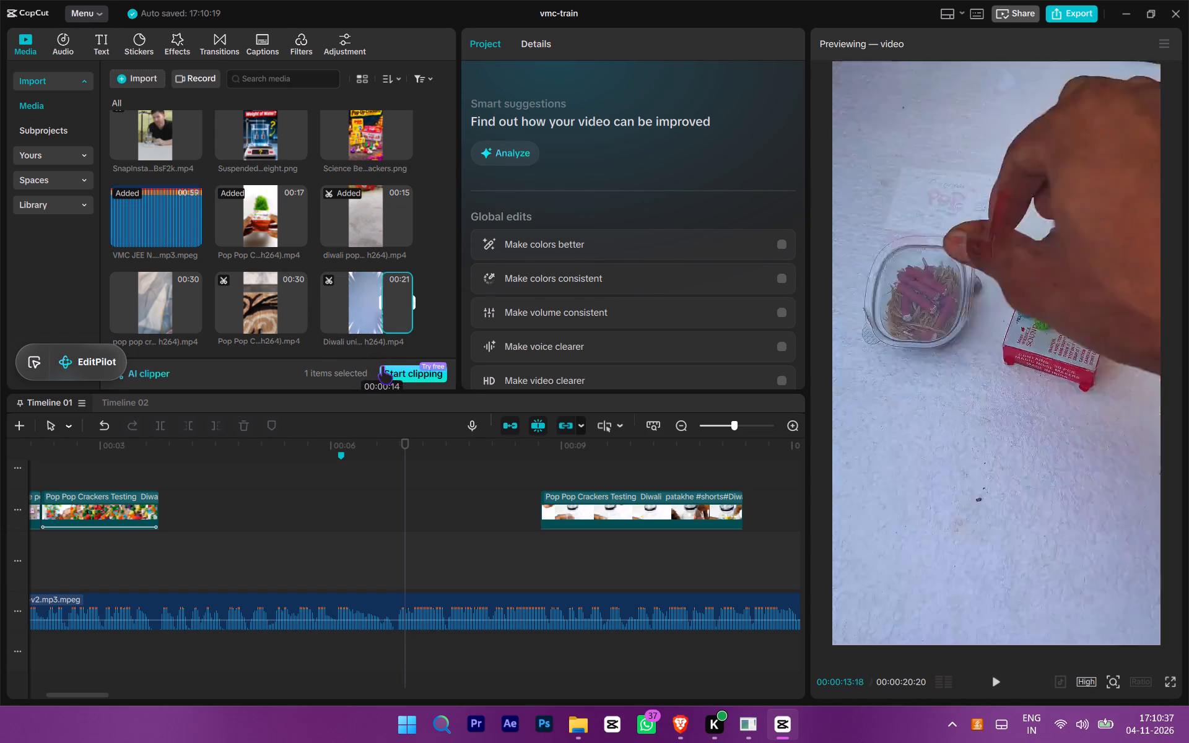
drag(383, 366, 324, 328)
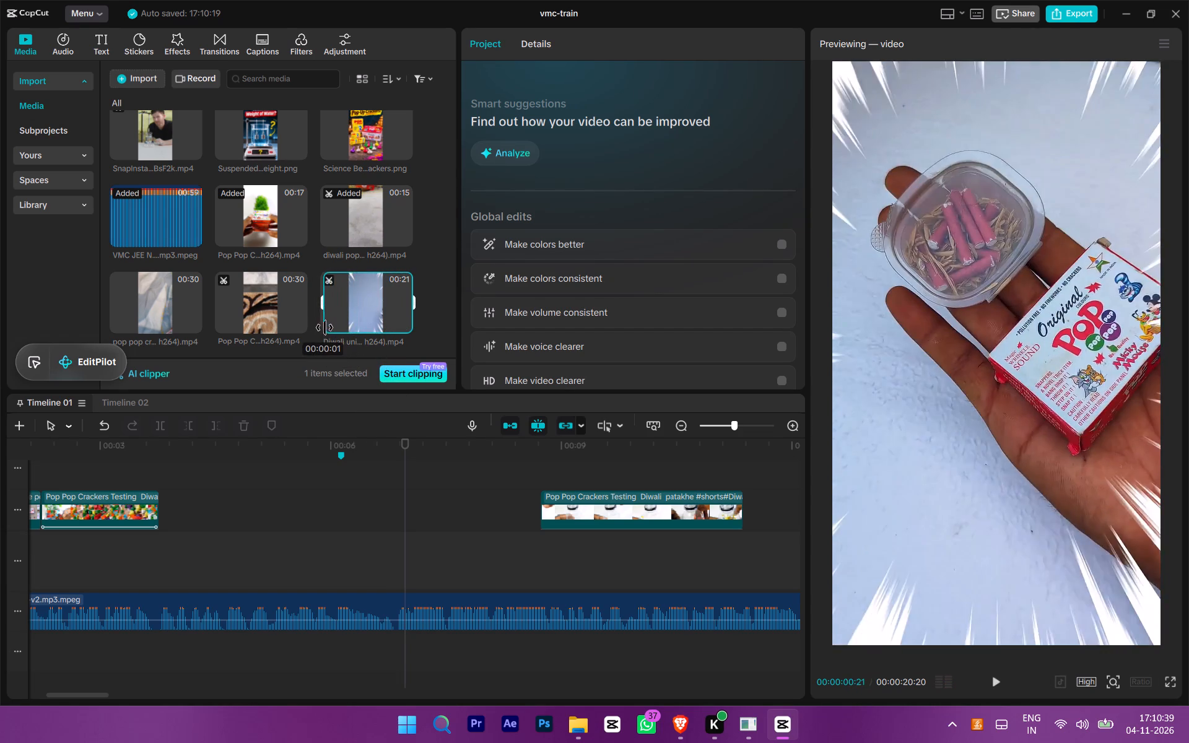
drag(324, 328, 333, 335)
key(space)
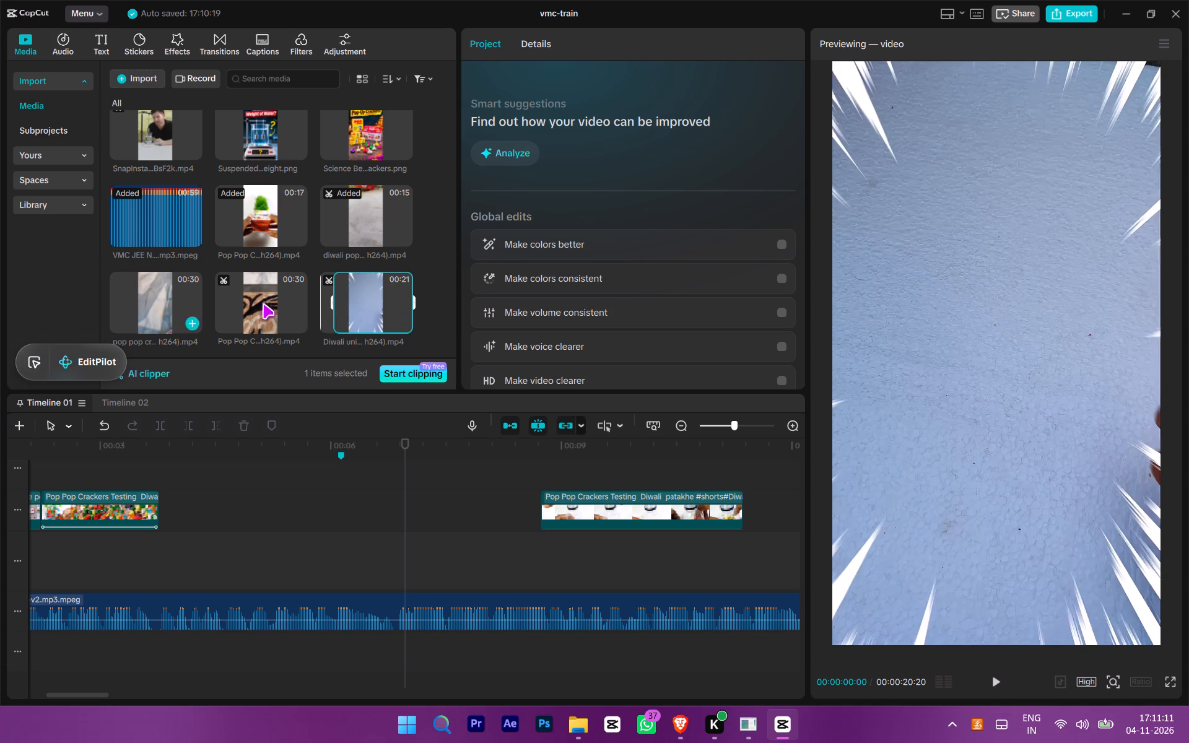
key(space)
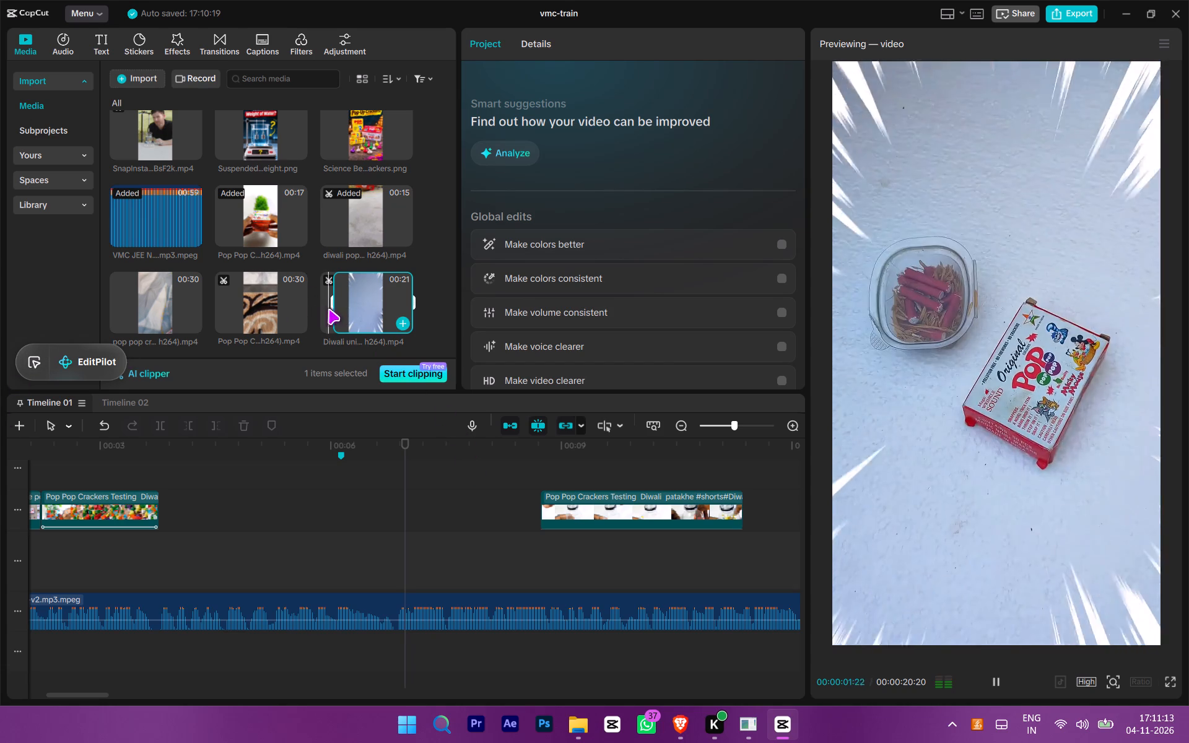
click(331, 303)
key(space)
Play the timeline from the start through the third clip to examine how the clips and the gap fit the voice-over.
click(355, 514)
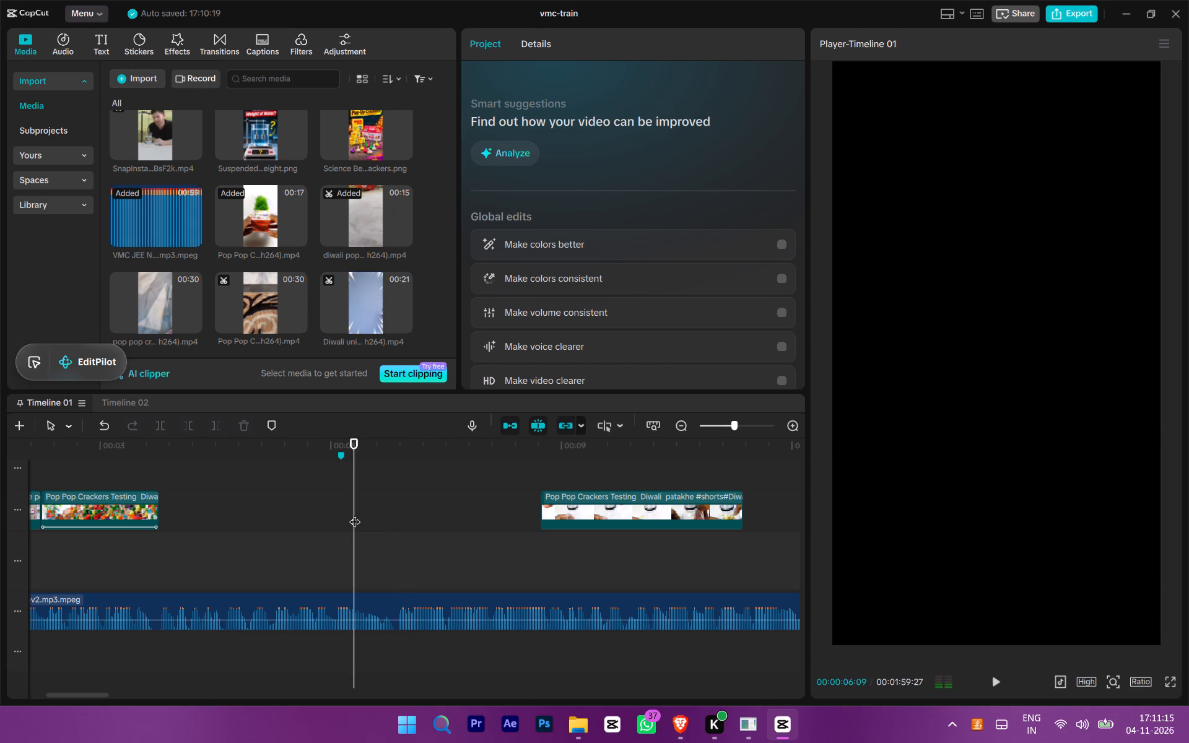
drag(355, 514, 0, 456)
key(space)
ctrl+scroll(164, 514, down, 3)
ctrl+scroll(195, 560, down, 1)
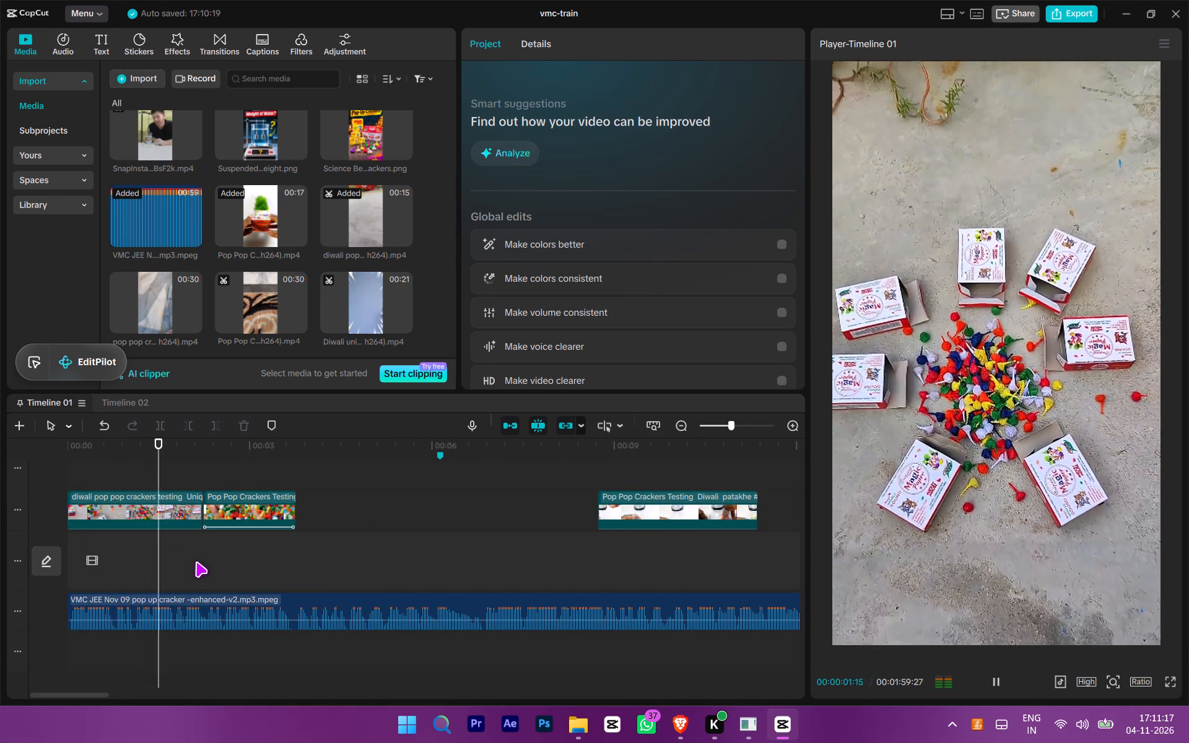
ctrl+scroll(196, 562, down, 2)
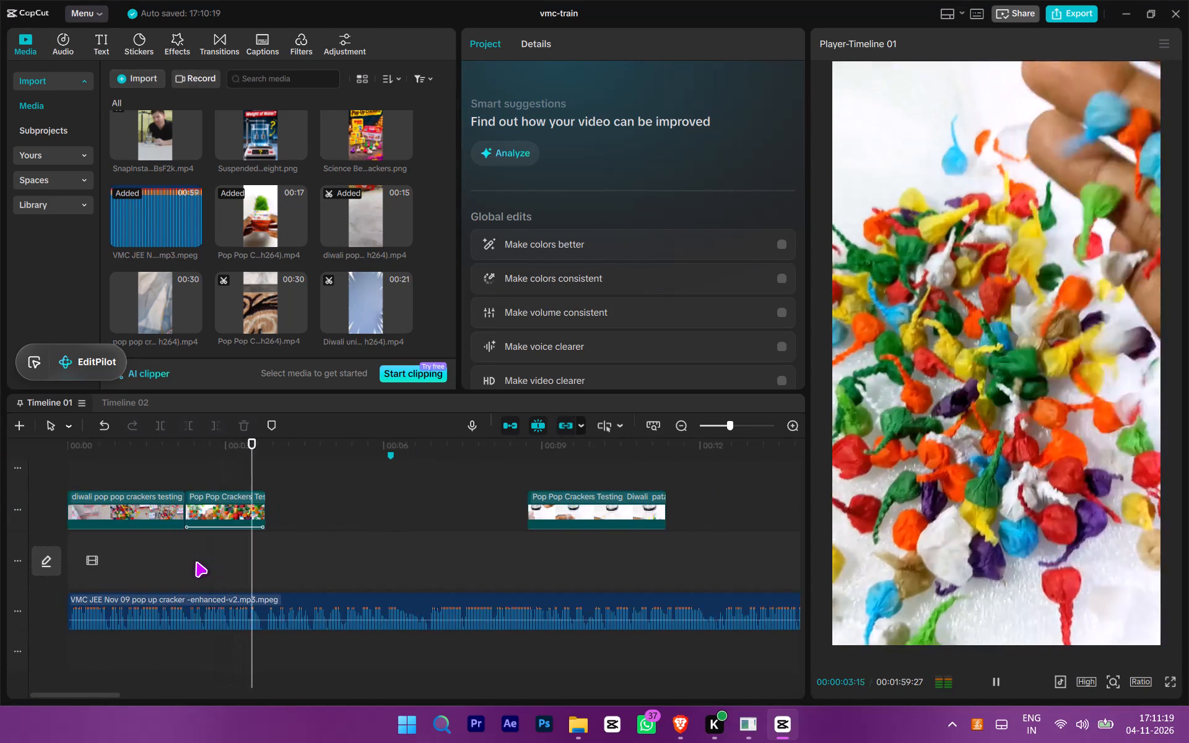
ctrl+scroll(196, 562, down, 3)
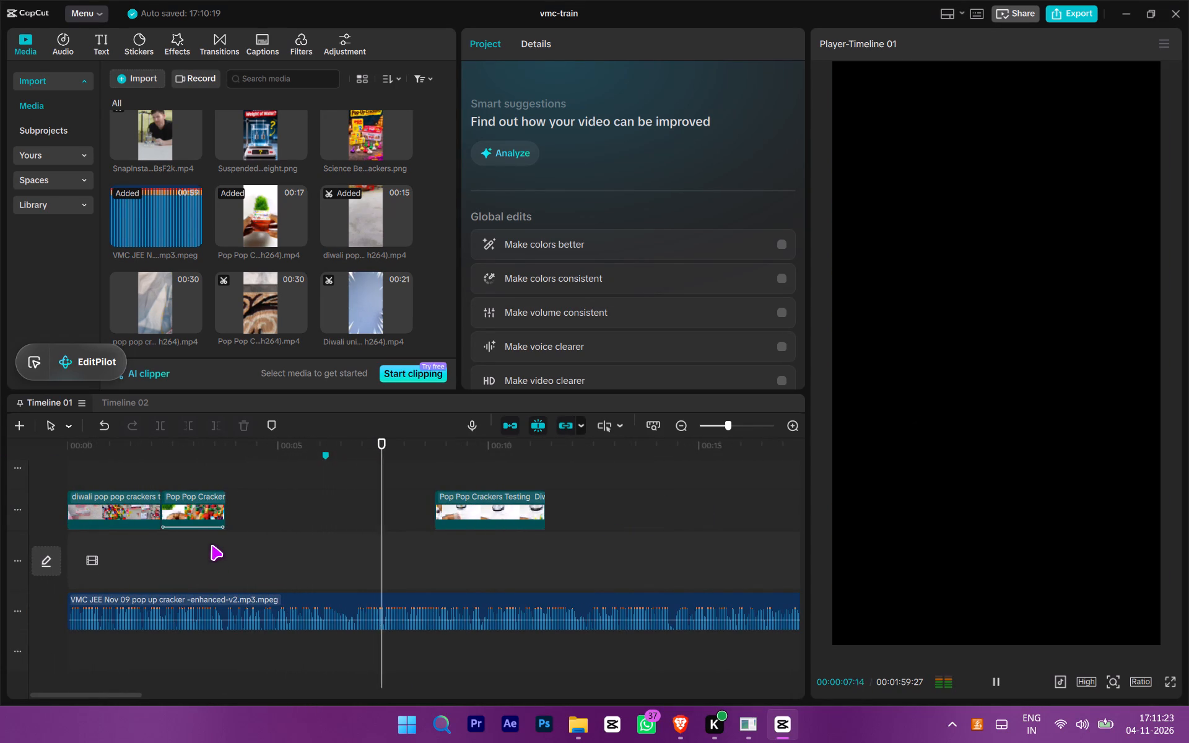
ctrl+scroll(300, 559, down, 2)
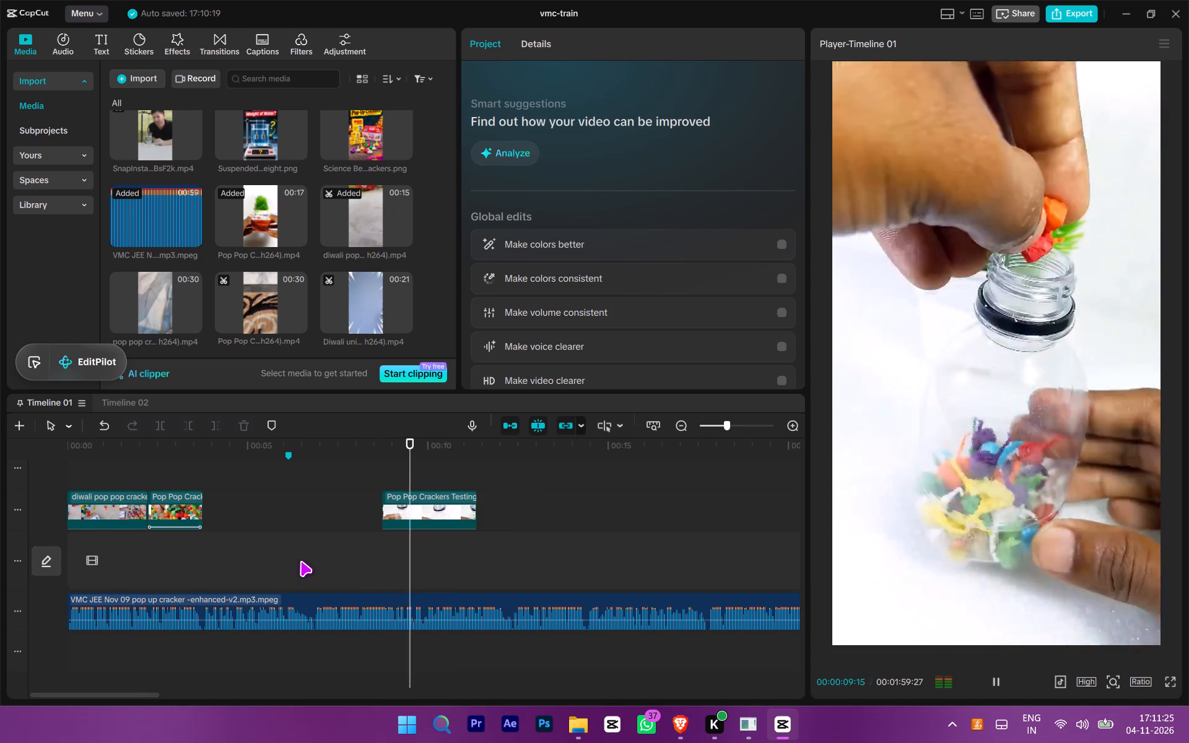
ctrl+click(246, 545)
drag(246, 545, 157, 557)
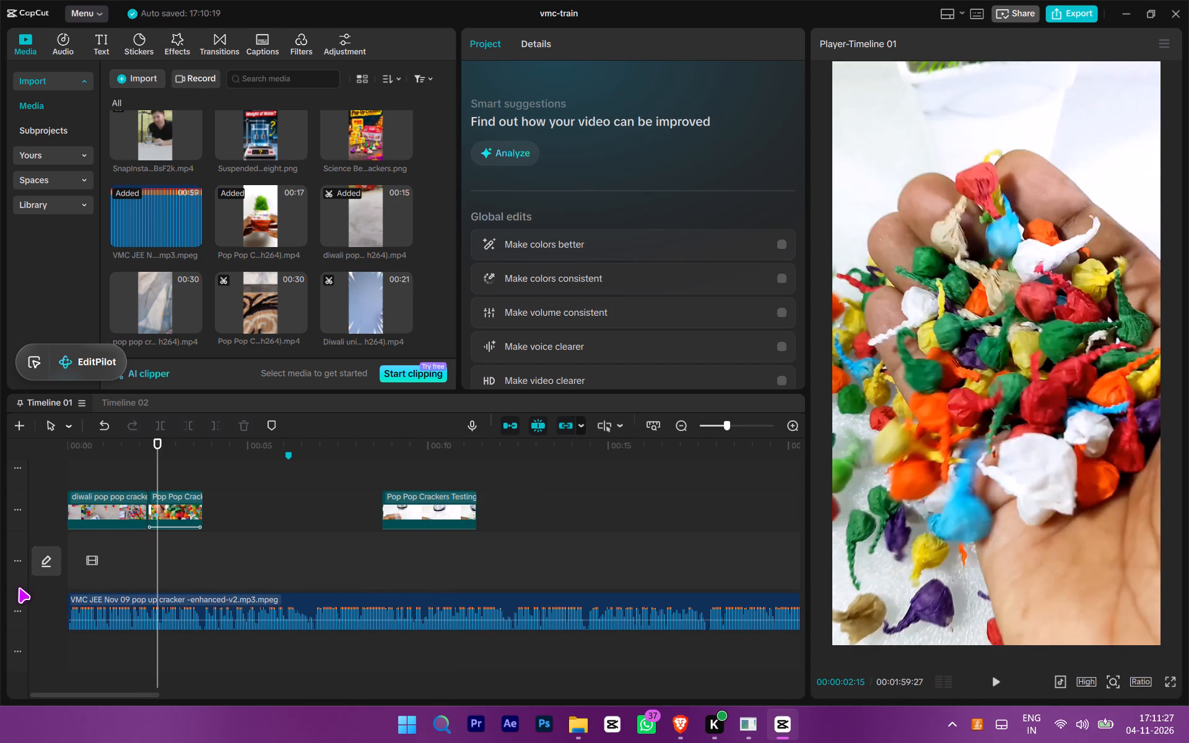
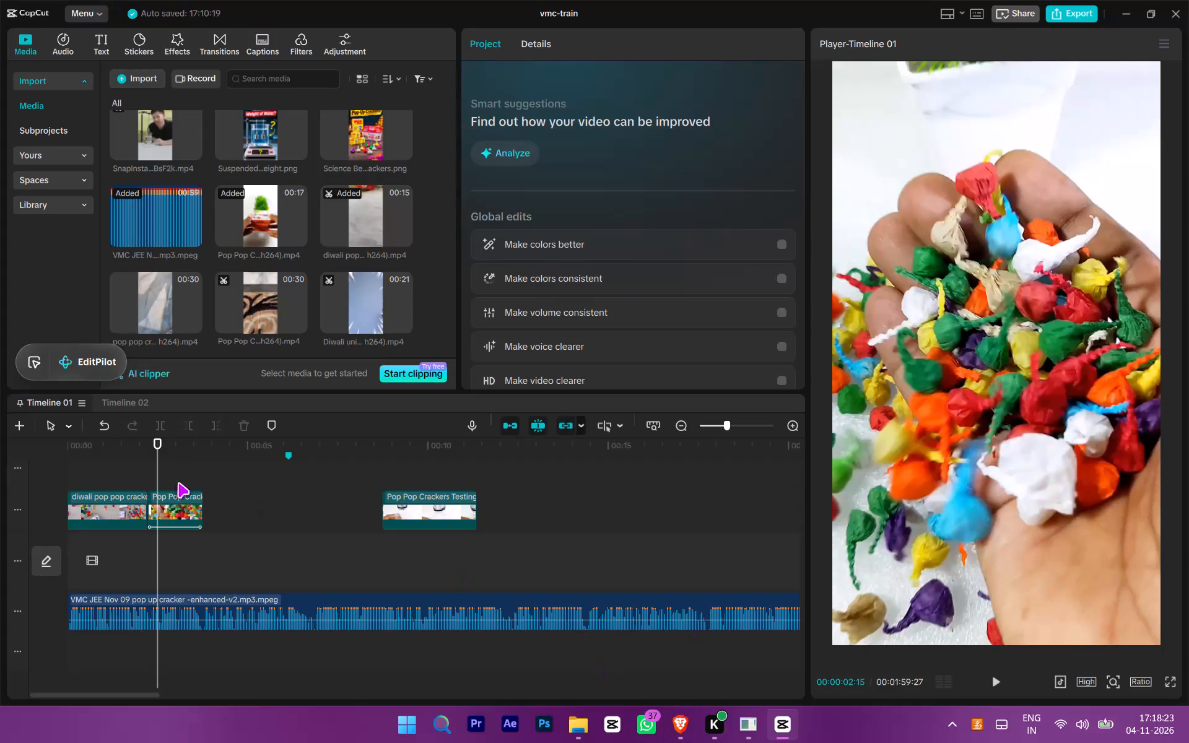
Apply the Zoom 1 combo animation to the first diwali pop pop crackers clip.
click(161, 476)
click(163, 478)
drag(163, 478, 0, 437)
key(space)
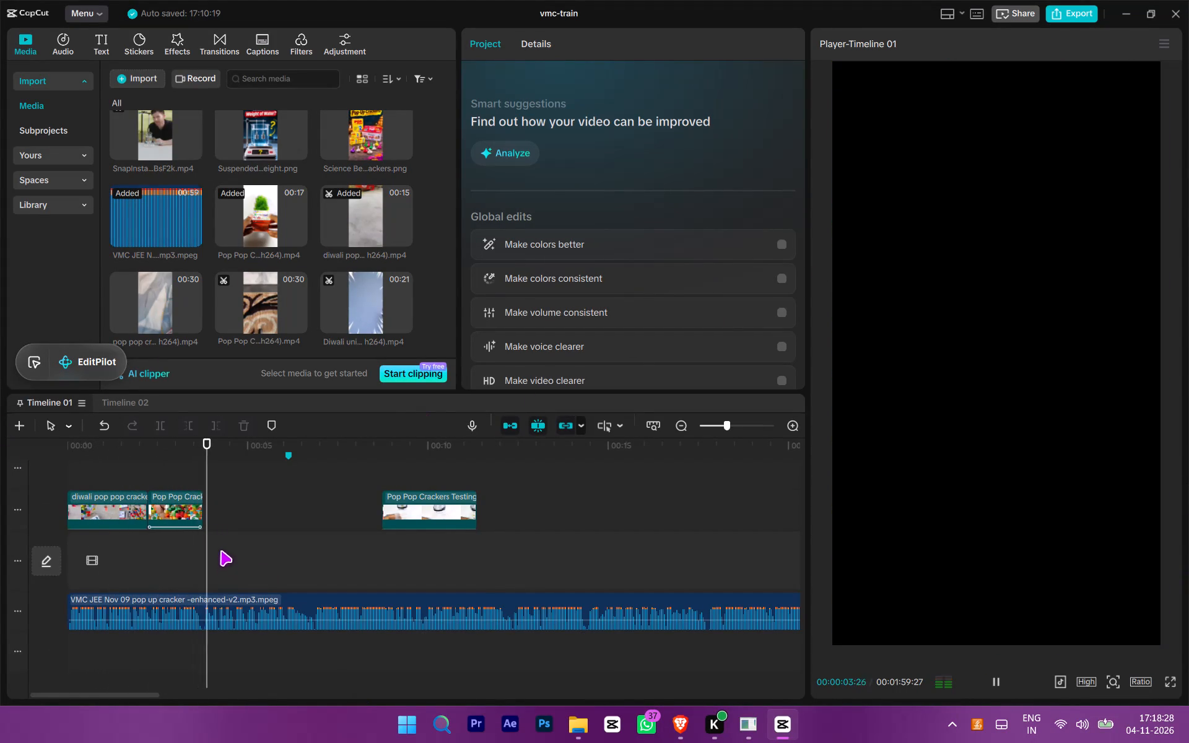
click(214, 548)
drag(213, 547, 0, 519)
key(space)
click(112, 506)
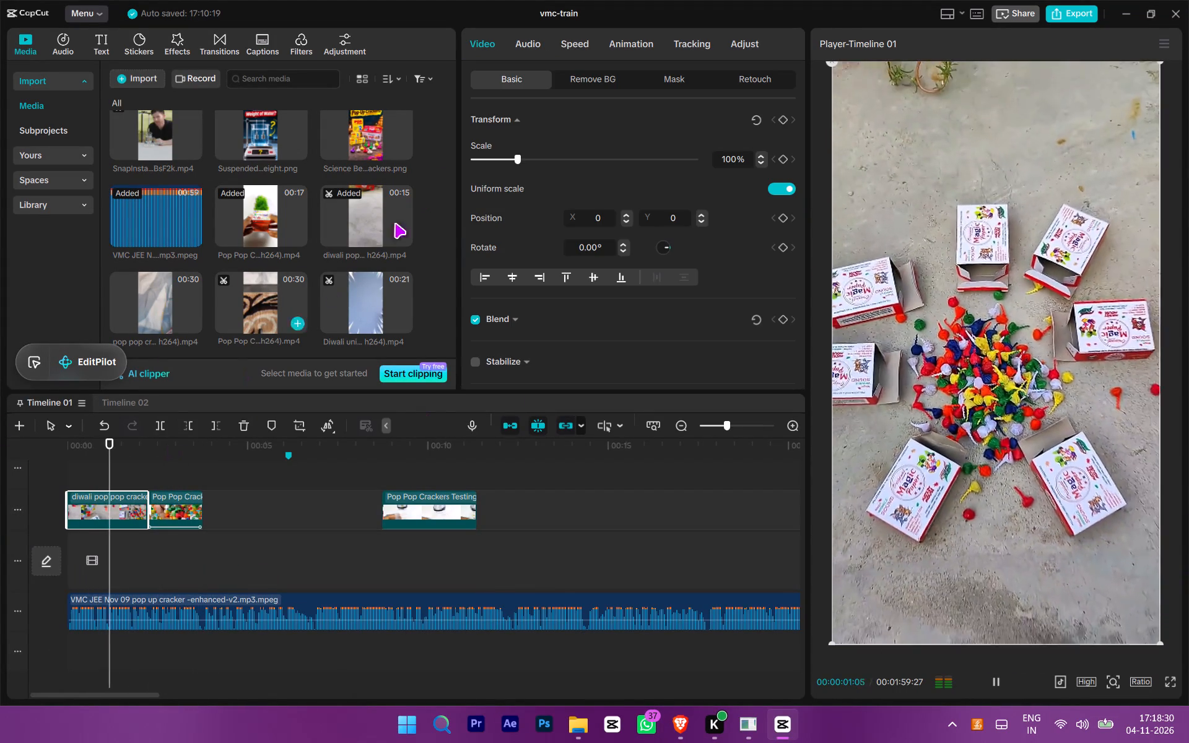
click(643, 51)
click(560, 181)
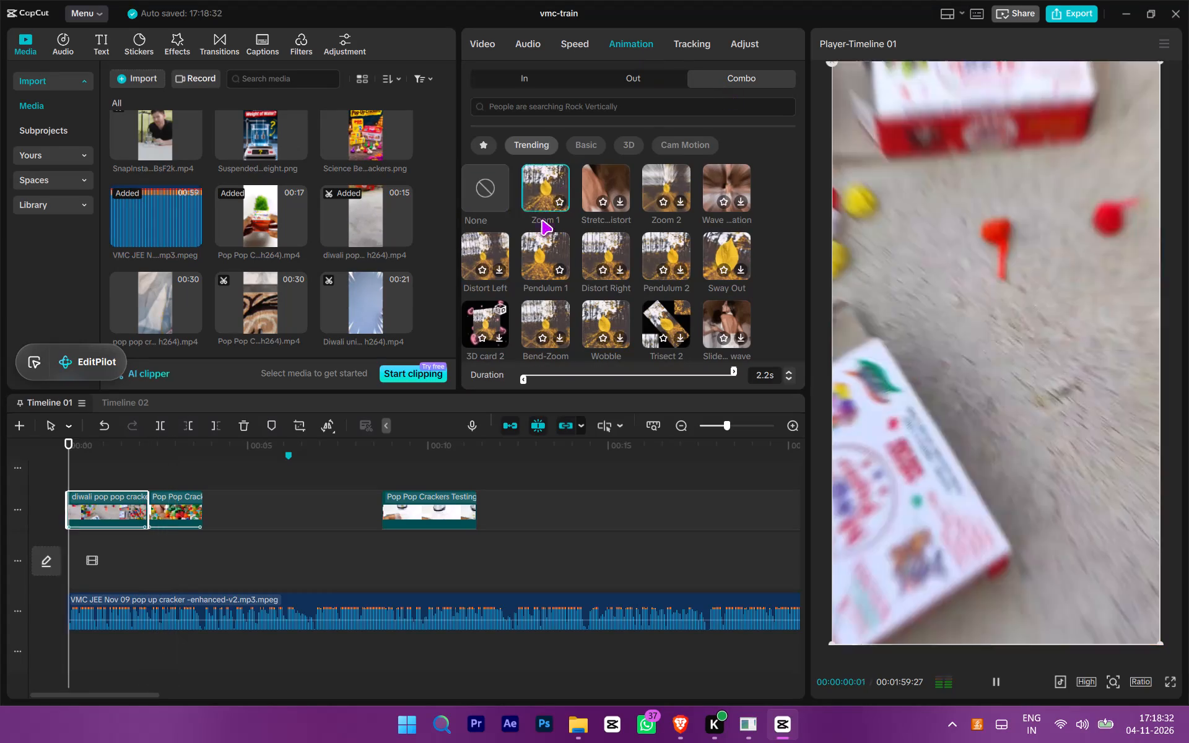
Play the timeline from the start past the third clip to examine the zoom animations and the gap against the voice-over.
ctrl+scroll(354, 513, down, 2)
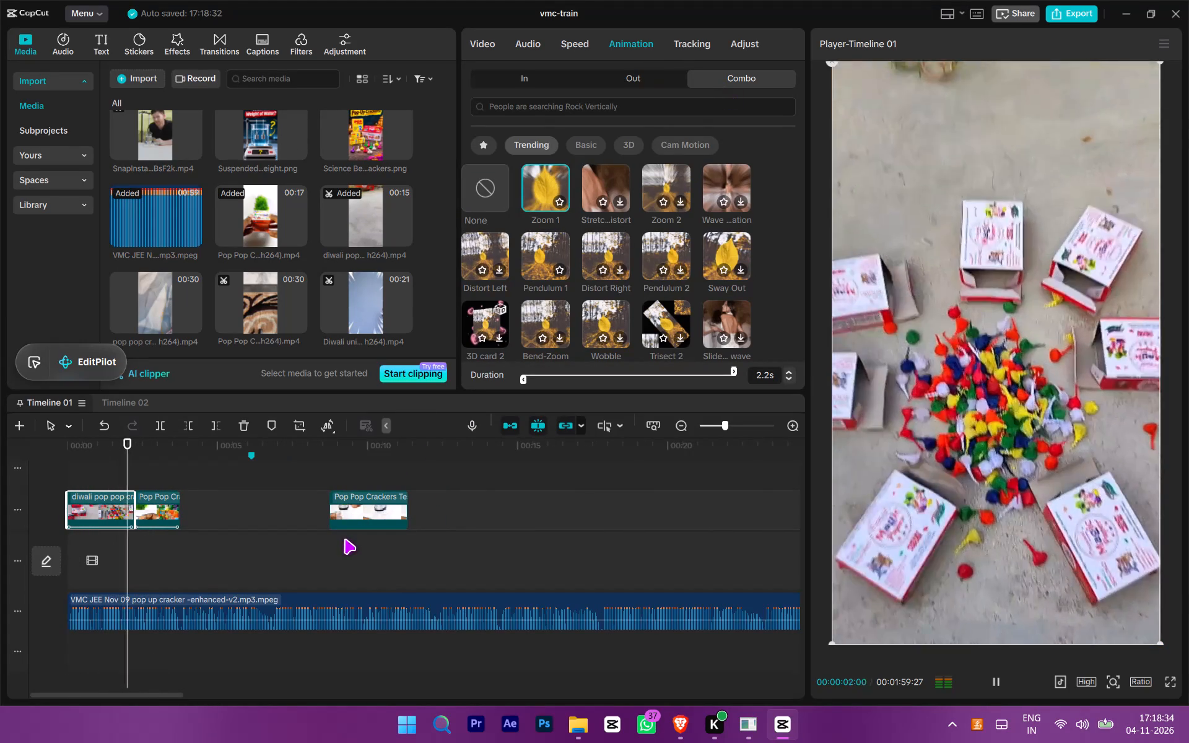
key(space)
click(161, 564)
drag(161, 564, 0, 554)
key(space)
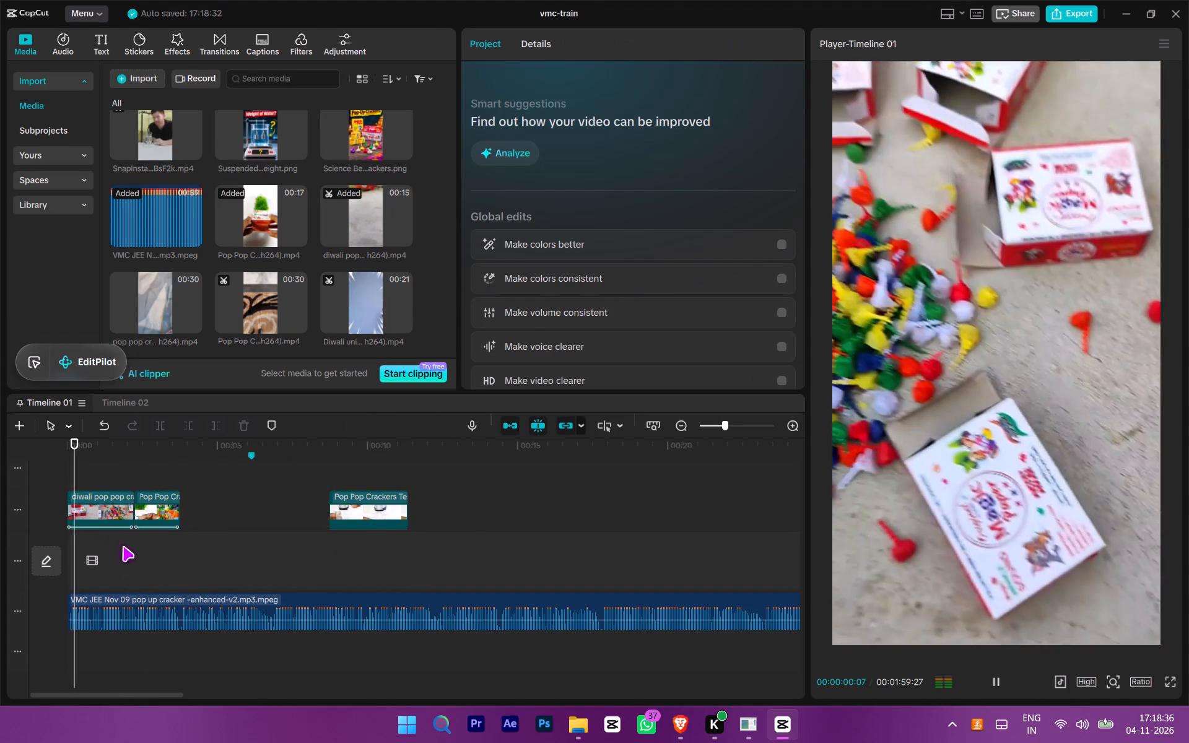
ctrl+scroll(123, 547, up, 4)
ctrl+scroll(225, 545, up, 1)
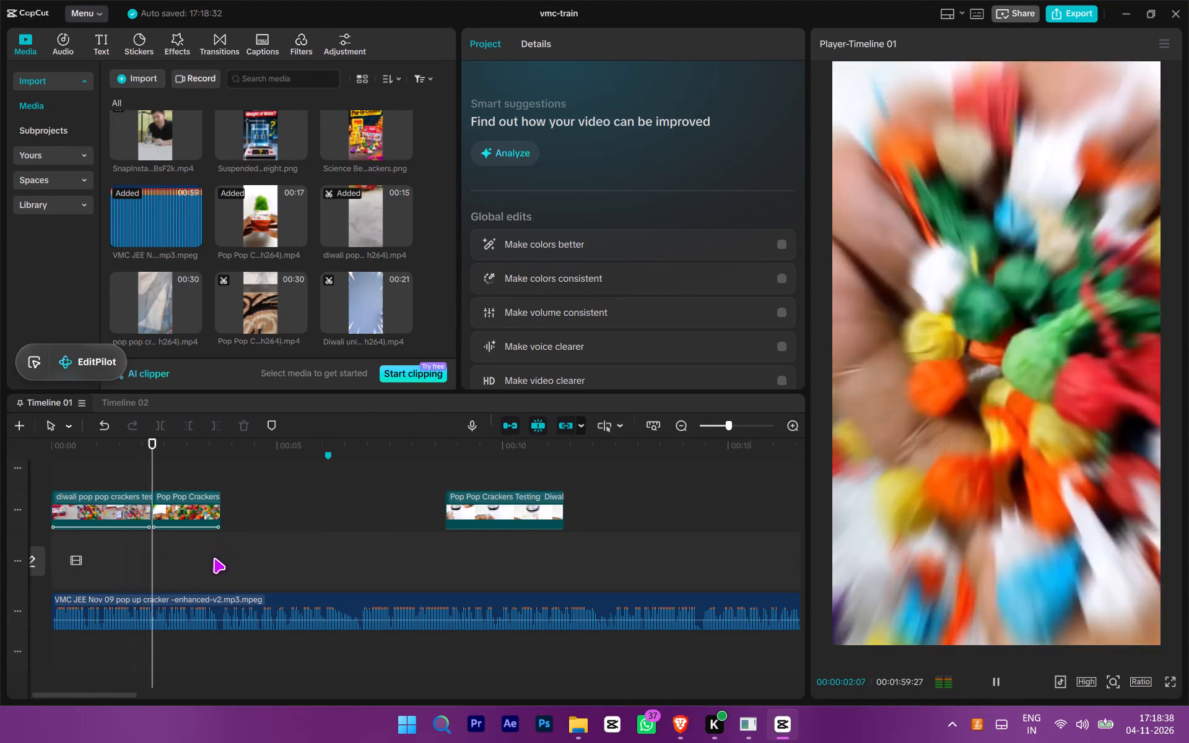
drag(168, 567, 0, 554)
ctrl+scroll(215, 528, up, 1)
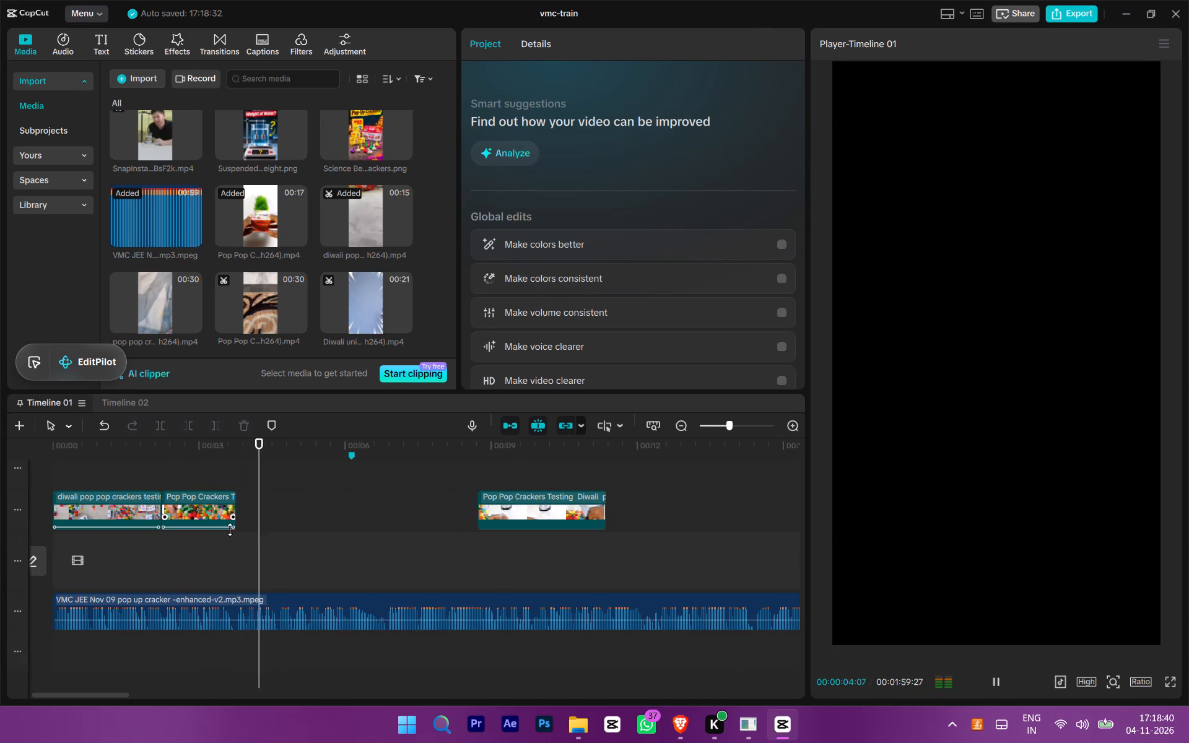
scroll(249, 545, up, 2)
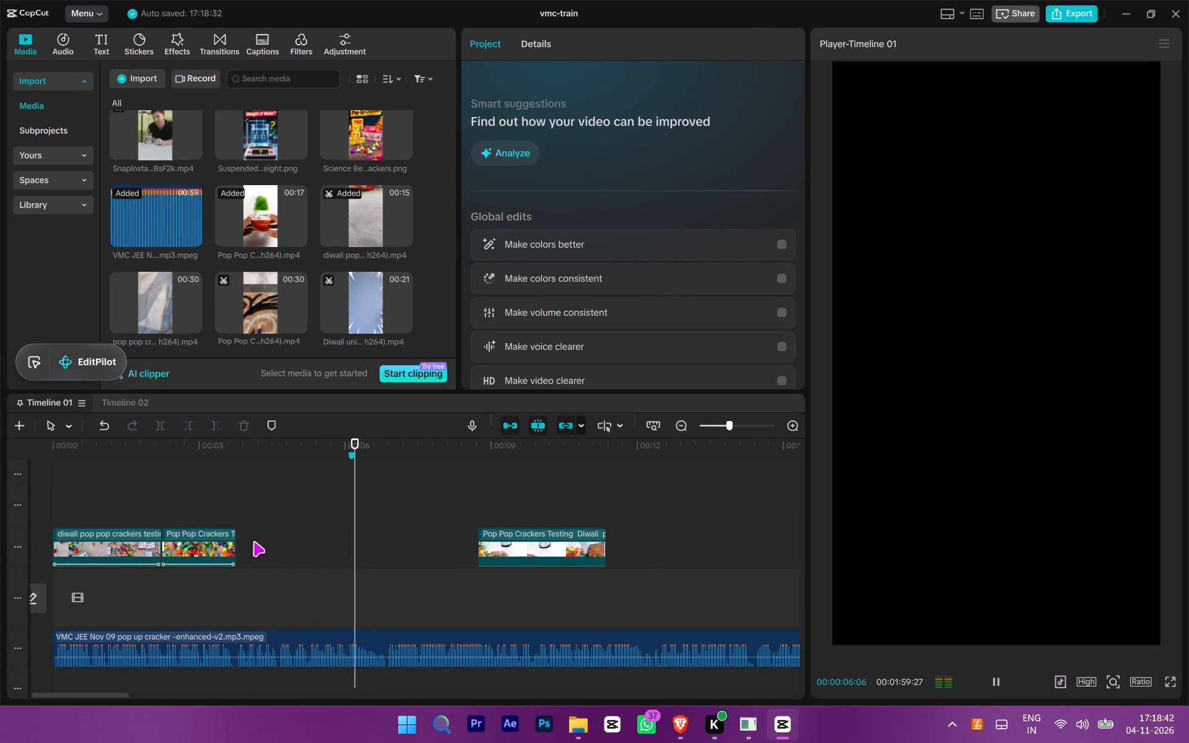
ctrl+scroll(278, 536, down, 1)
scroll(282, 533, up, 1)
scroll(282, 532, down, 1)
ctrl+scroll(349, 560, up, 2)
scroll(349, 559, down, 1)
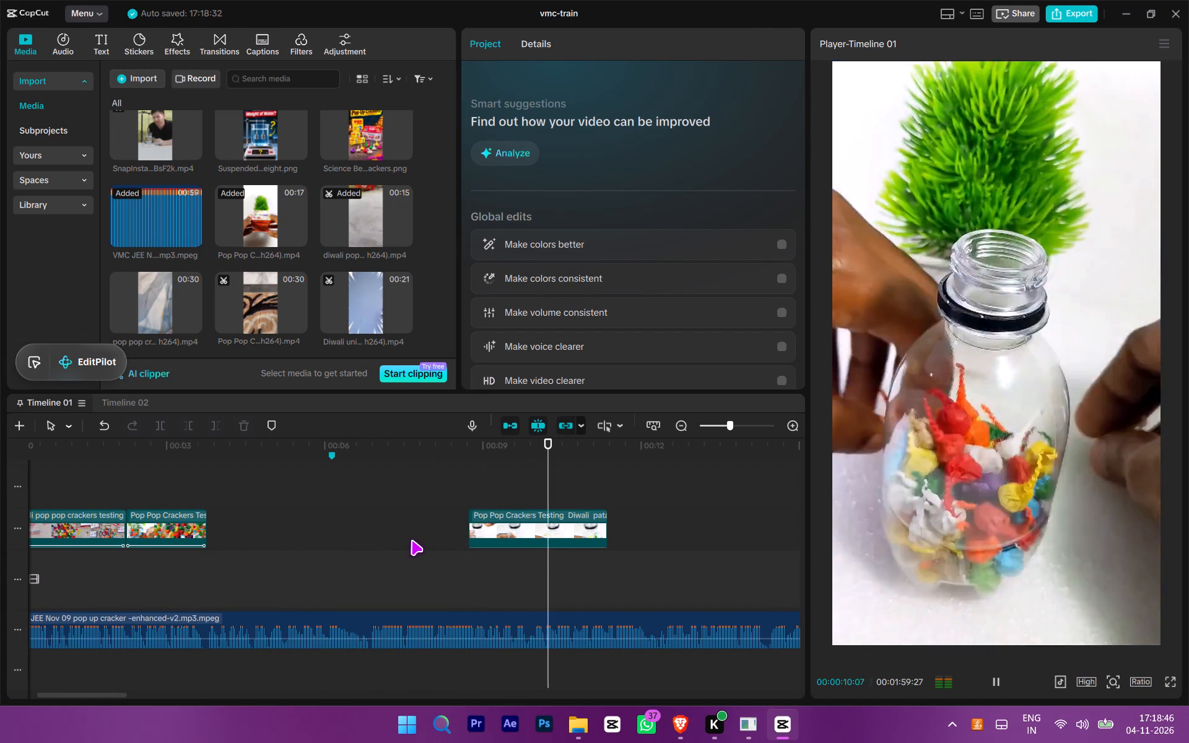
ctrl+scroll(565, 568, down, 4)
drag(632, 557, 804, 554)
key(space)
Find the matching voice-over passage and move the bottle-filling Pop Pop Crackers clip to start at about 12 s.
ctrl+scroll(164, 604, up, 5)
click(97, 576)
drag(97, 576, 0, 601)
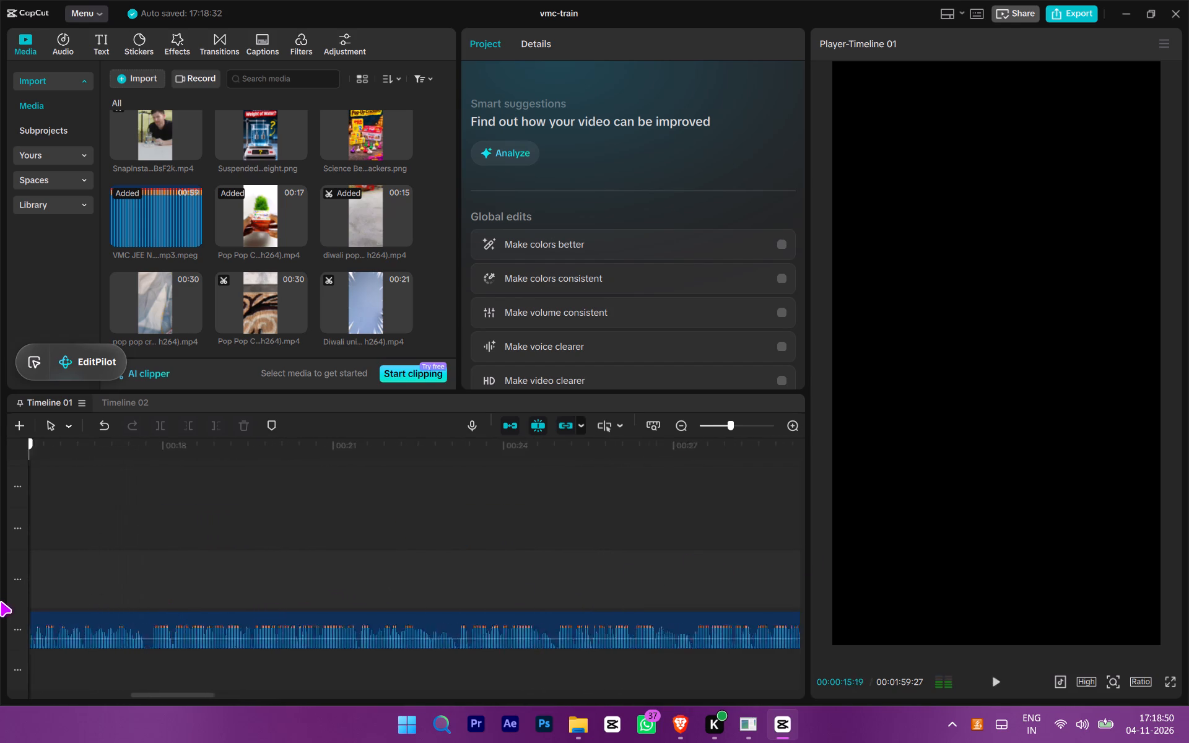
drag(0, 601, 1, 600)
key(space)
drag(153, 588, 1, 577)
click(272, 588)
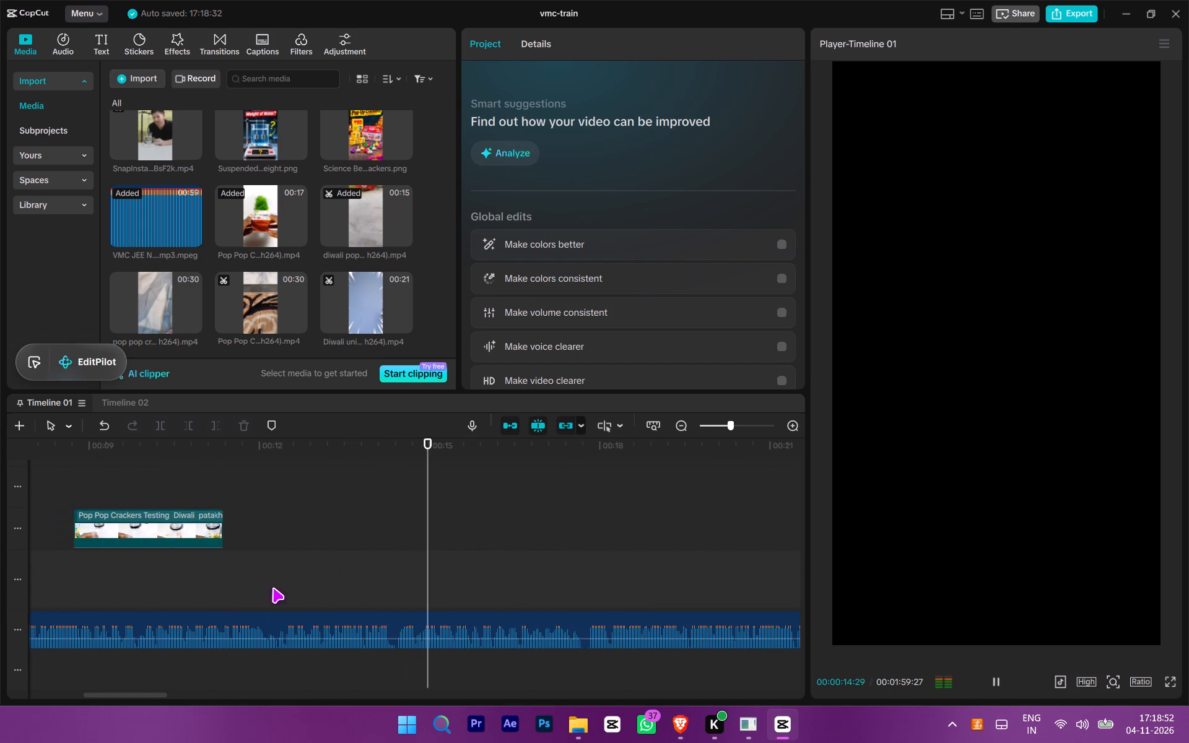
key(space)
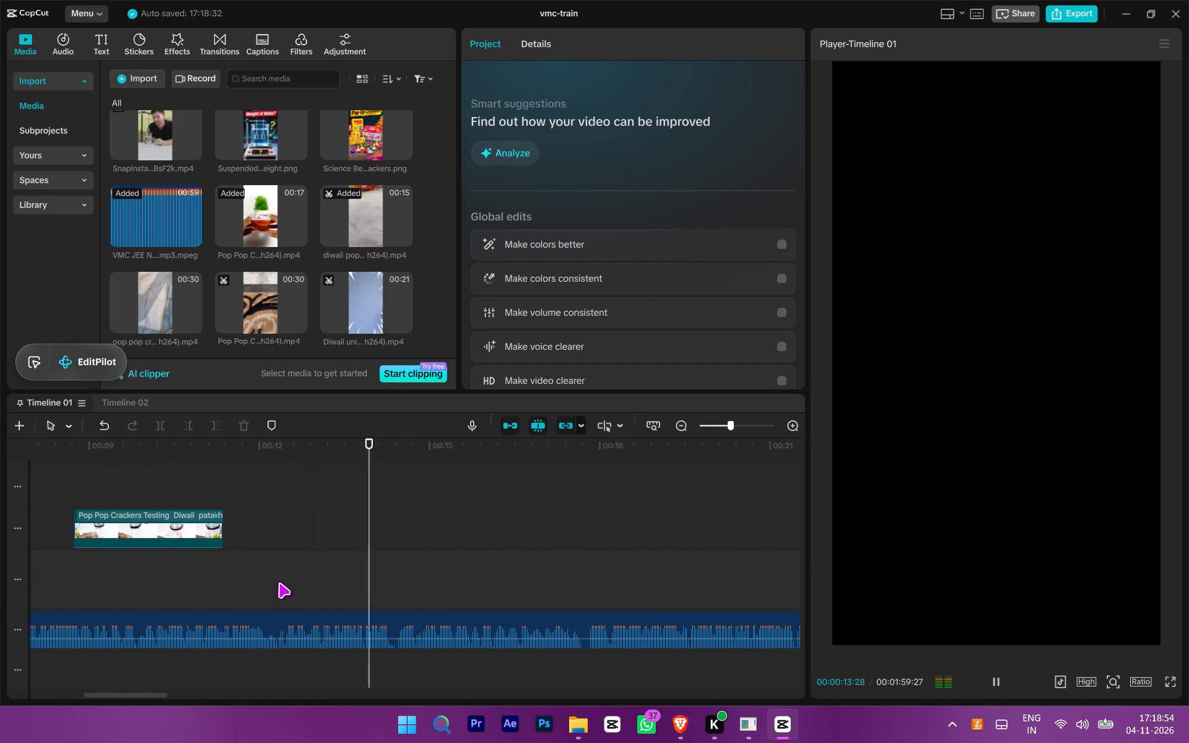
click(279, 583)
drag(187, 534, 392, 532)
Check the moved clip against the voice-over and set its speed to 1.20x.
key(space)
ctrl+scroll(405, 532, up, 3)
ctrl+scroll(520, 536, up, 3)
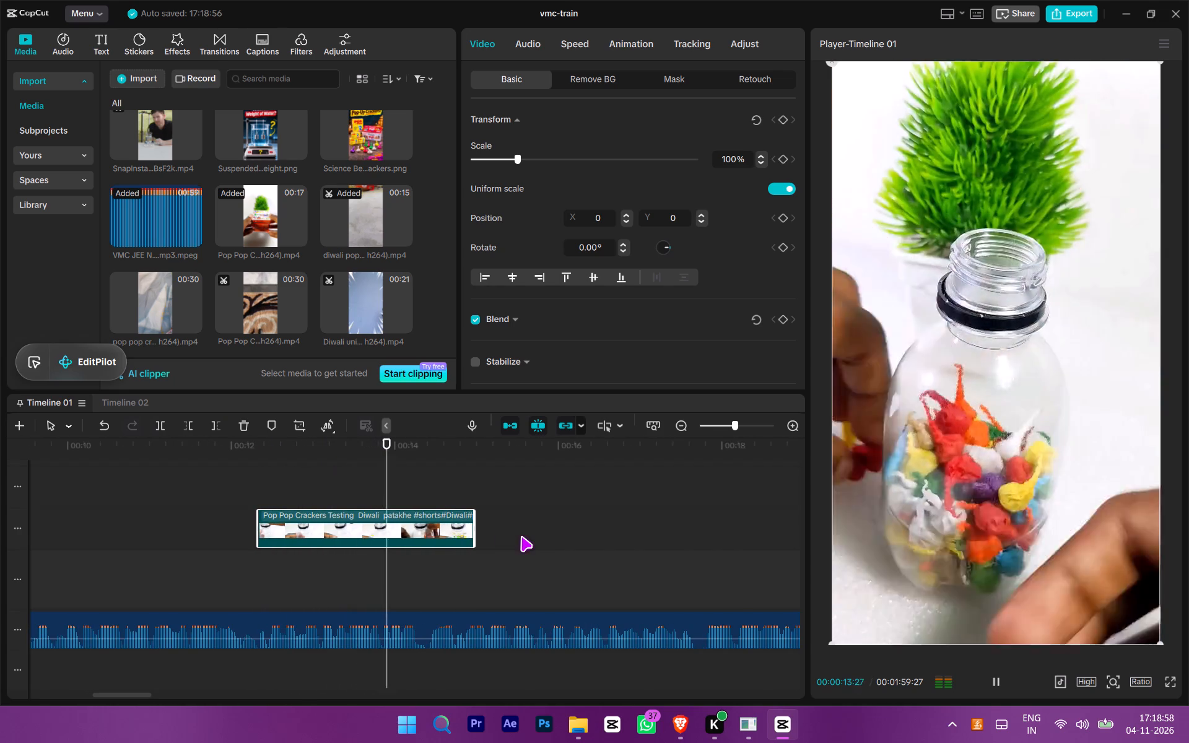
click(423, 447)
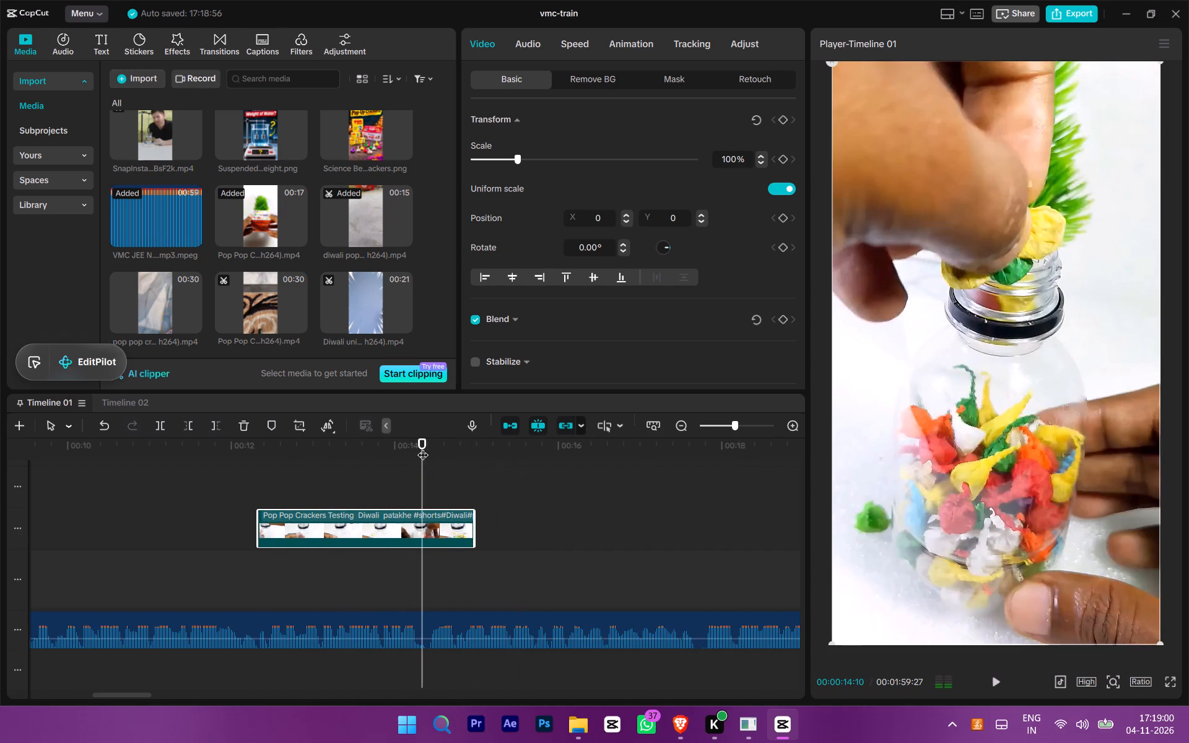
key(space)
double_click(432, 447)
click(594, 41)
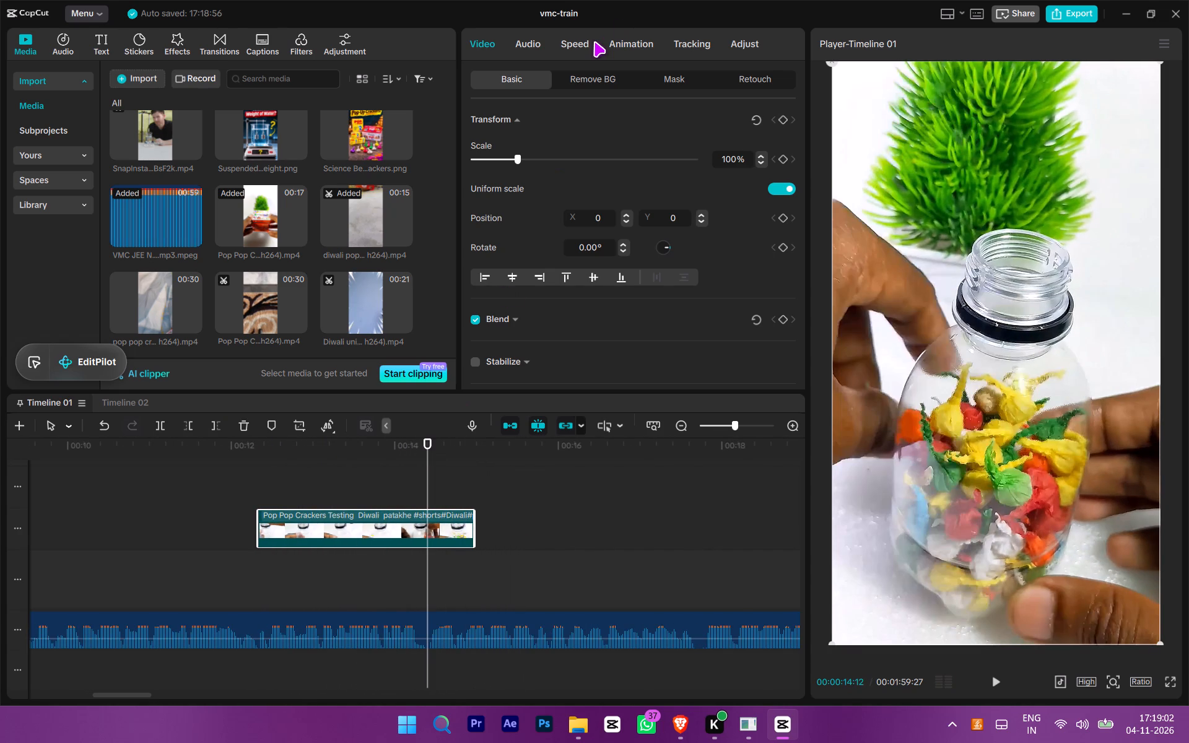
click(788, 138)
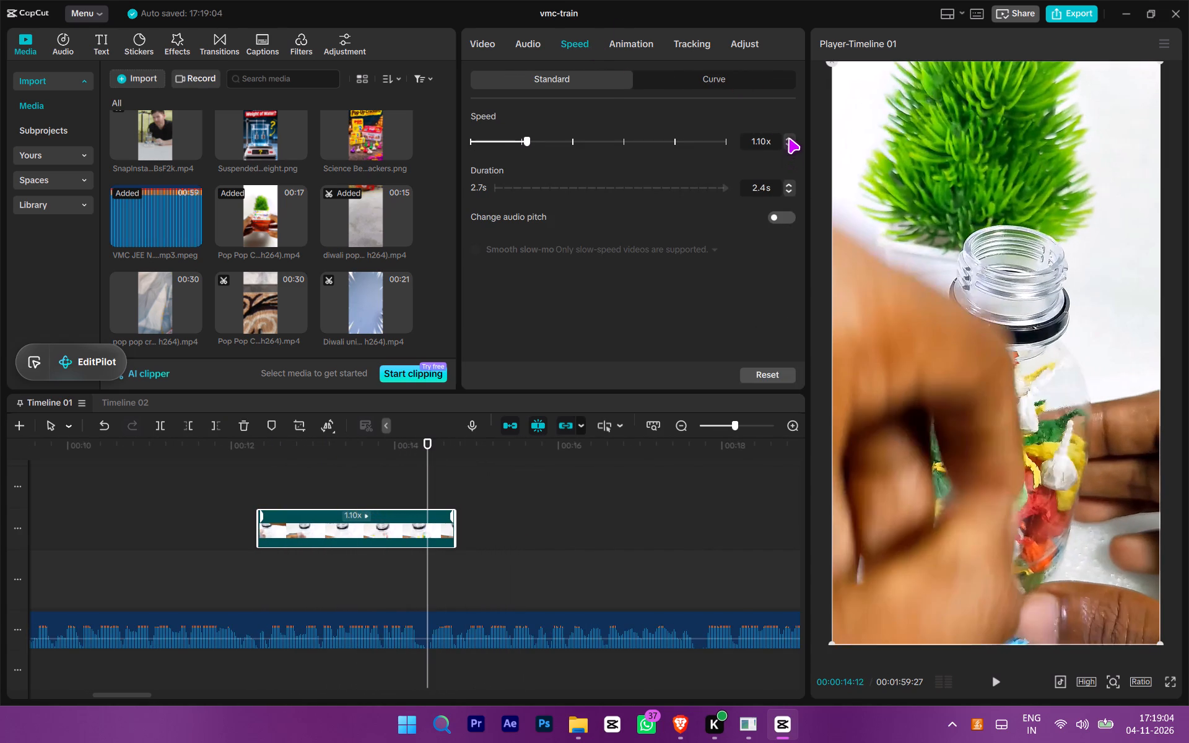
click(788, 138)
click(788, 138)
click(788, 142)
click(788, 149)
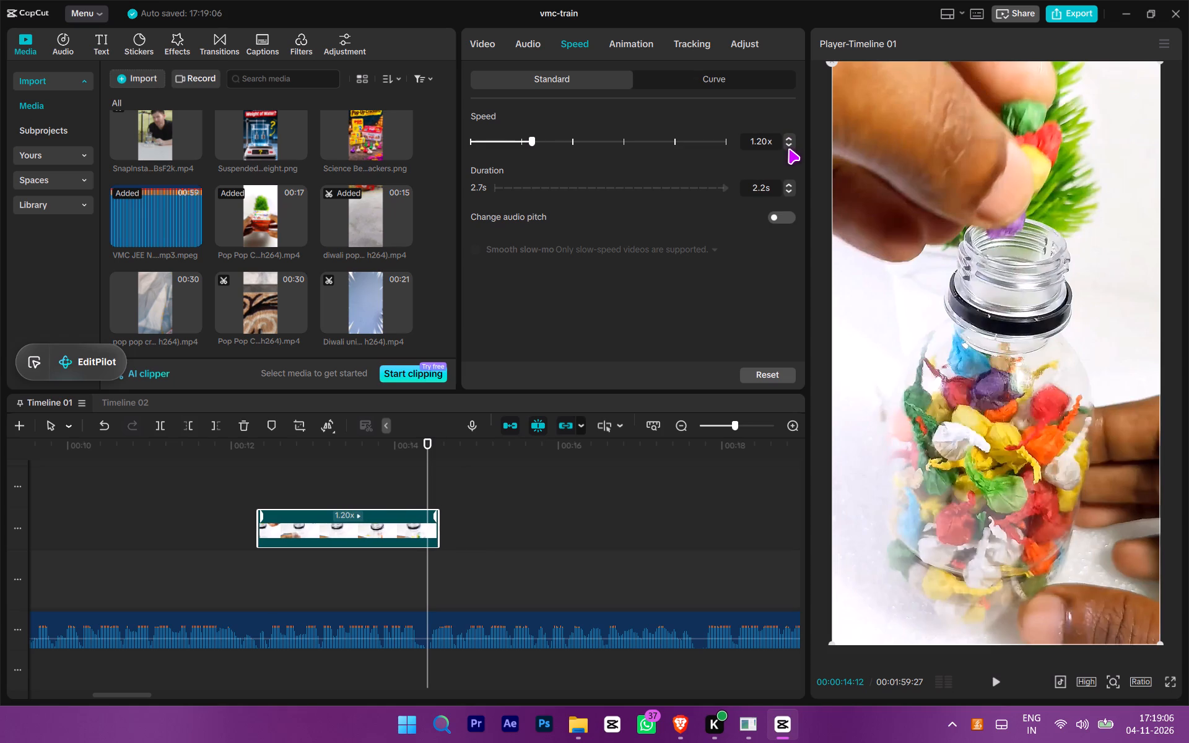
click(794, 141)
click(791, 146)
Trim the end of the sped-up bottle clip to 00:00:14:12.
key(w)
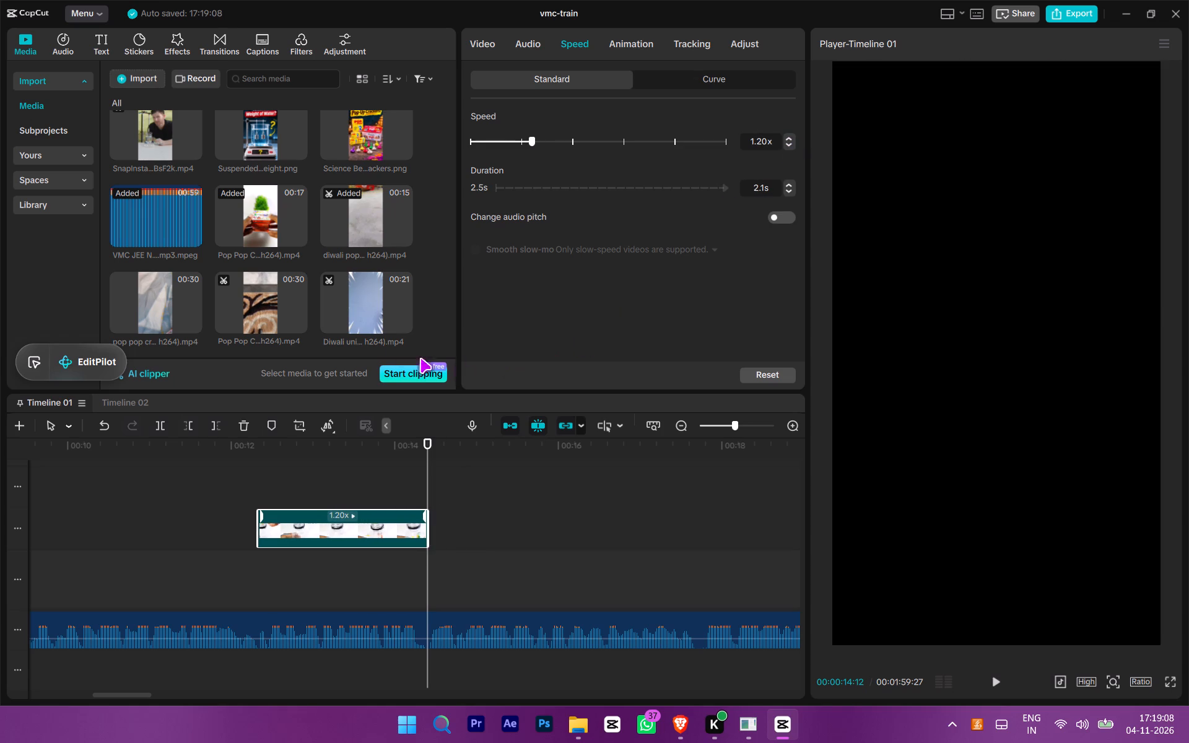
Add Science Behind Pop-Up Crackers.png to the timeline directly after the bottle clip.
key(space)
drag(377, 147, 429, 526)
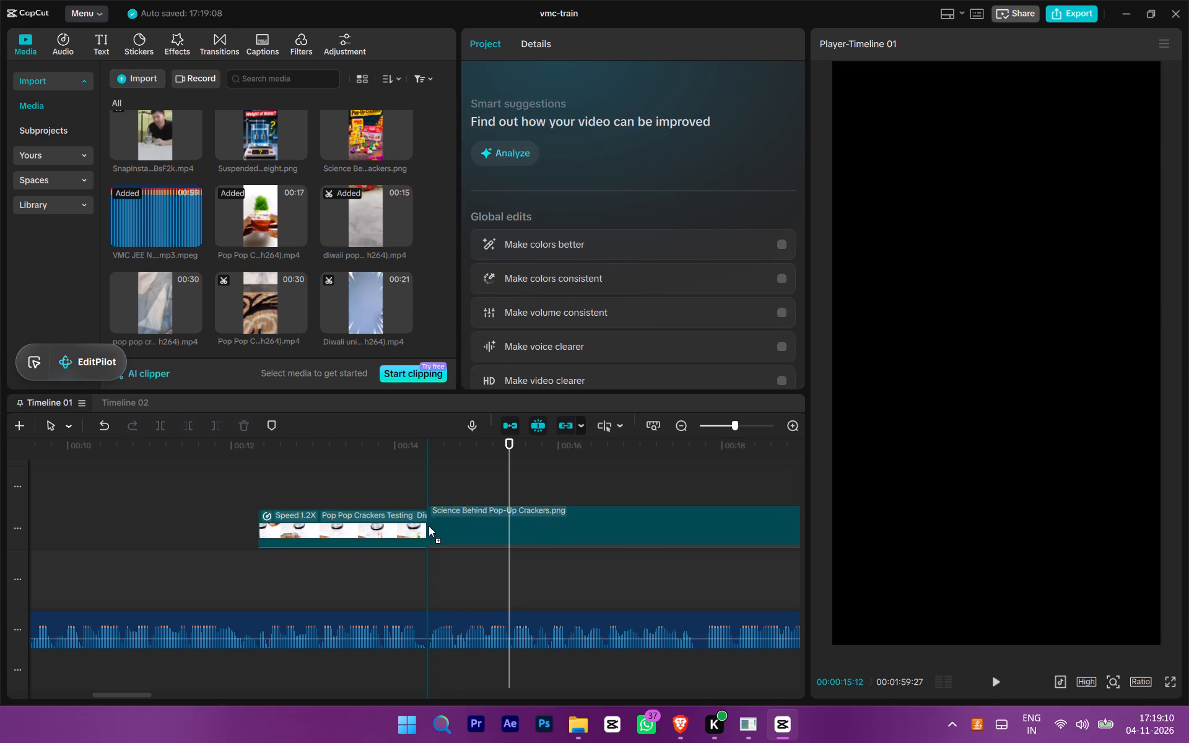
drag(429, 526, 427, 524)
Play the title image against the voice-over and trim its end to 00:00:16:03.
key(space)
ctrl+scroll(563, 584, up, 4)
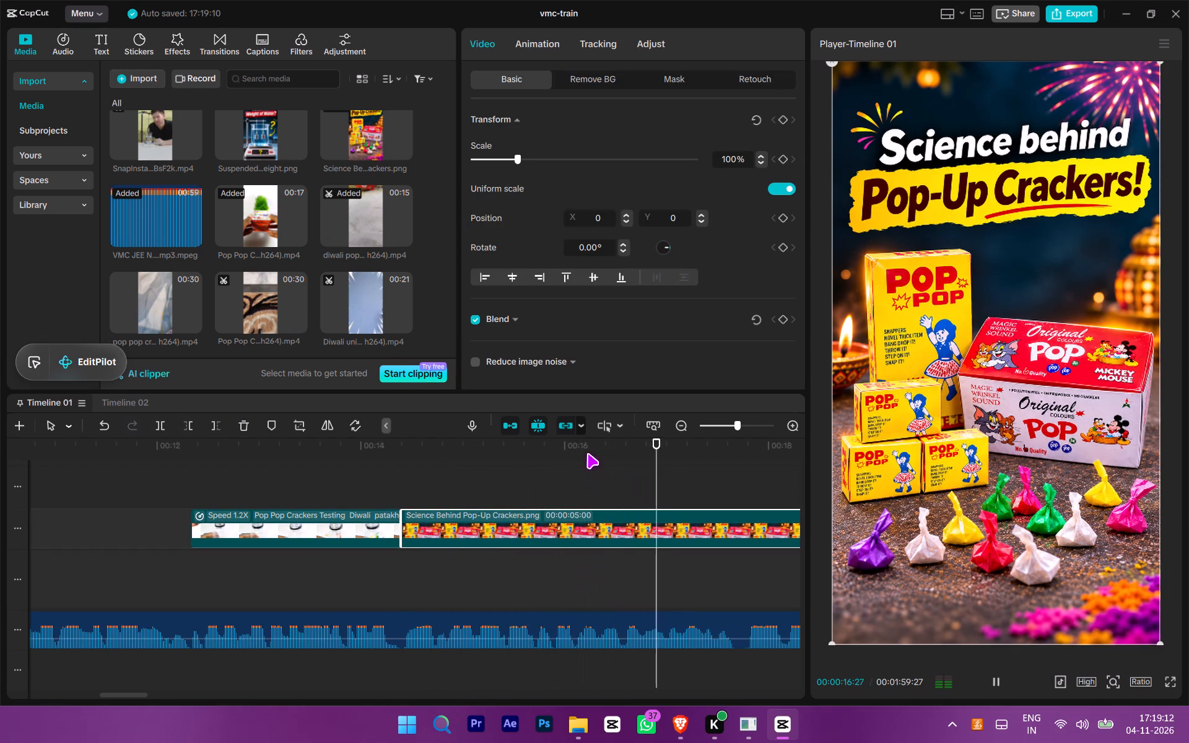
double_click(581, 447)
key(space)
double_click(577, 447)
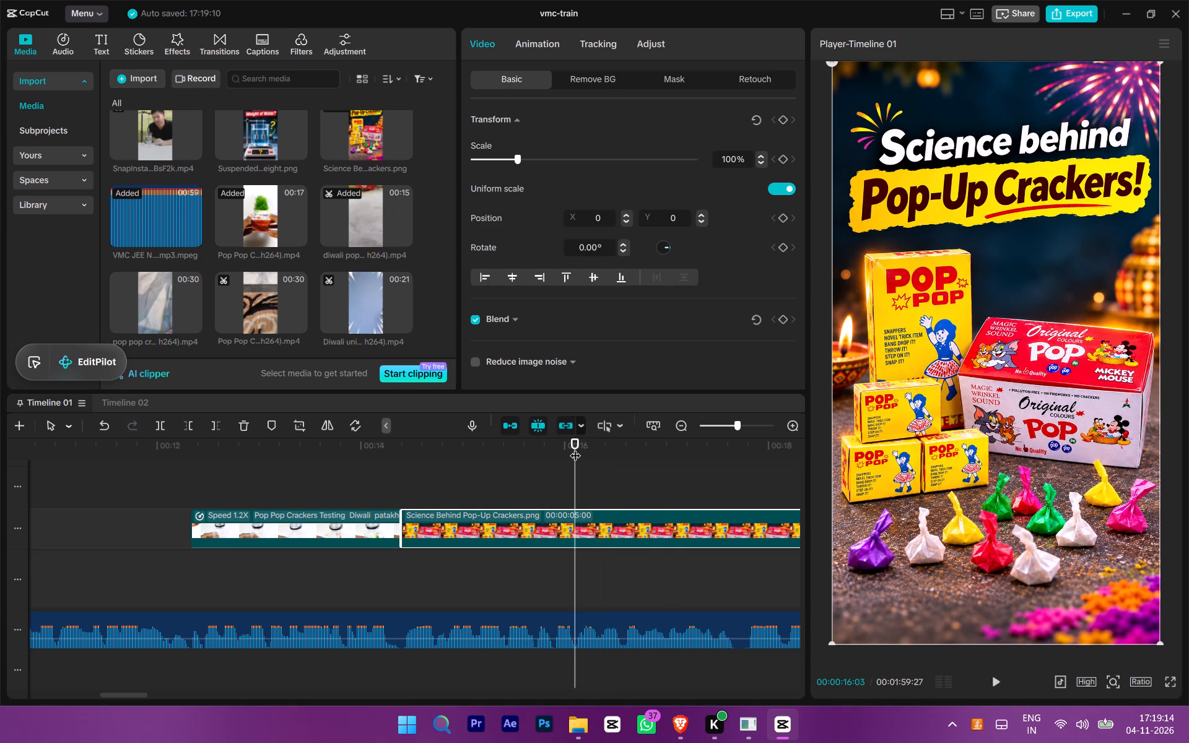
key(space)
click(575, 448)
key(w)
Apply the Zoom 1 combo animation to the Science Behind Pop-Up Crackers title image.
click(549, 50)
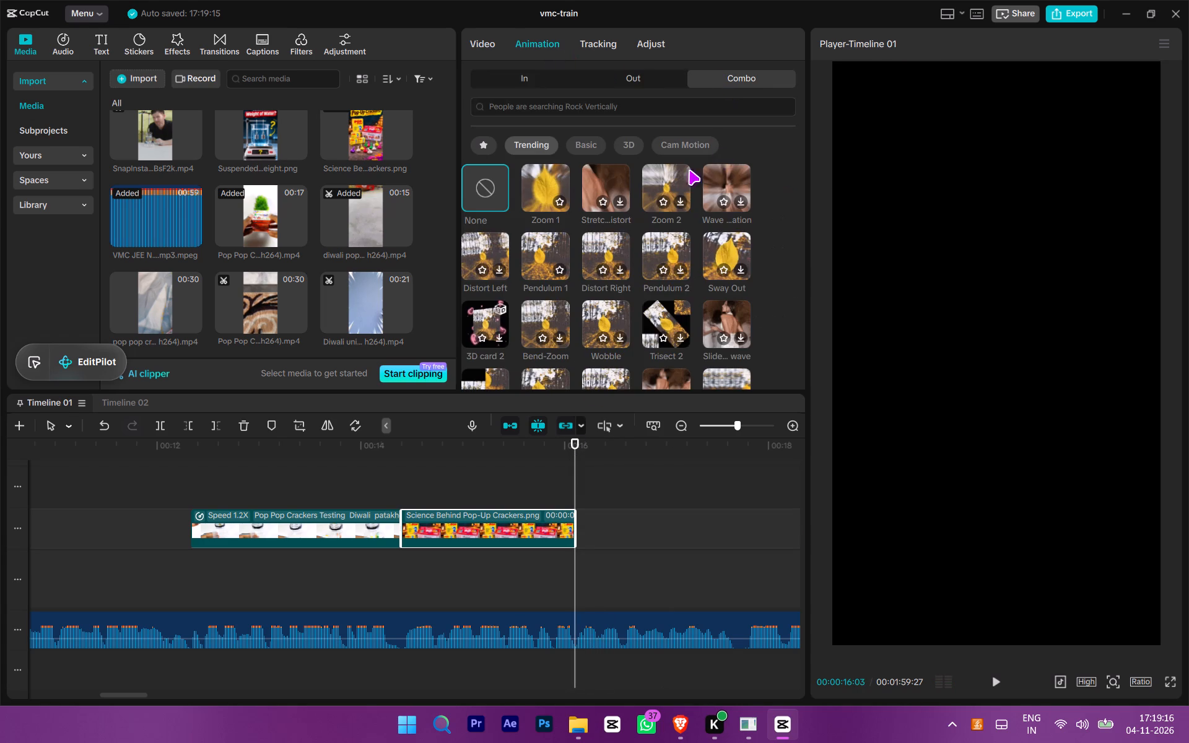
click(551, 189)
key(space)
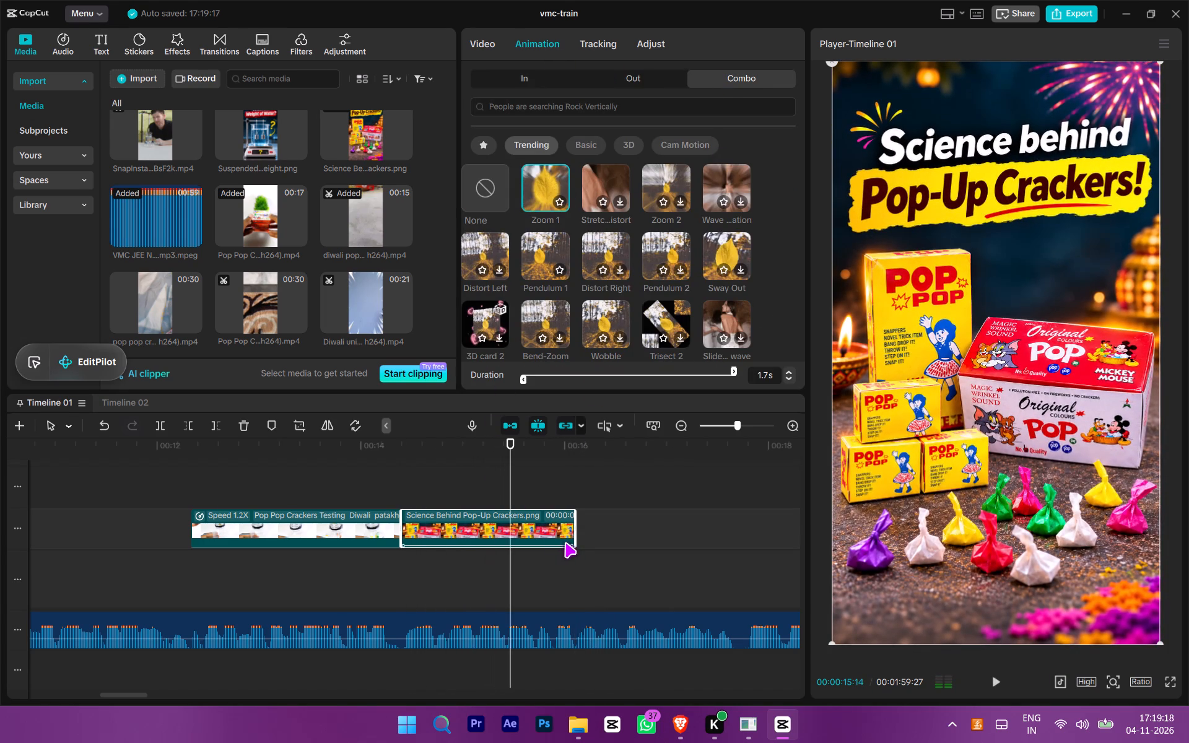
Play and scrub the earlier bladeless-fans section around its title image to examine how its clips, animations and transitions are arranged.
ctrl+scroll(593, 583, down, 20)
ctrl+scroll(593, 583, down, 15)
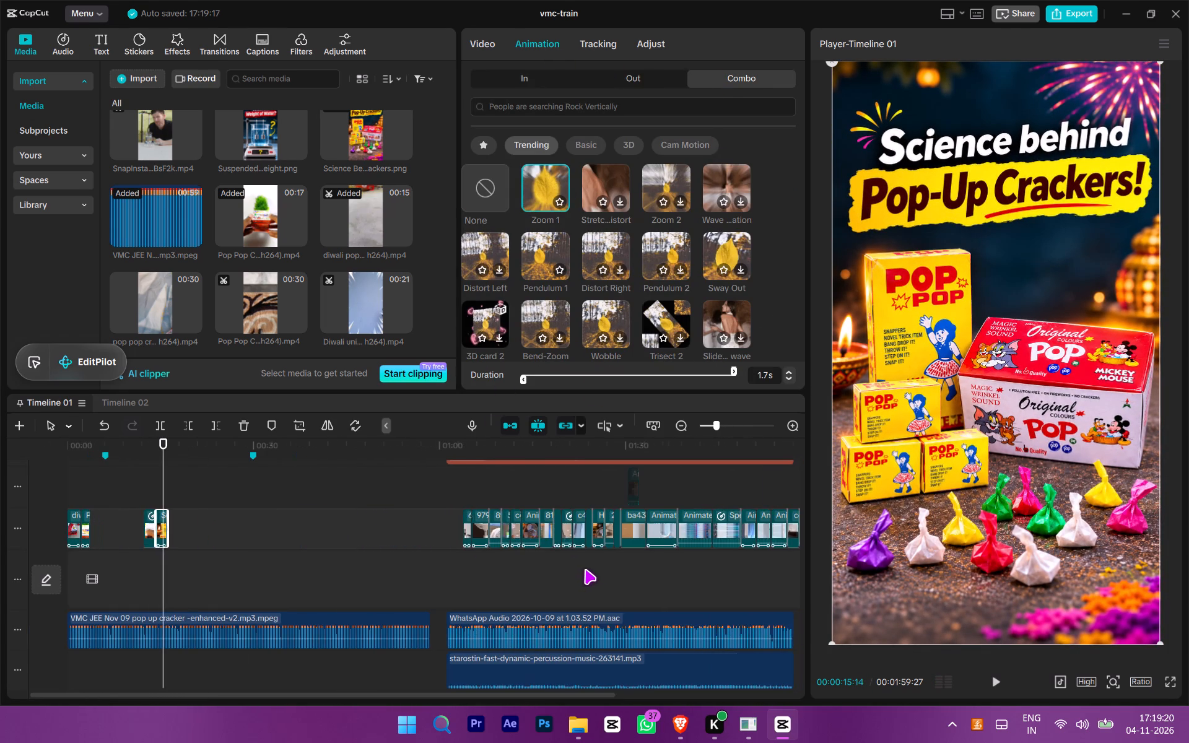
click(487, 609)
key(space)
ctrl+scroll(489, 609, up, 7)
scroll(500, 584, up, 8)
scroll(500, 580, down, 6)
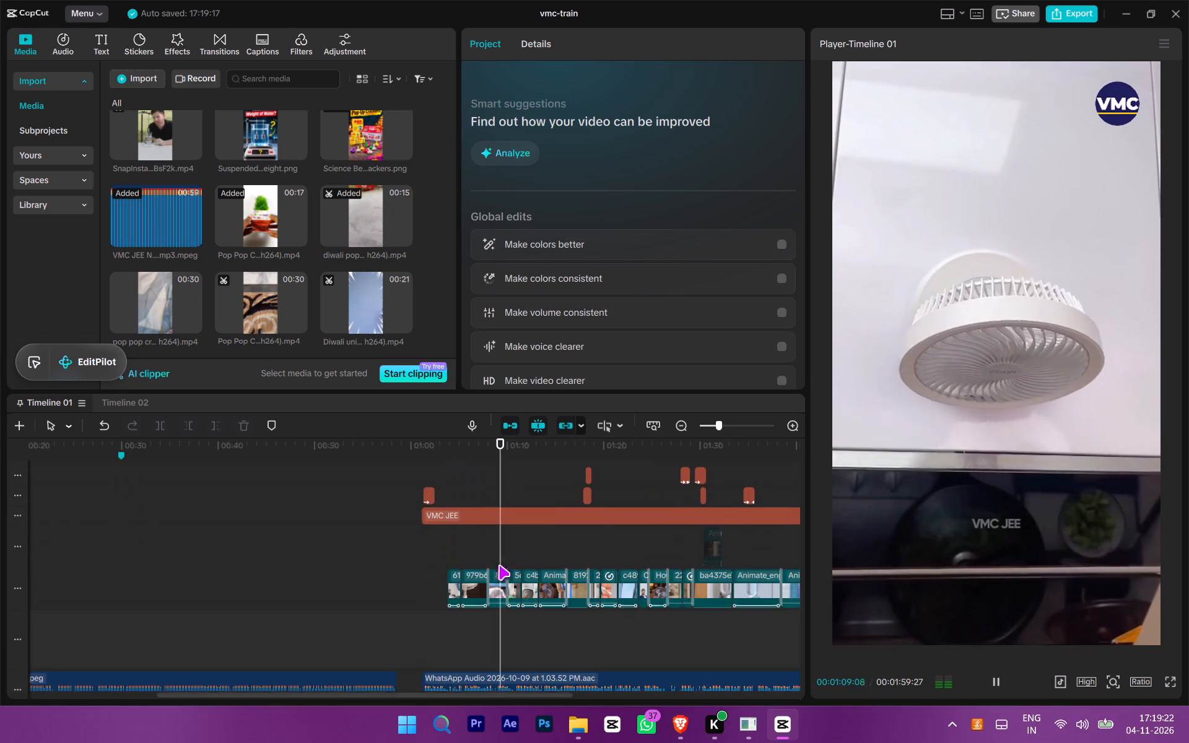
ctrl+scroll(500, 560, up, 7)
ctrl+scroll(566, 551, down, 5)
click(632, 627)
drag(632, 627, 723, 609)
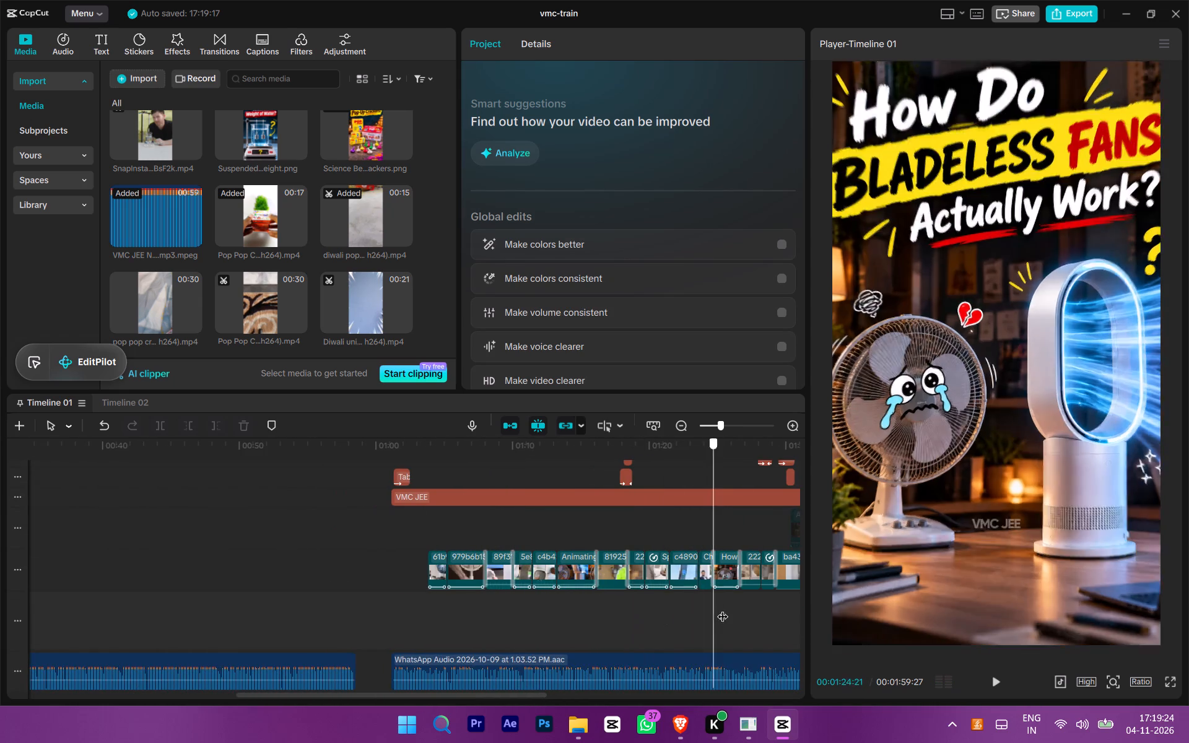
drag(723, 609, 724, 609)
ctrl+scroll(711, 617, up, 7)
click(699, 621)
drag(699, 621, 721, 600)
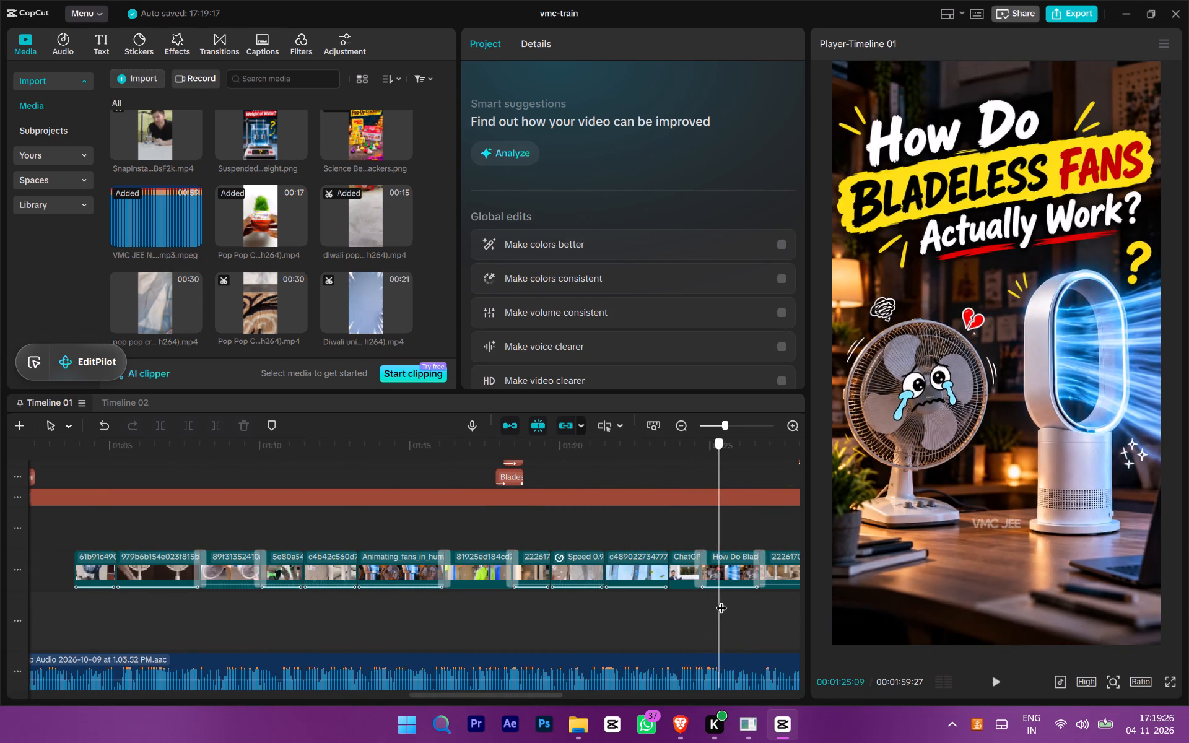
drag(721, 600, 763, 623)
drag(754, 617, 842, 609)
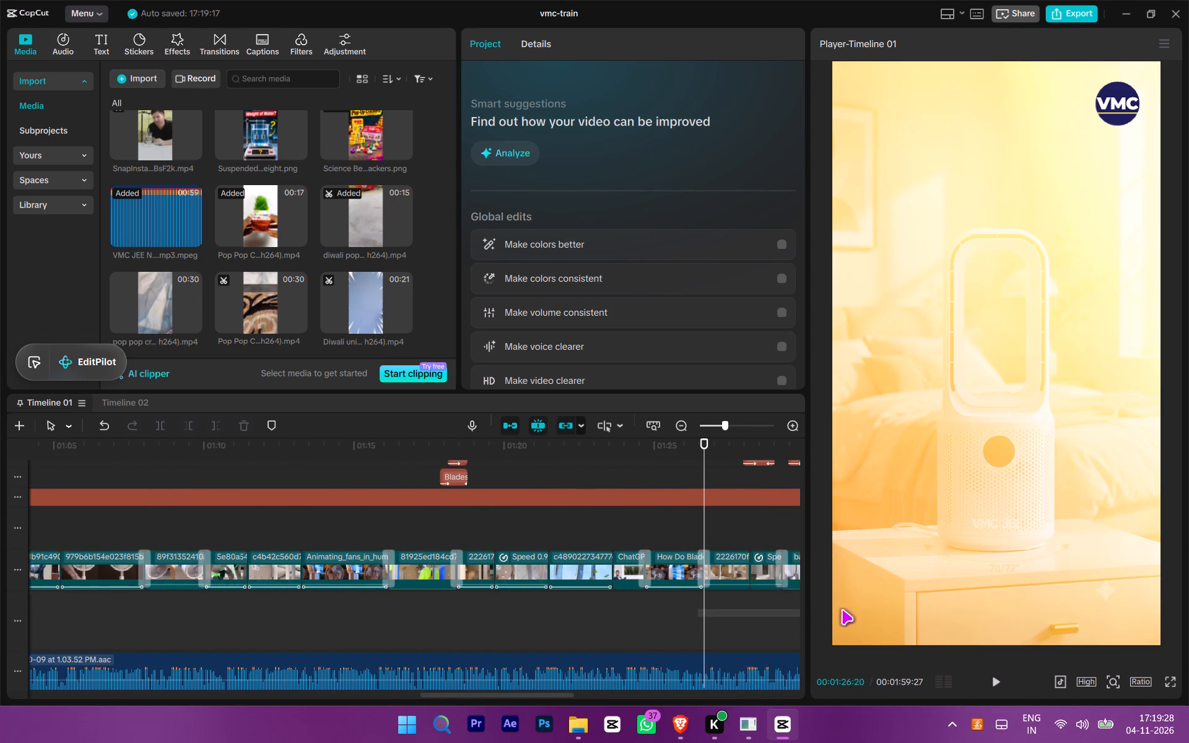
drag(842, 609, 830, 614)
click(696, 612)
drag(696, 612, 509, 635)
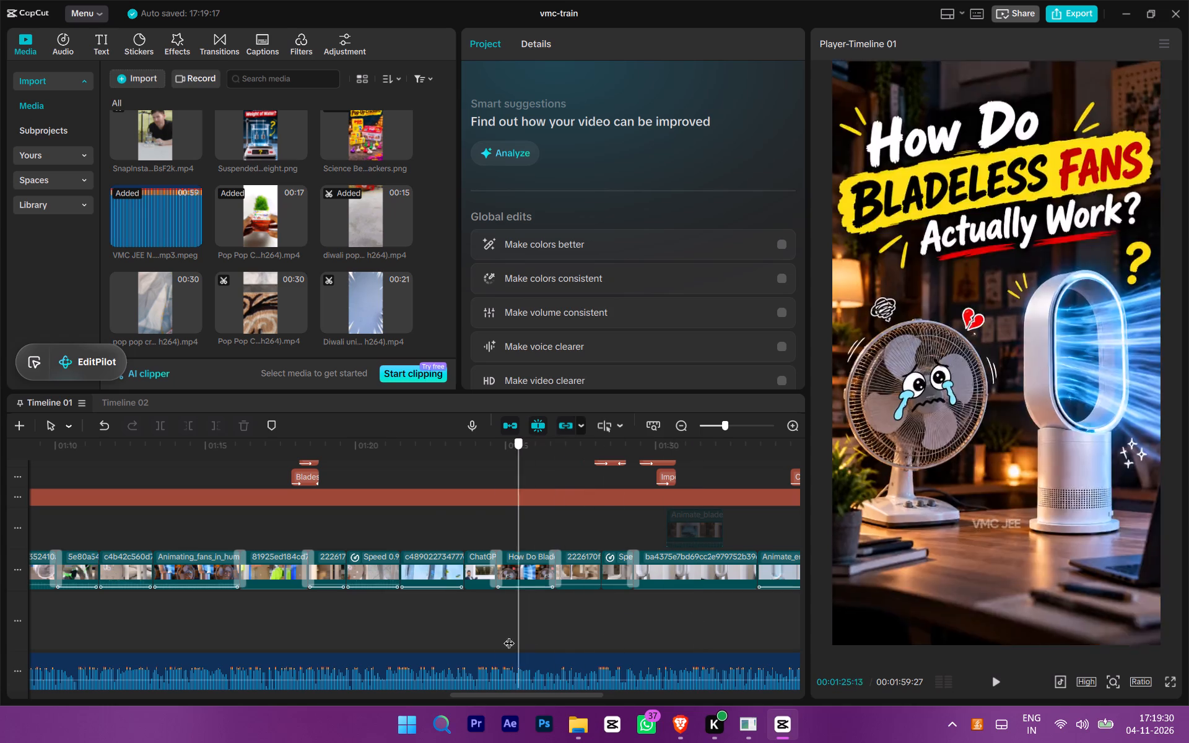
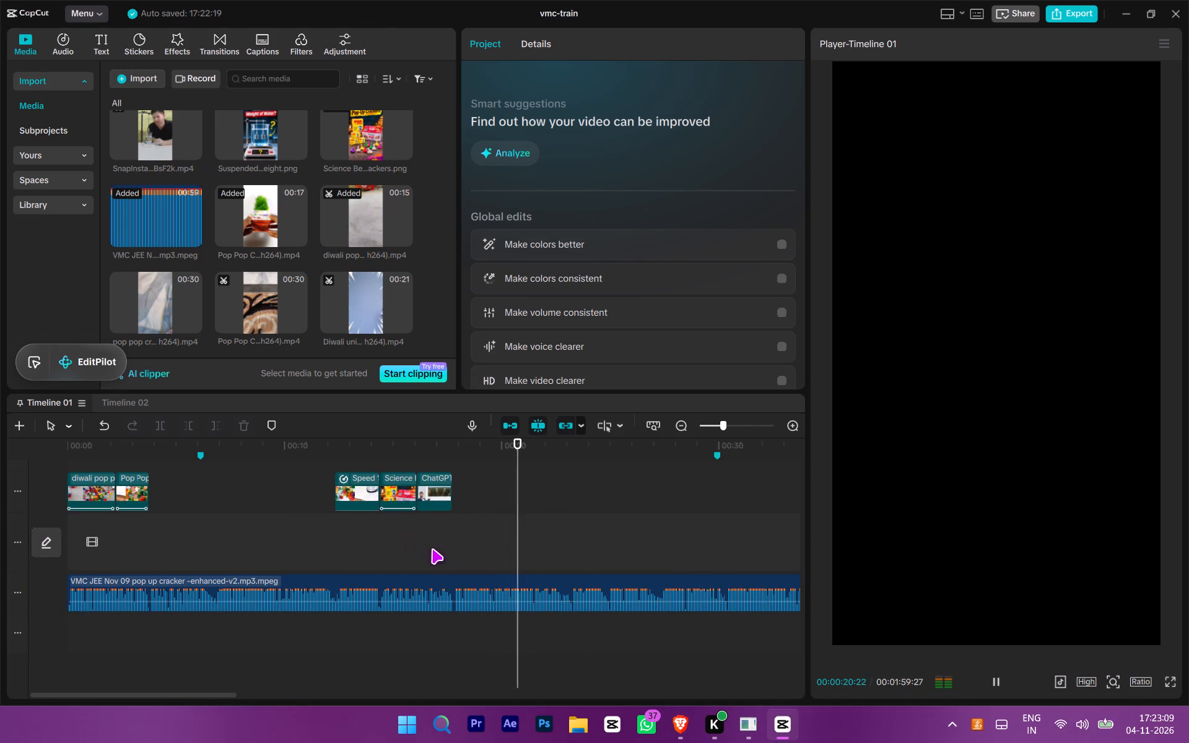
key(space)
ctrl+scroll(450, 553, up, 9)
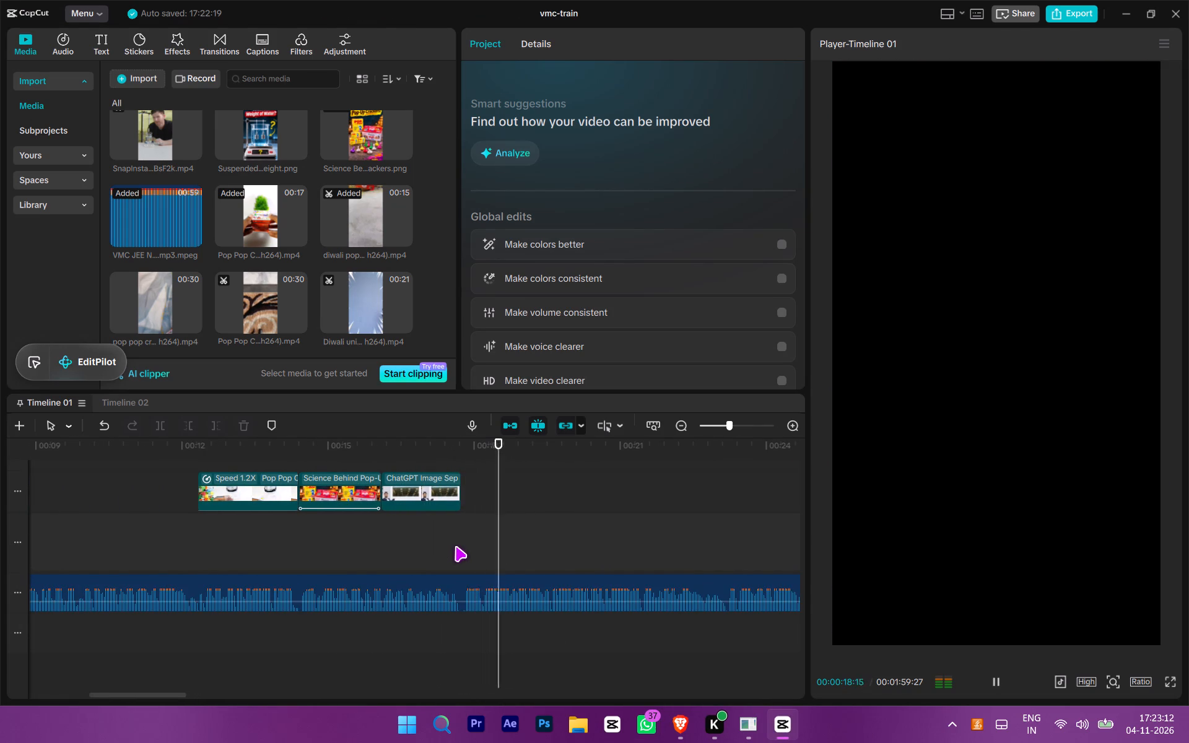
ctrl+scroll(455, 546, up, 2)
drag(467, 546, 622, 545)
ctrl+scroll(531, 550, up, 4)
key(space)
drag(518, 540, 603, 541)
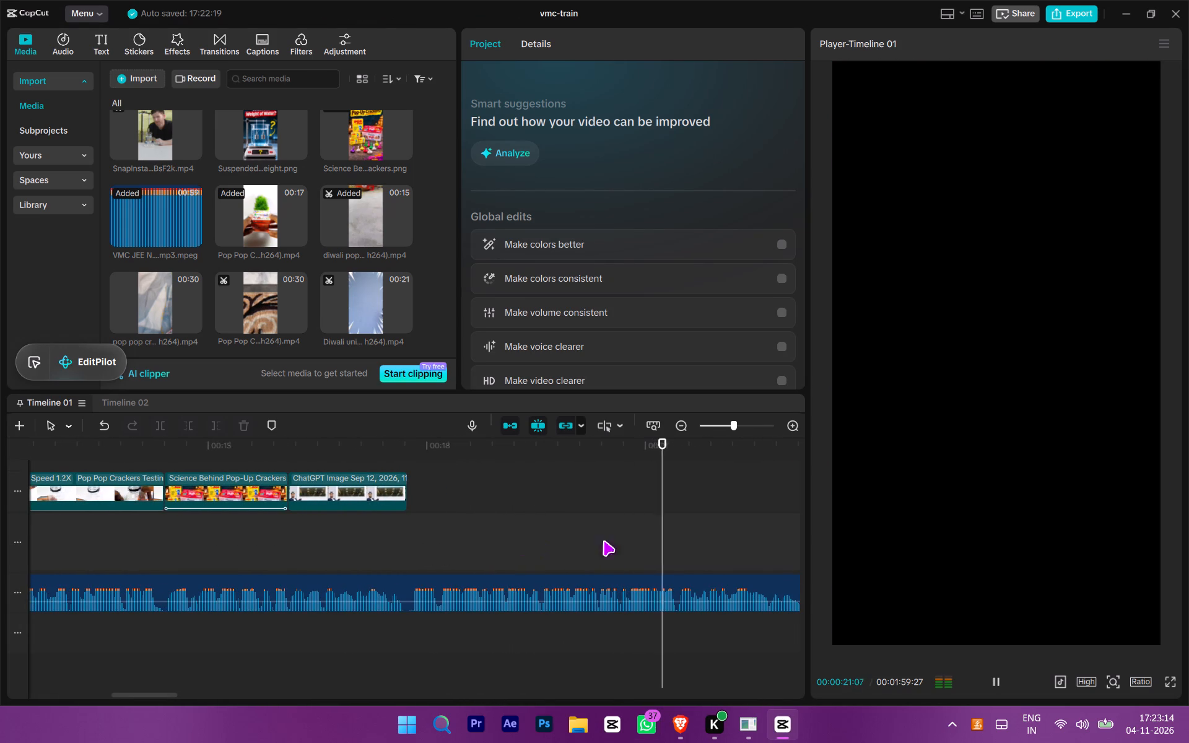
drag(603, 541, 699, 543)
ctrl+scroll(625, 552, down, 3)
drag(640, 524, 851, 525)
ctrl+scroll(516, 526, down, 2)
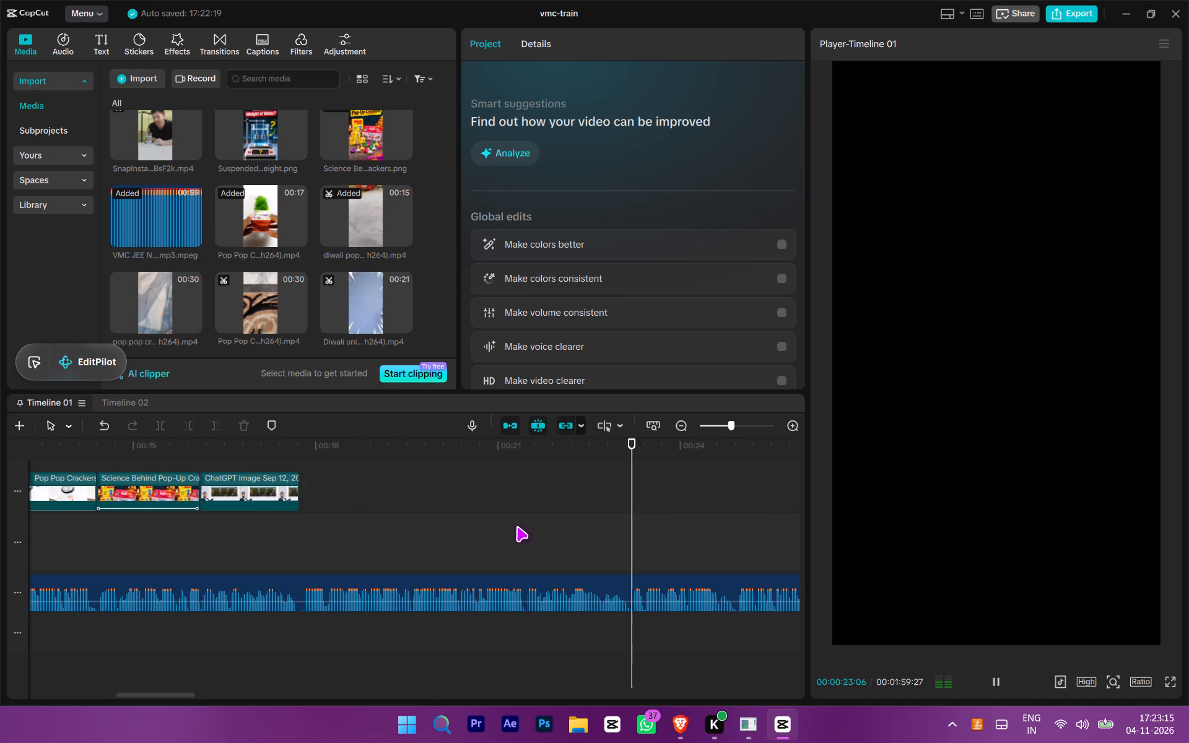
Replay the voice-over around the 22-second mark and leave the playhead at 00:00:21:20.
ctrl+scroll(516, 526, down, 1)
click(542, 526)
key(space)
scroll(551, 537, up, 3)
key(space)
click(555, 534)
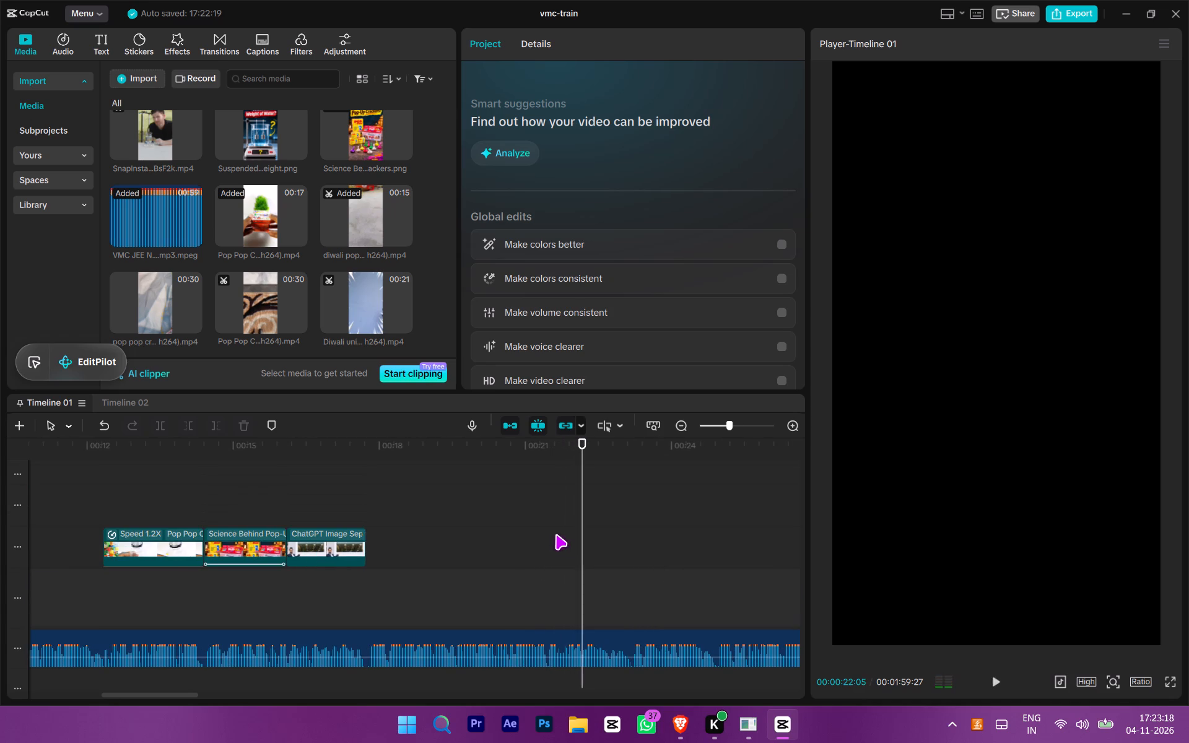
key(space)
key(space)
click(558, 530)
key(space)
click(558, 530)
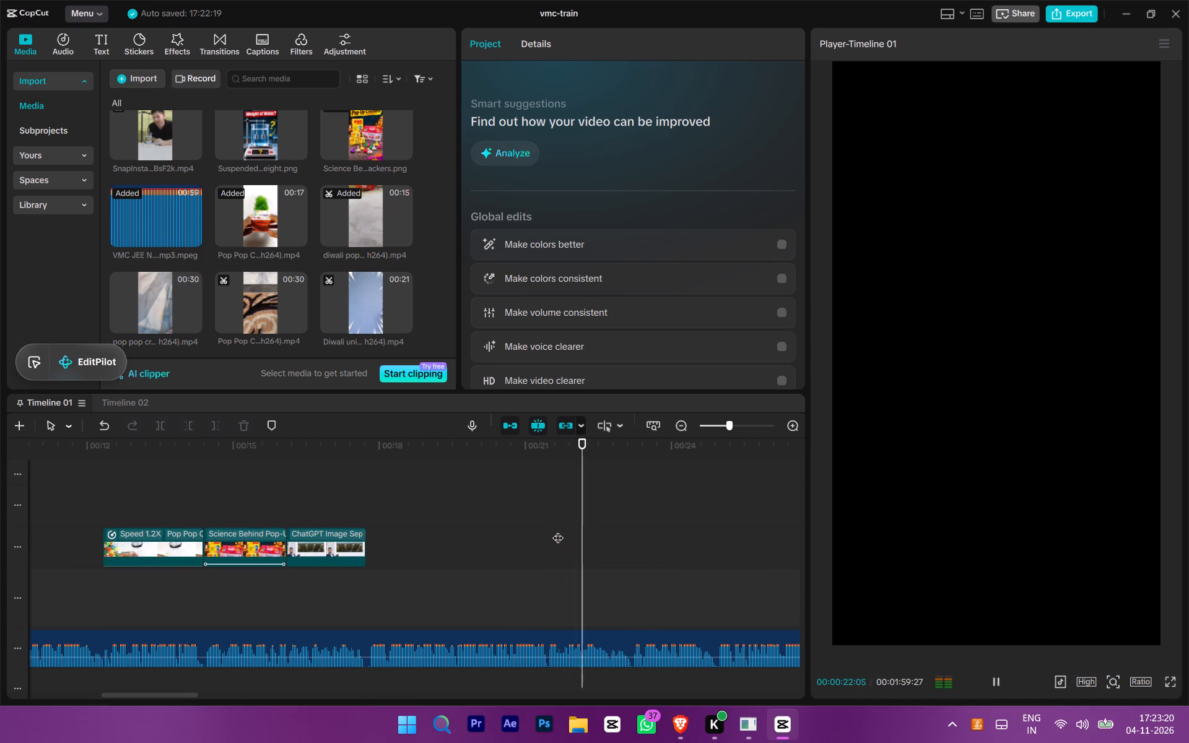
key(space)
click(557, 530)
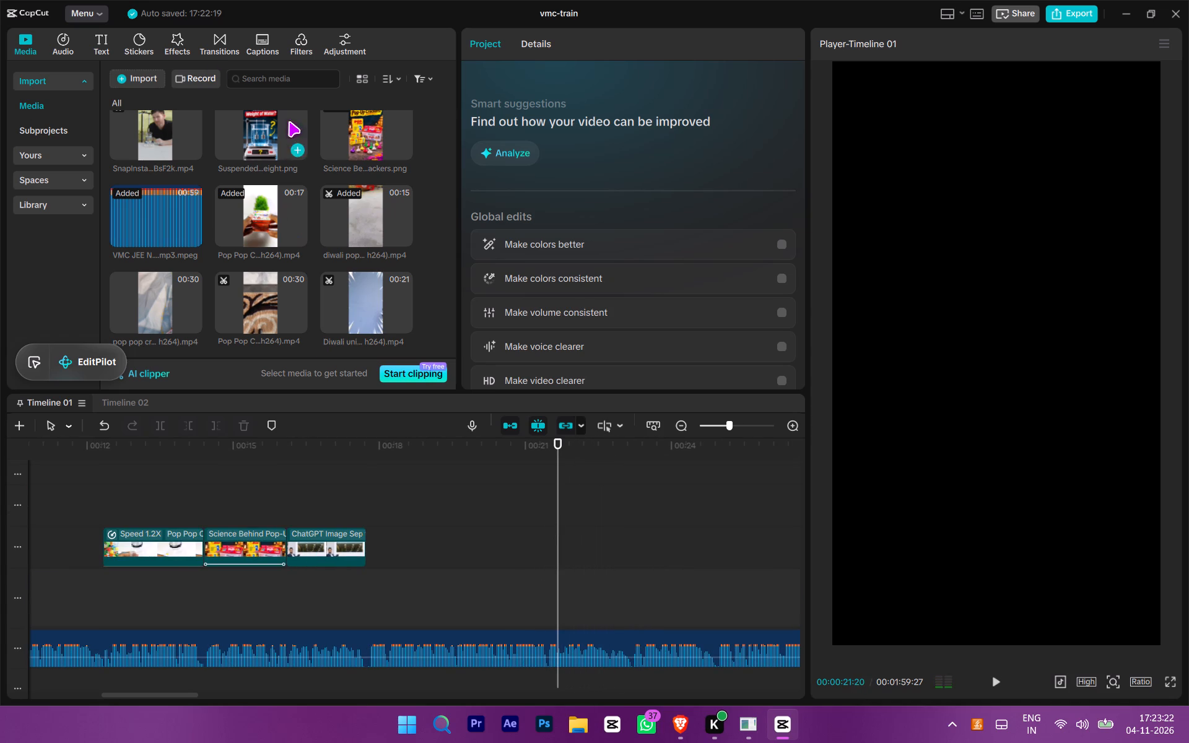
Search the sticker library for "share".
click(138, 61)
click(142, 56)
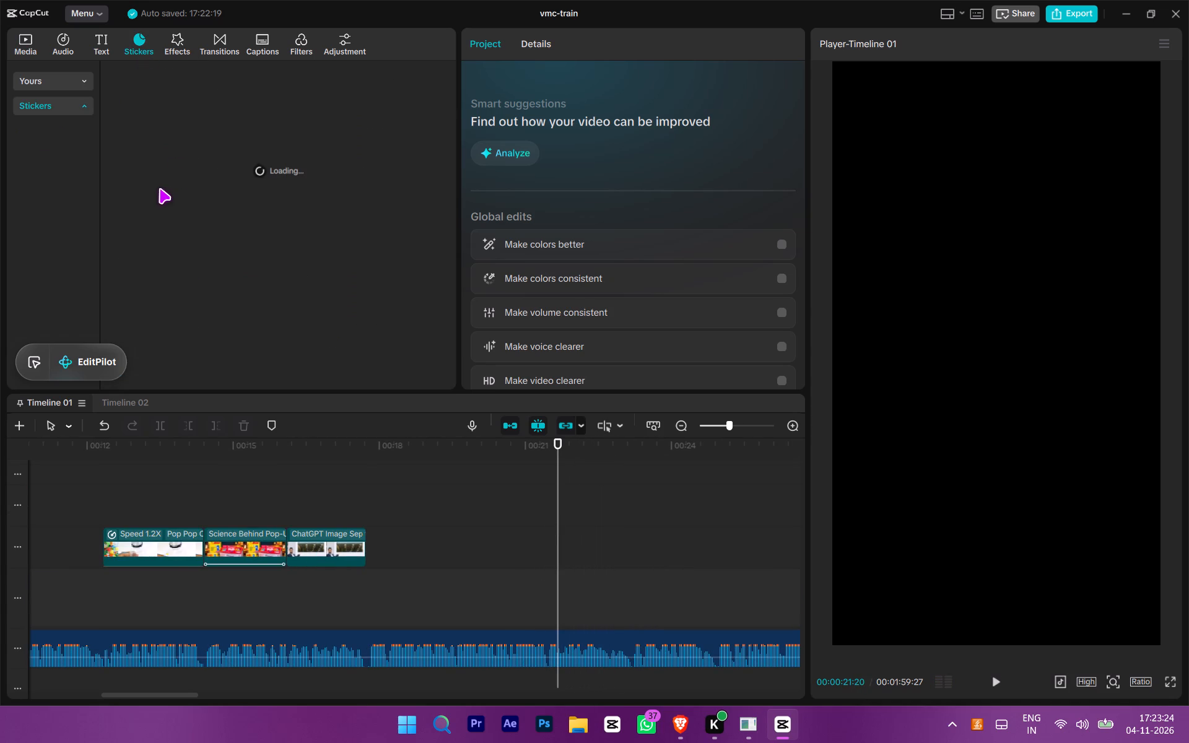
click(162, 84)
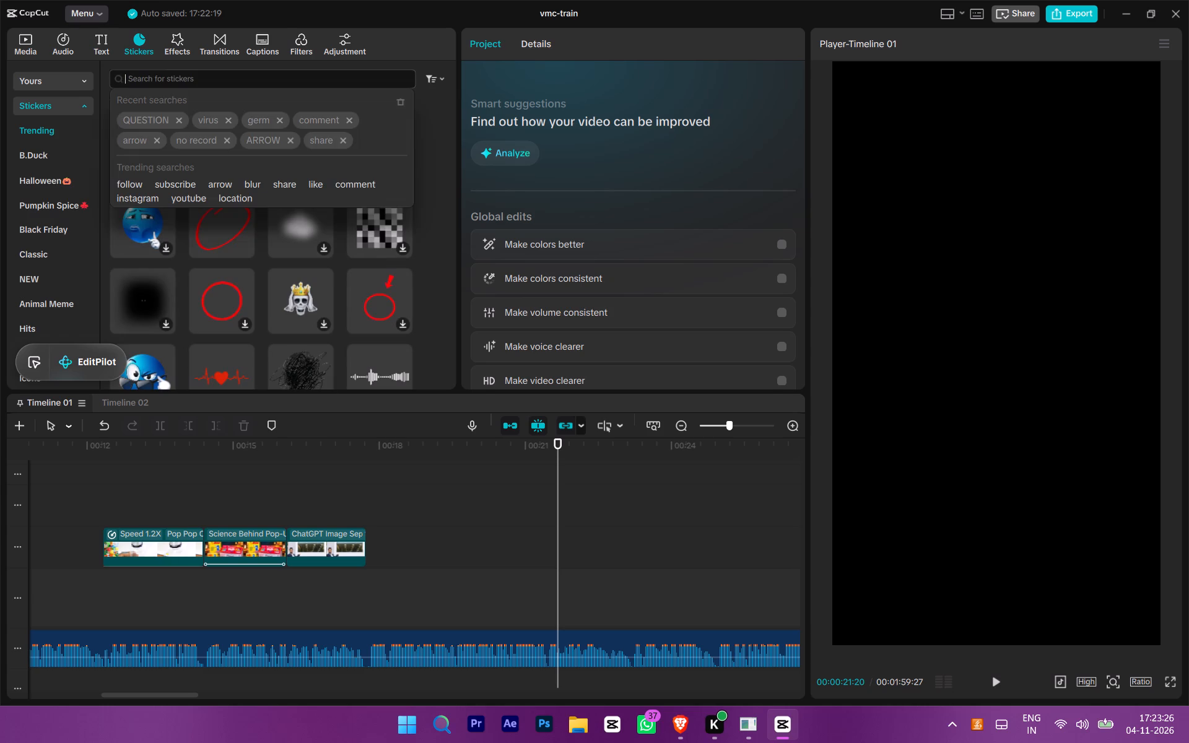
key(s)
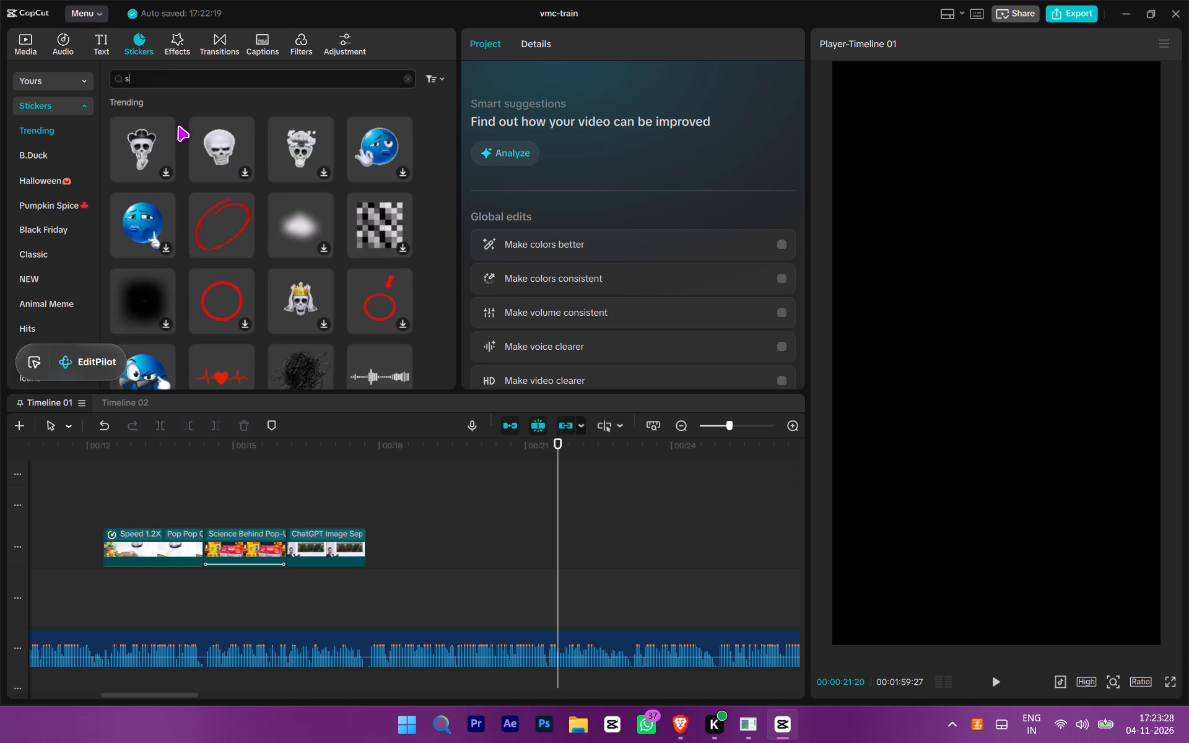
text(hare)
key(Return)
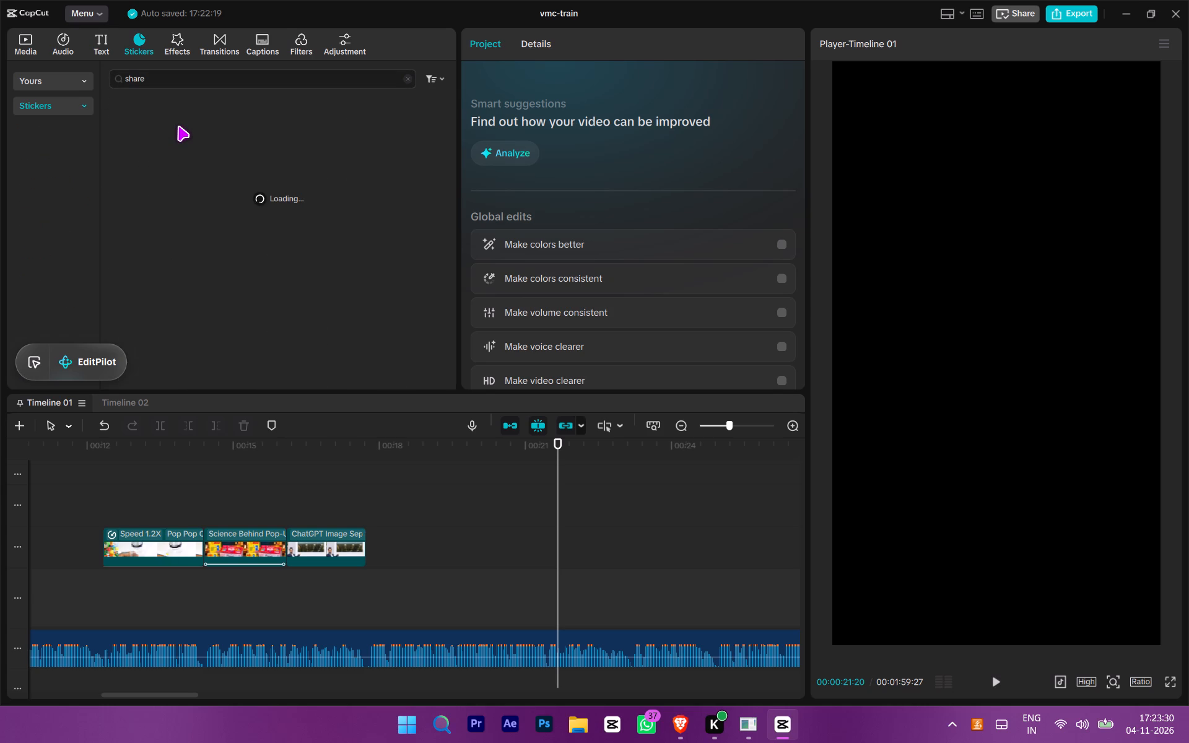
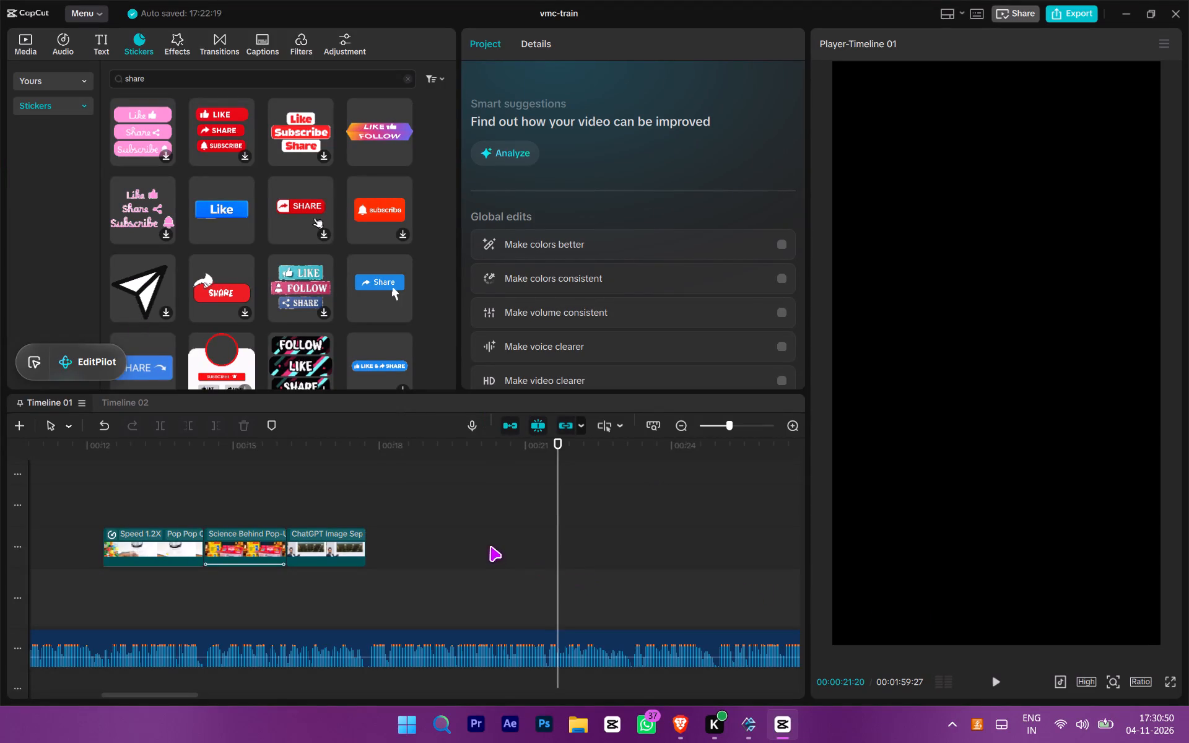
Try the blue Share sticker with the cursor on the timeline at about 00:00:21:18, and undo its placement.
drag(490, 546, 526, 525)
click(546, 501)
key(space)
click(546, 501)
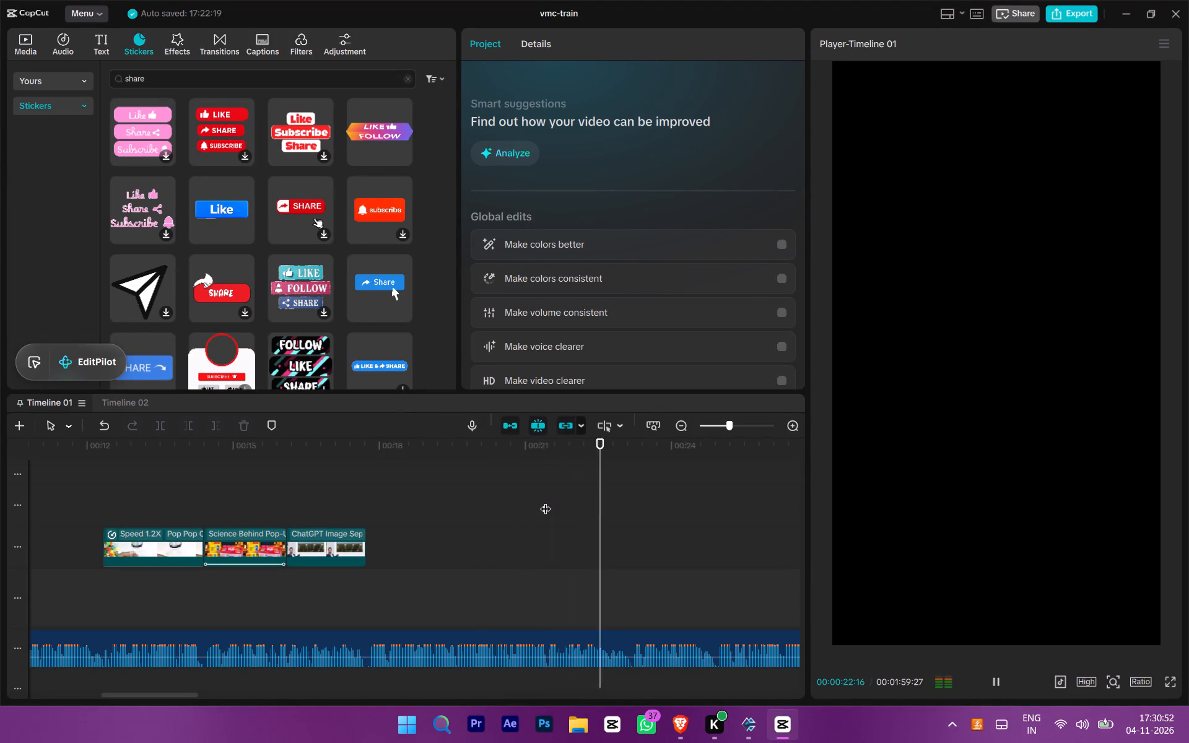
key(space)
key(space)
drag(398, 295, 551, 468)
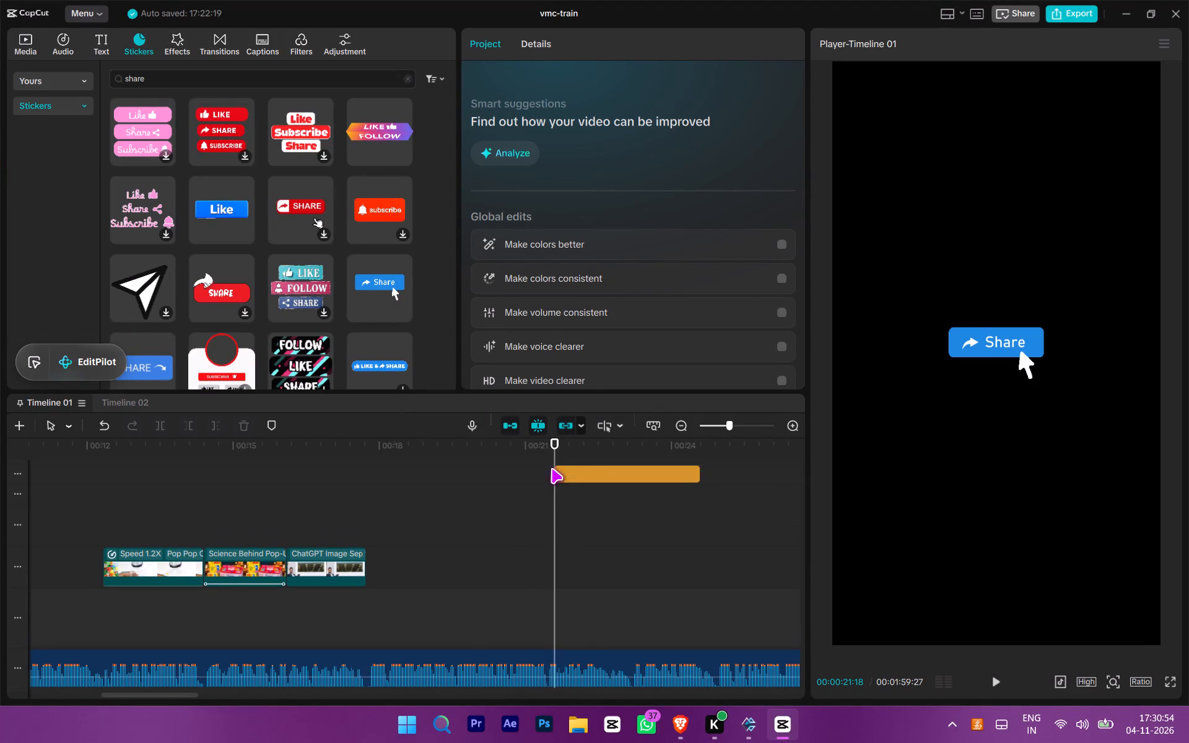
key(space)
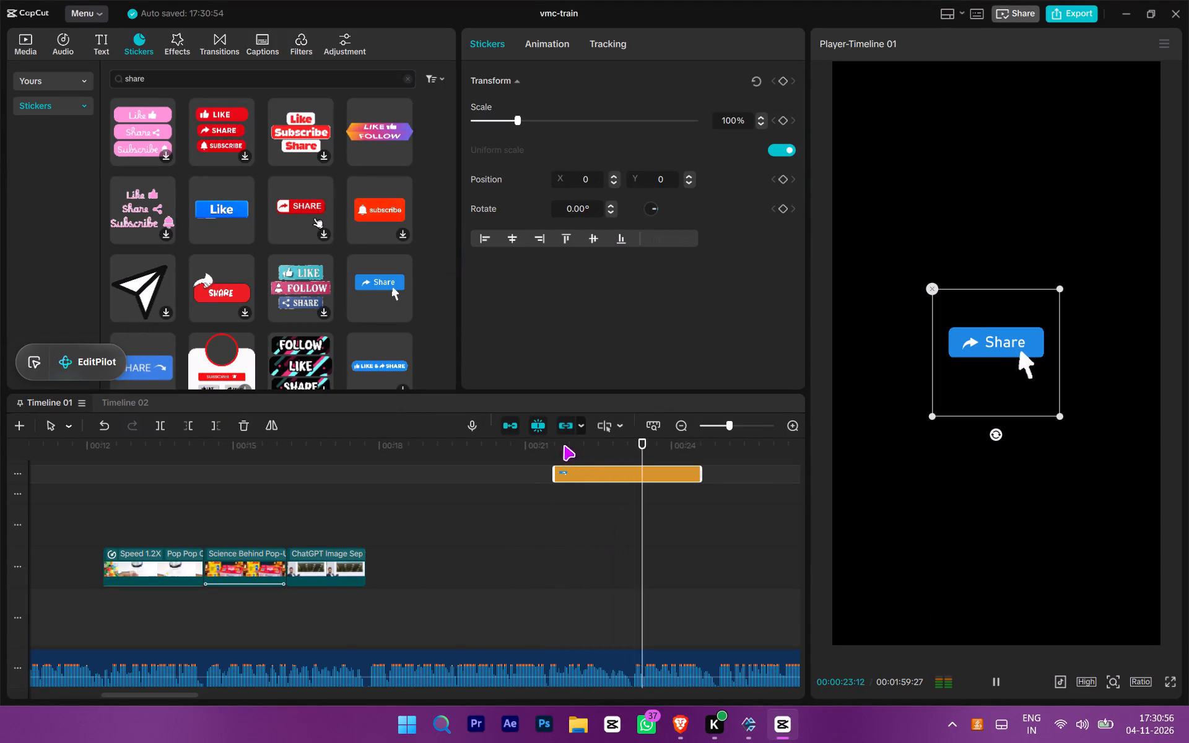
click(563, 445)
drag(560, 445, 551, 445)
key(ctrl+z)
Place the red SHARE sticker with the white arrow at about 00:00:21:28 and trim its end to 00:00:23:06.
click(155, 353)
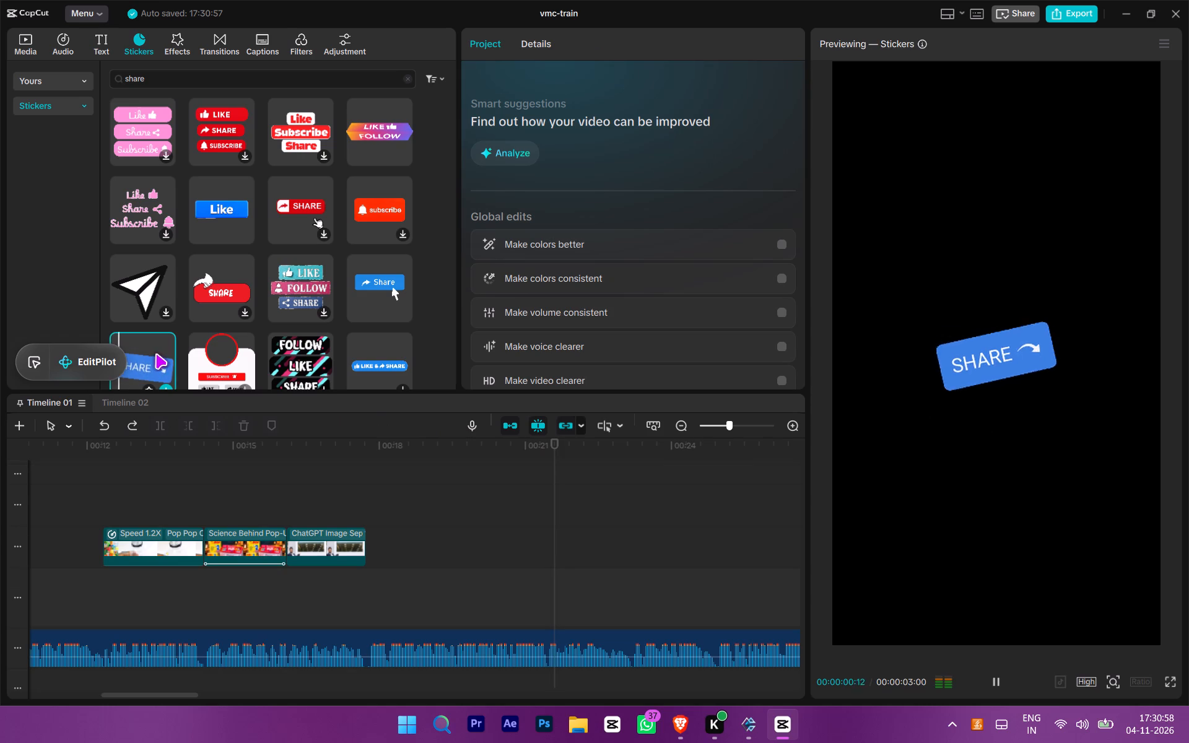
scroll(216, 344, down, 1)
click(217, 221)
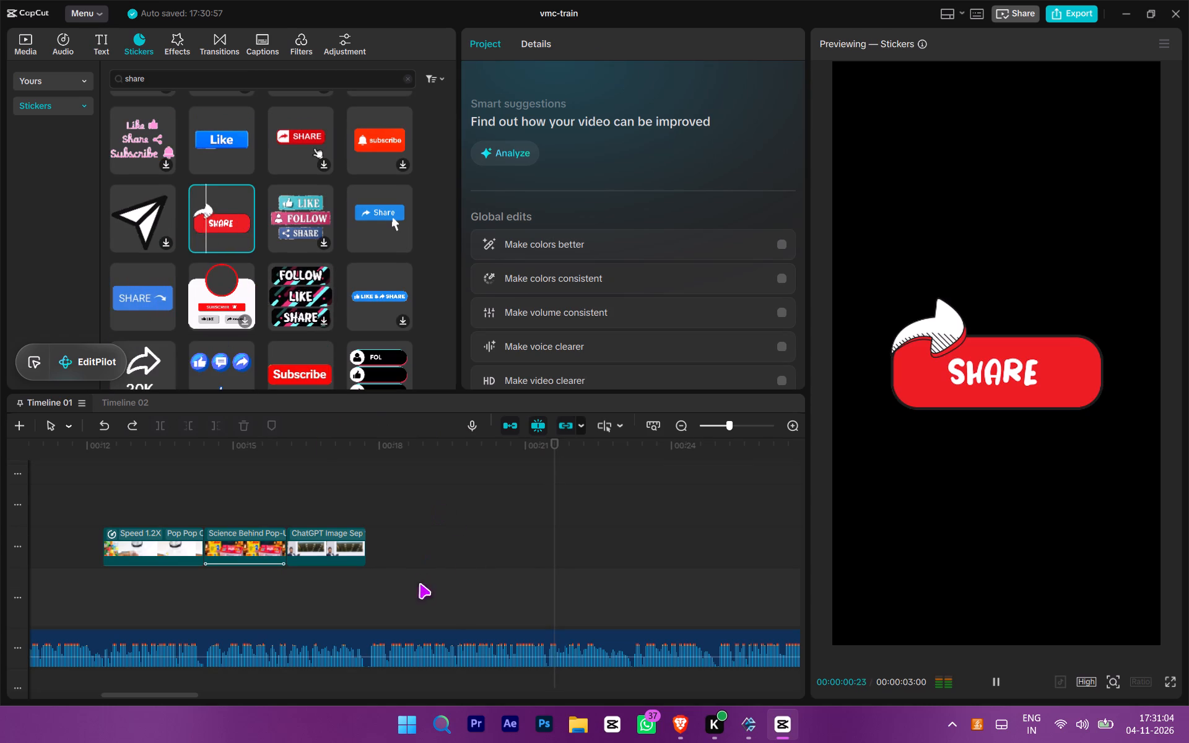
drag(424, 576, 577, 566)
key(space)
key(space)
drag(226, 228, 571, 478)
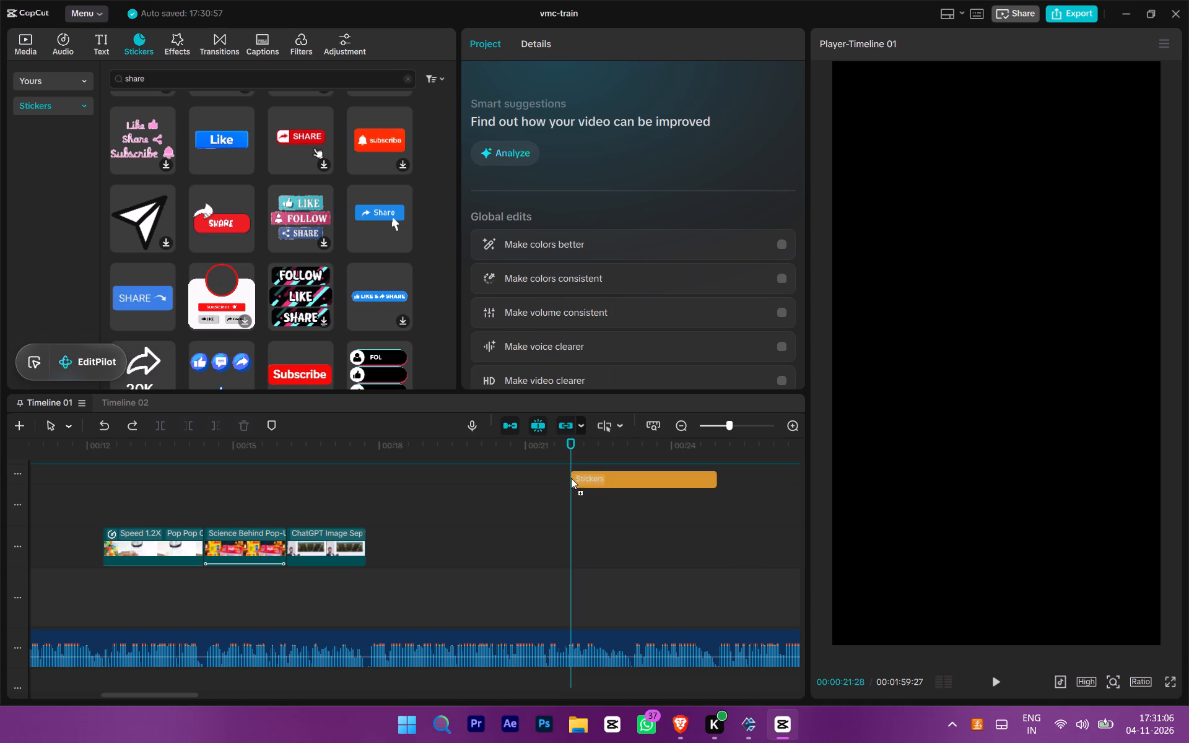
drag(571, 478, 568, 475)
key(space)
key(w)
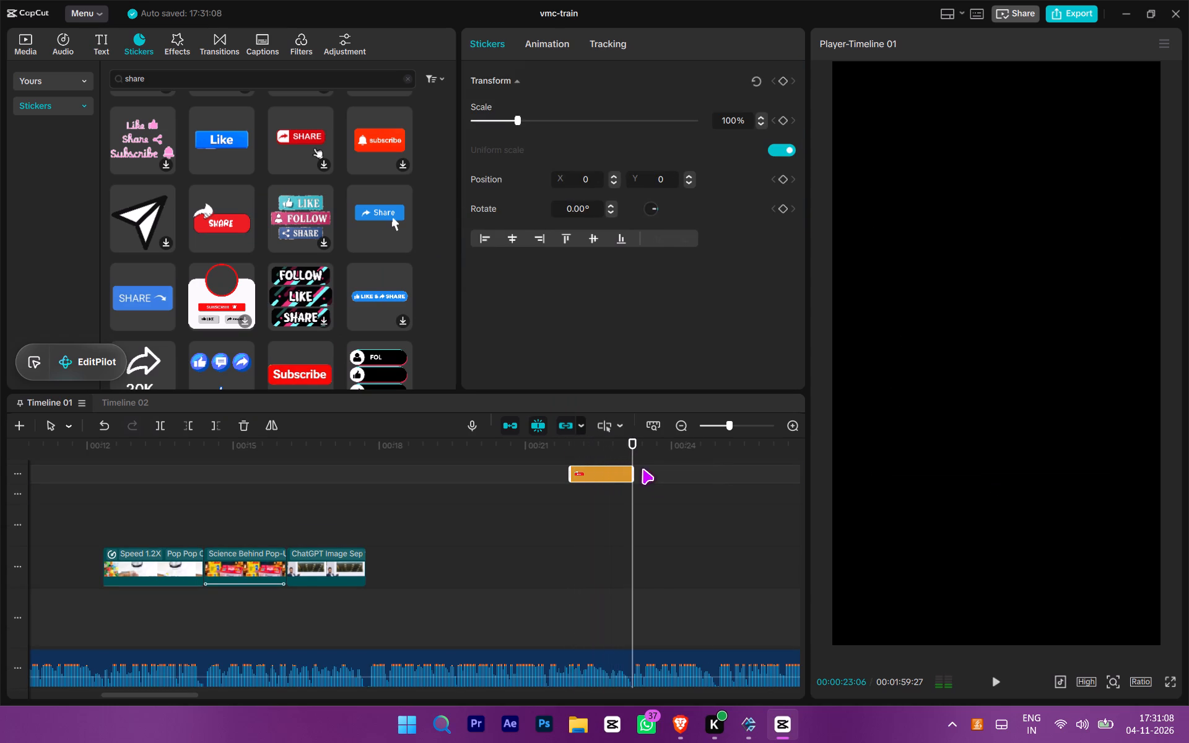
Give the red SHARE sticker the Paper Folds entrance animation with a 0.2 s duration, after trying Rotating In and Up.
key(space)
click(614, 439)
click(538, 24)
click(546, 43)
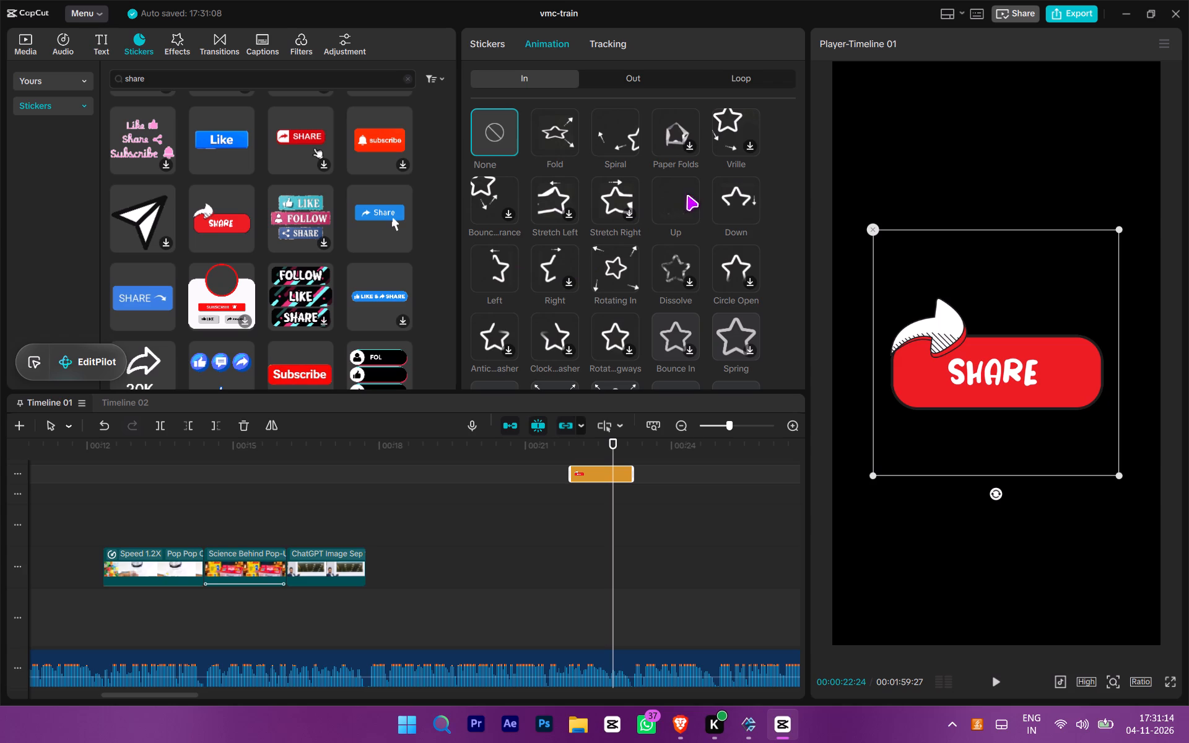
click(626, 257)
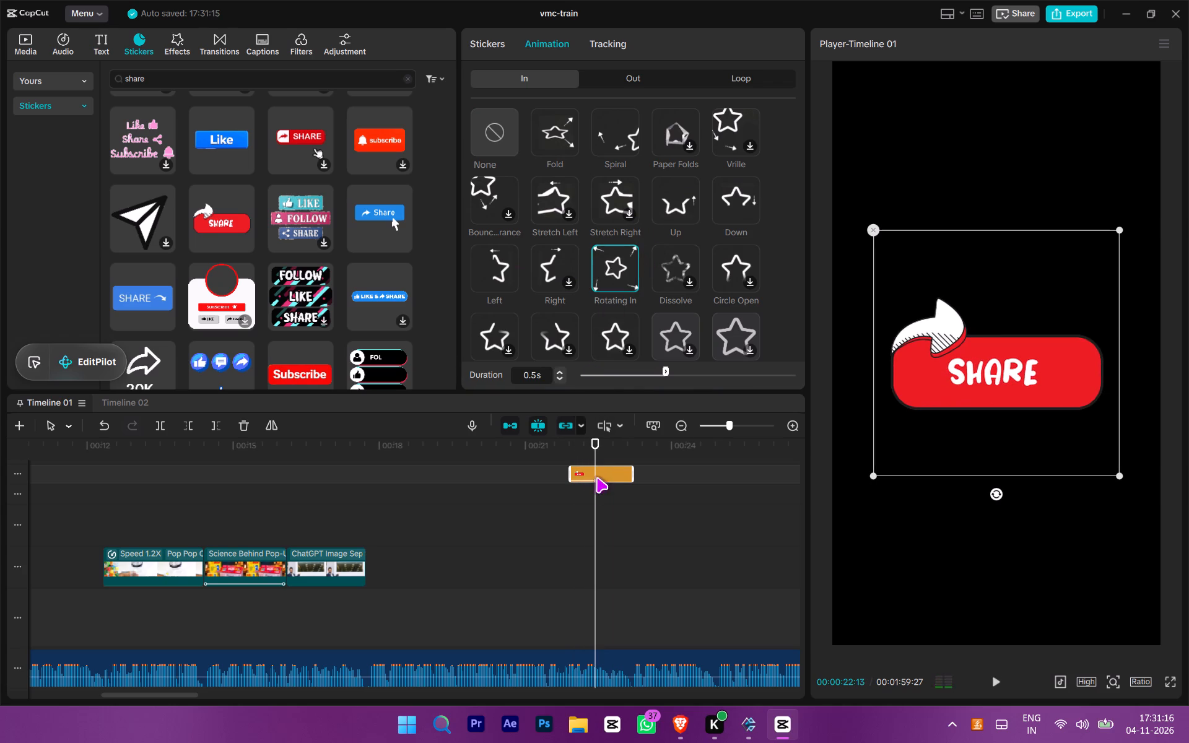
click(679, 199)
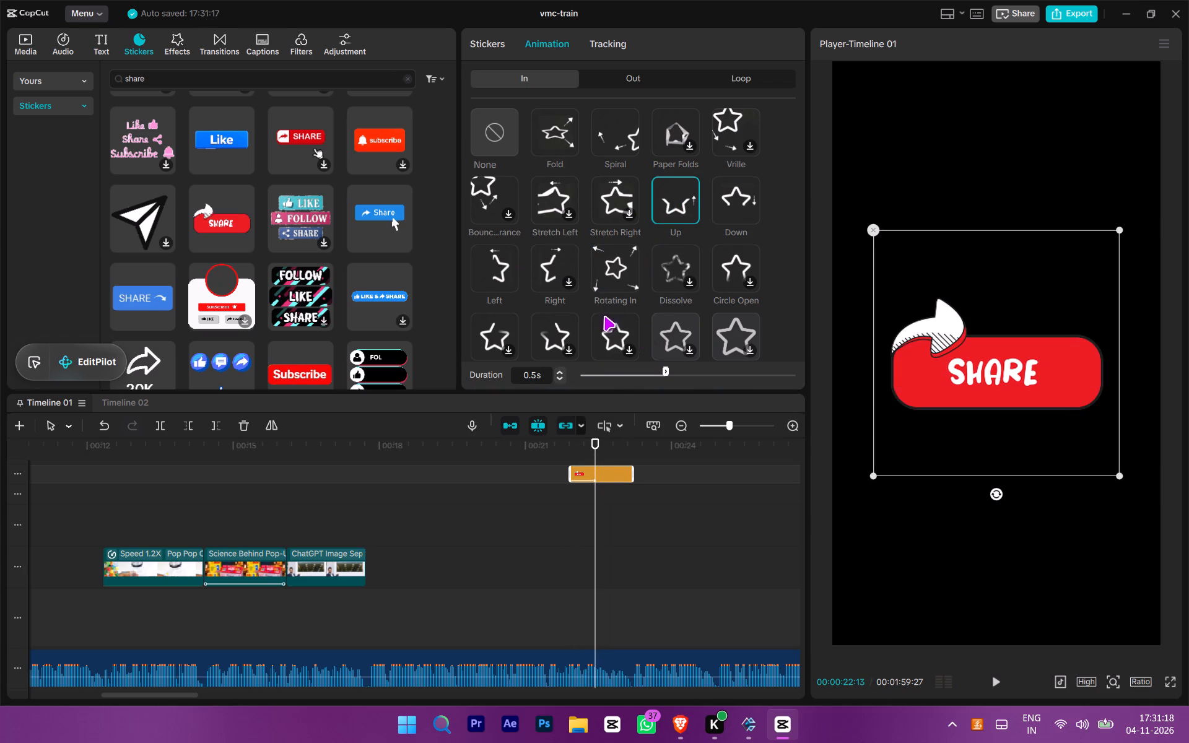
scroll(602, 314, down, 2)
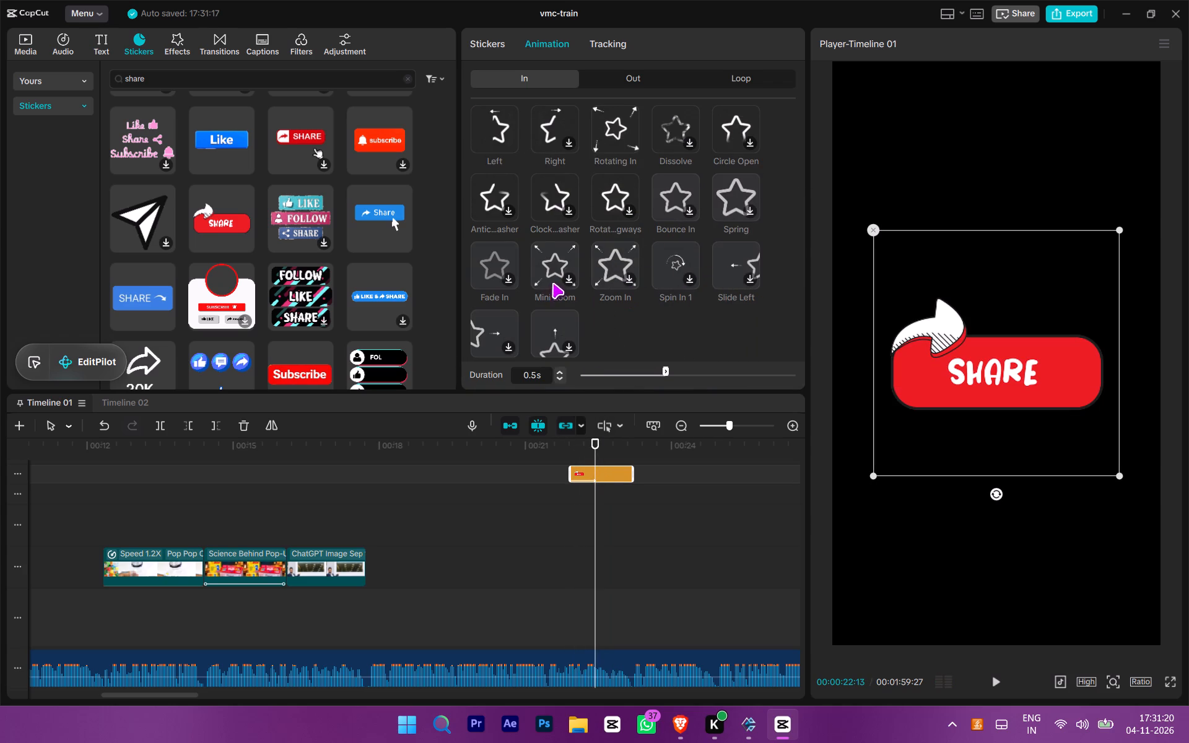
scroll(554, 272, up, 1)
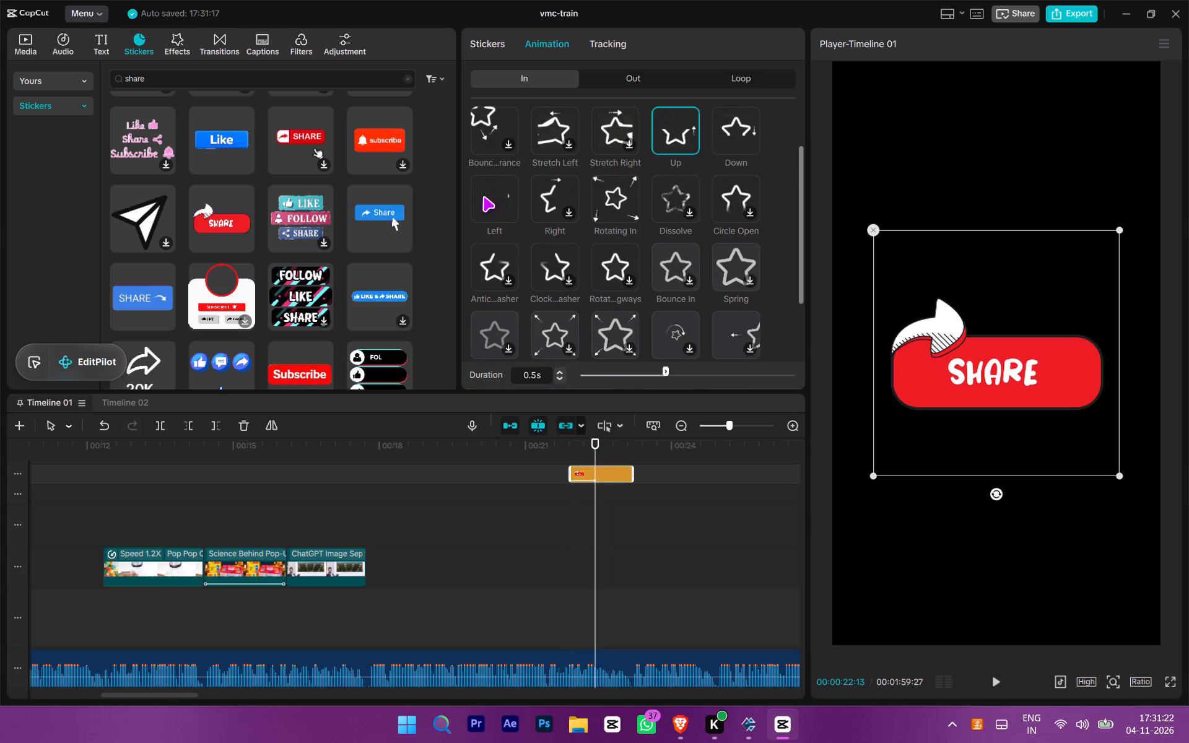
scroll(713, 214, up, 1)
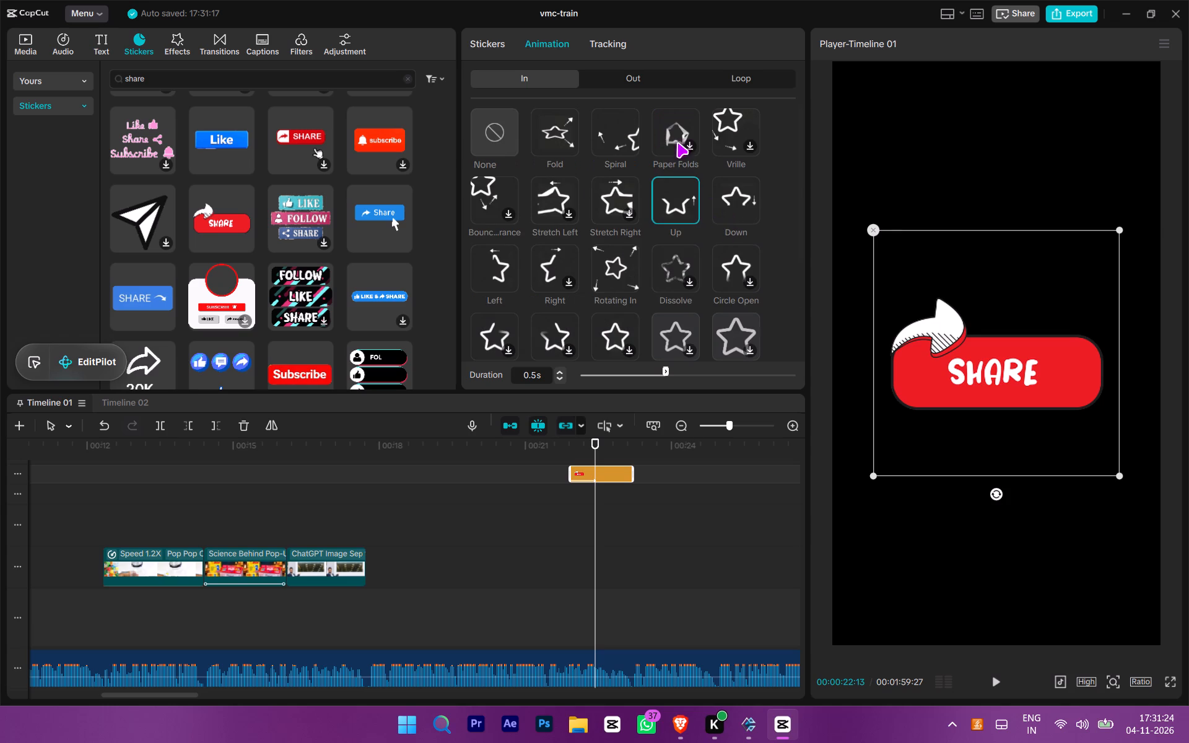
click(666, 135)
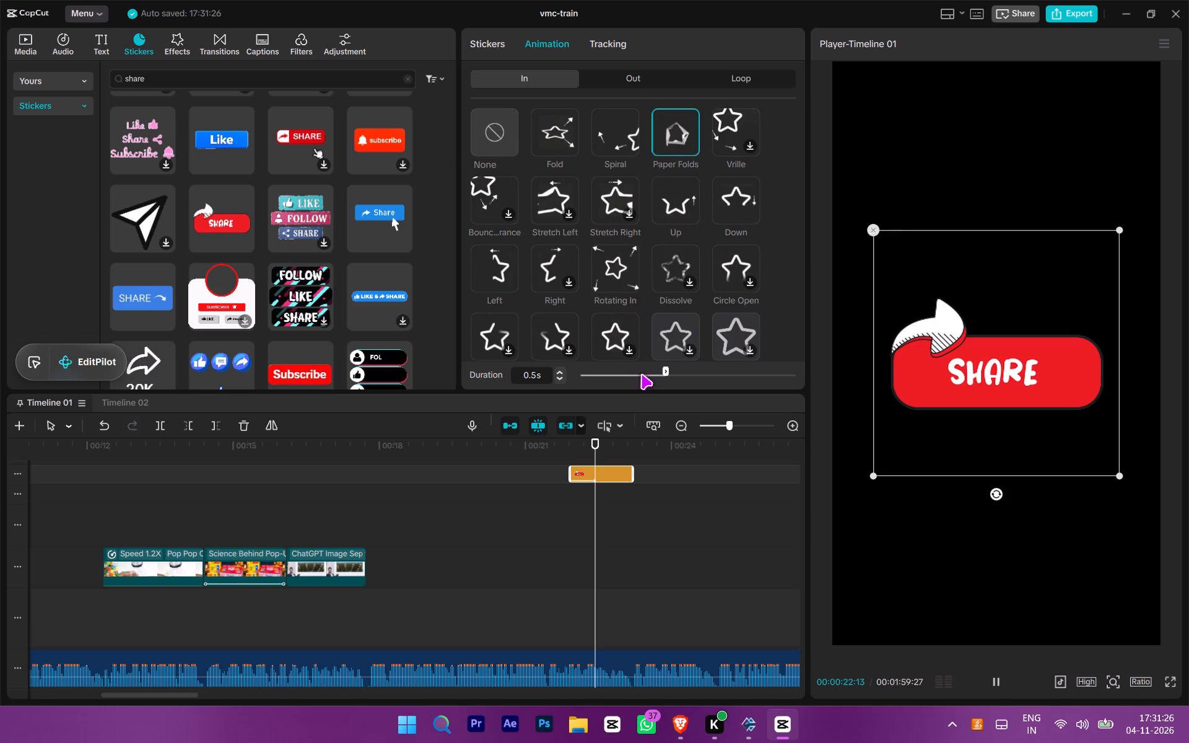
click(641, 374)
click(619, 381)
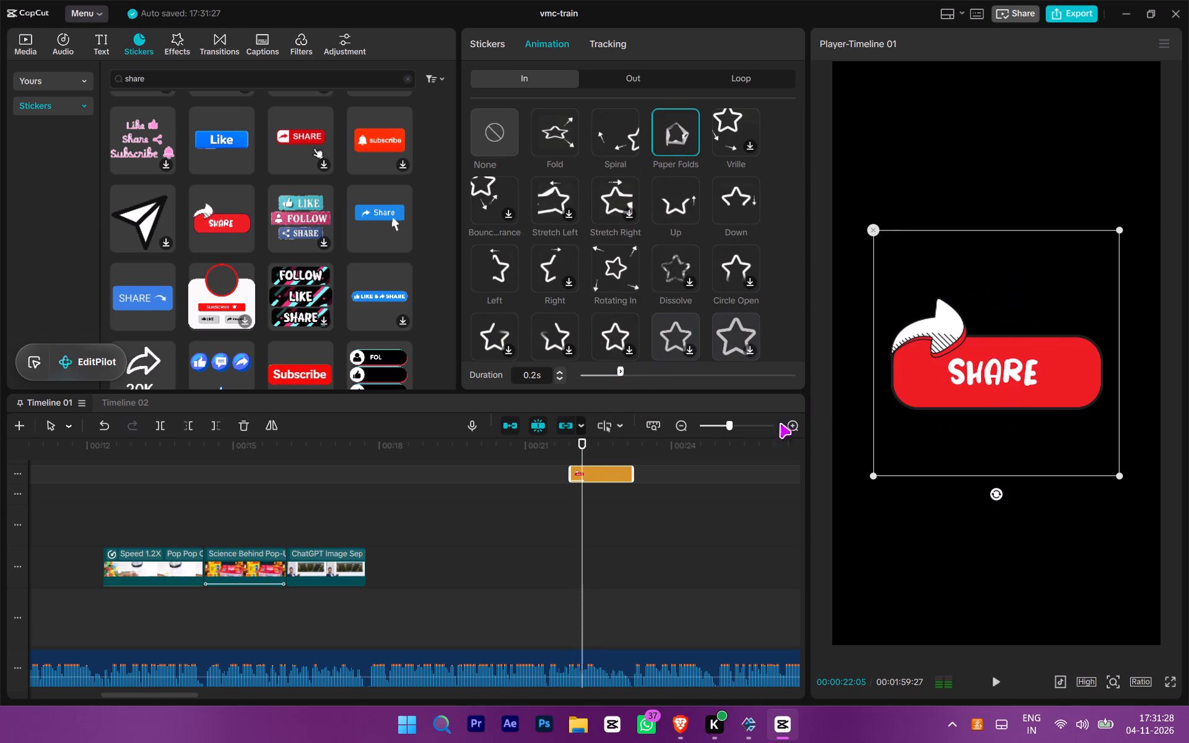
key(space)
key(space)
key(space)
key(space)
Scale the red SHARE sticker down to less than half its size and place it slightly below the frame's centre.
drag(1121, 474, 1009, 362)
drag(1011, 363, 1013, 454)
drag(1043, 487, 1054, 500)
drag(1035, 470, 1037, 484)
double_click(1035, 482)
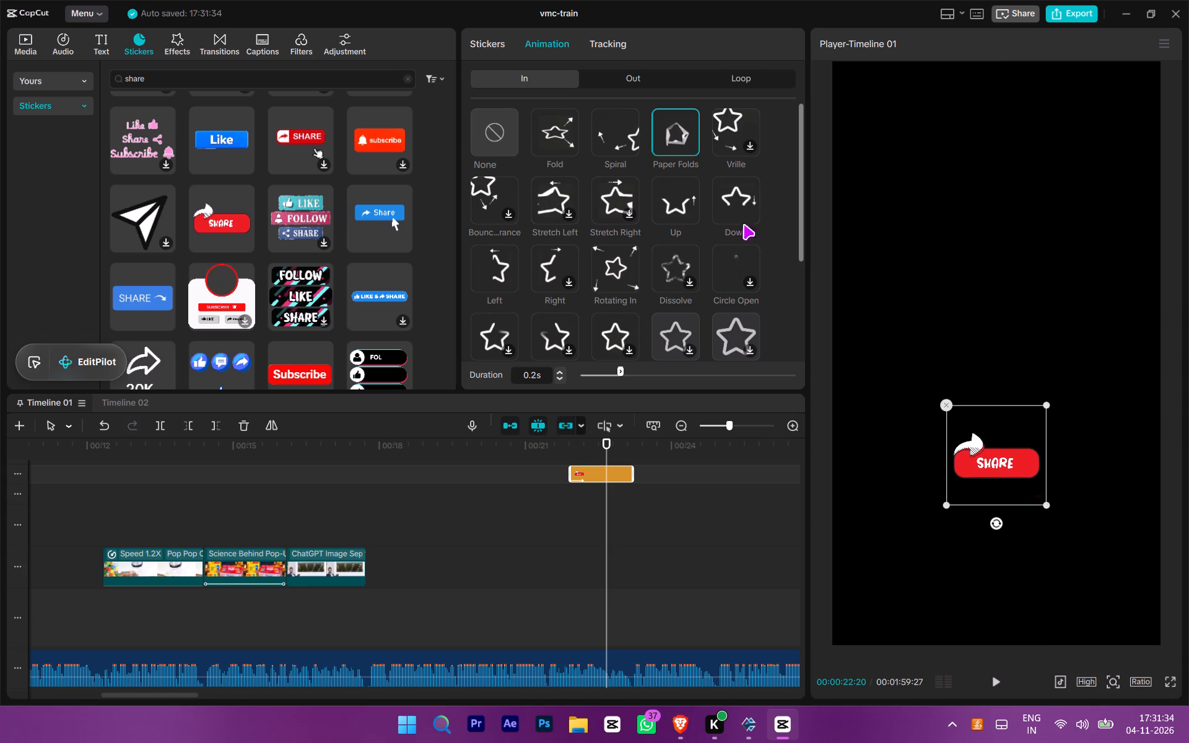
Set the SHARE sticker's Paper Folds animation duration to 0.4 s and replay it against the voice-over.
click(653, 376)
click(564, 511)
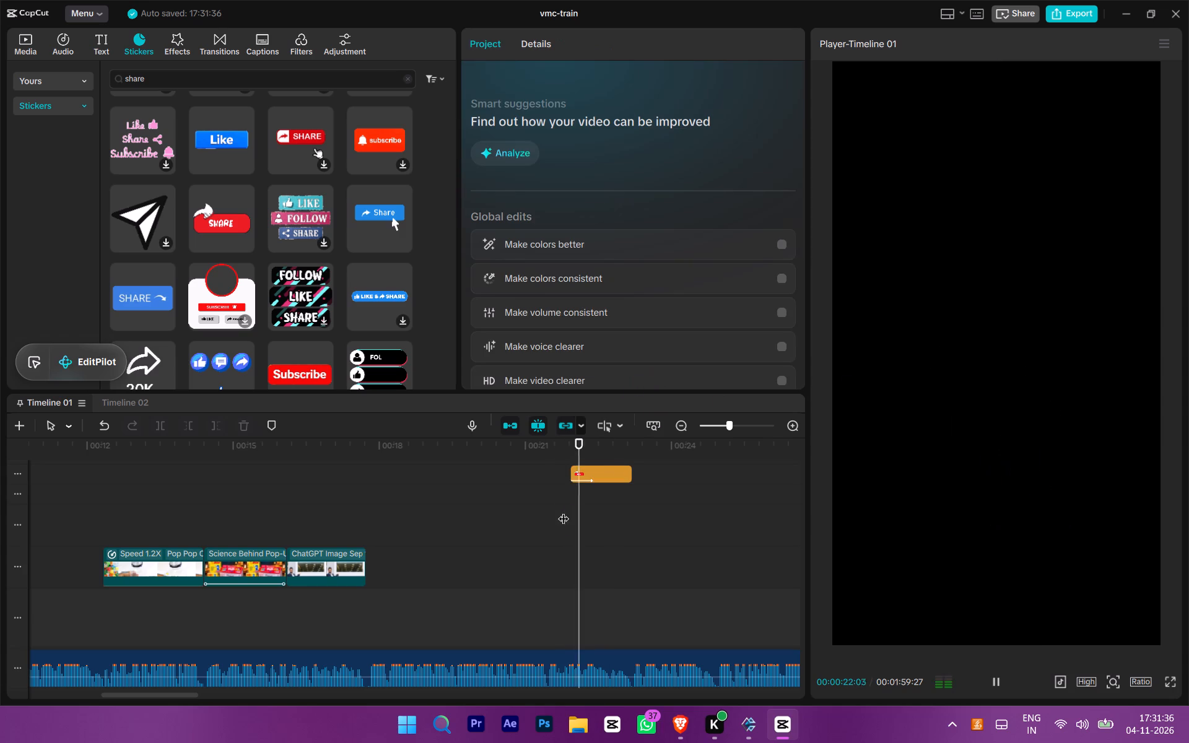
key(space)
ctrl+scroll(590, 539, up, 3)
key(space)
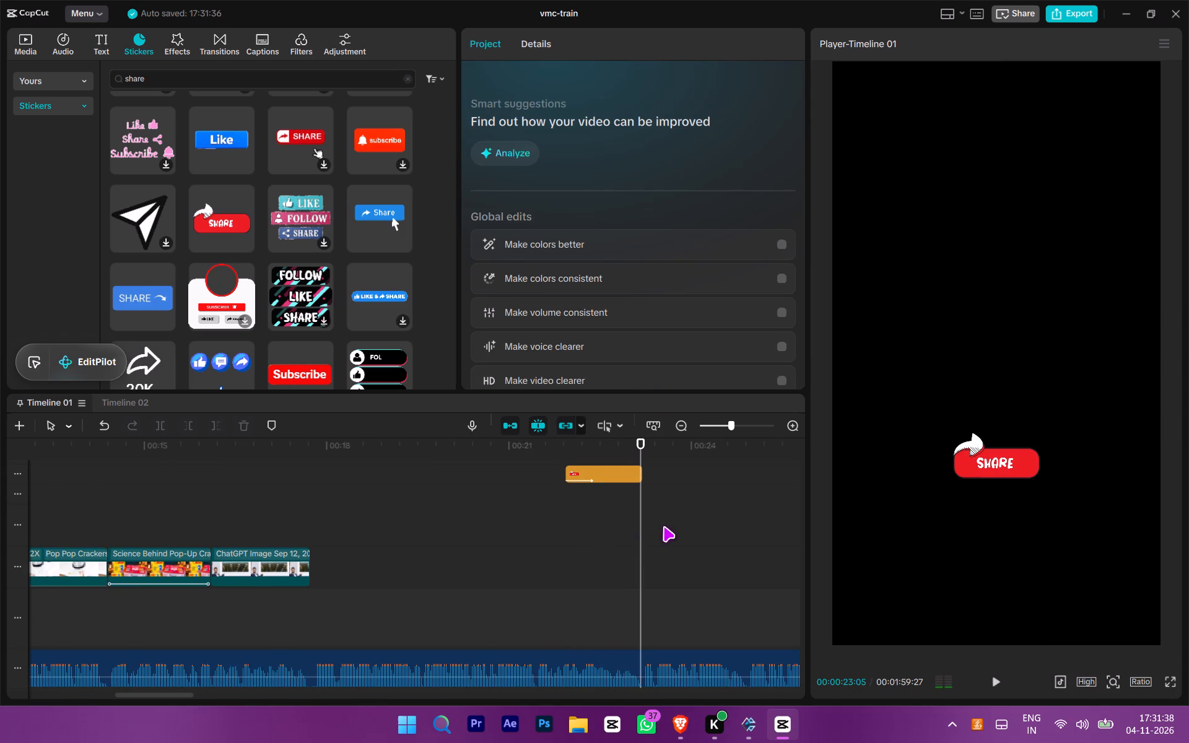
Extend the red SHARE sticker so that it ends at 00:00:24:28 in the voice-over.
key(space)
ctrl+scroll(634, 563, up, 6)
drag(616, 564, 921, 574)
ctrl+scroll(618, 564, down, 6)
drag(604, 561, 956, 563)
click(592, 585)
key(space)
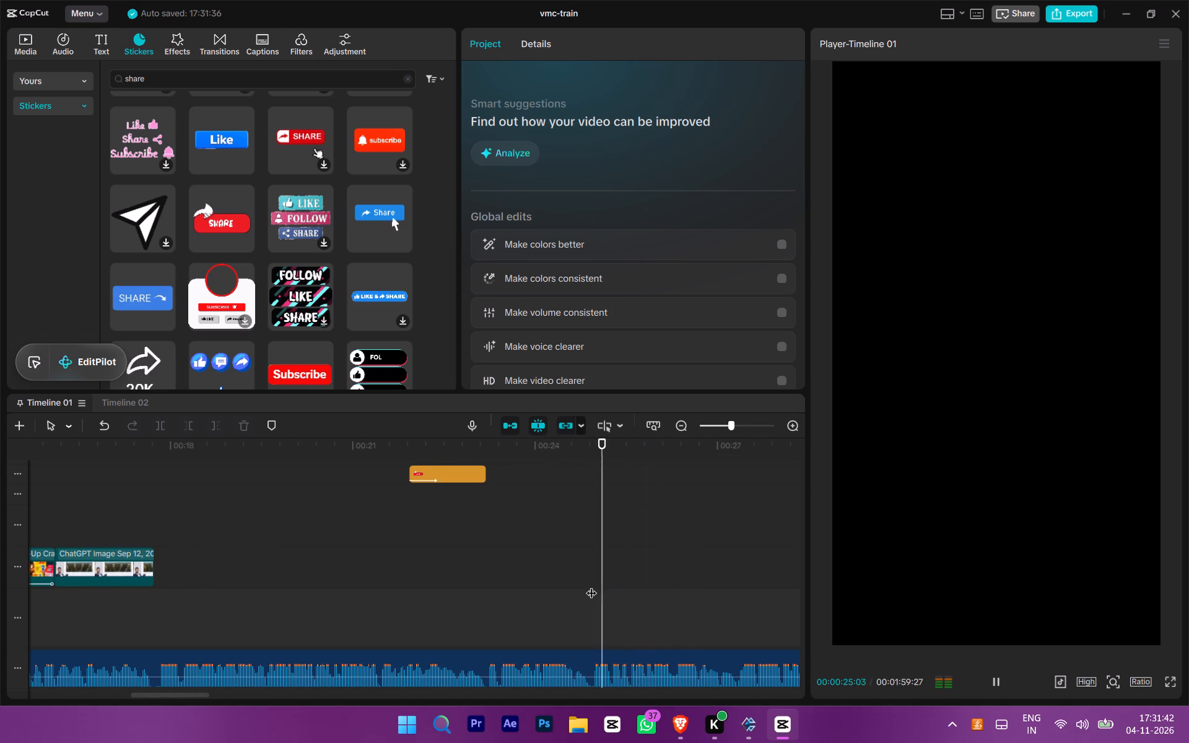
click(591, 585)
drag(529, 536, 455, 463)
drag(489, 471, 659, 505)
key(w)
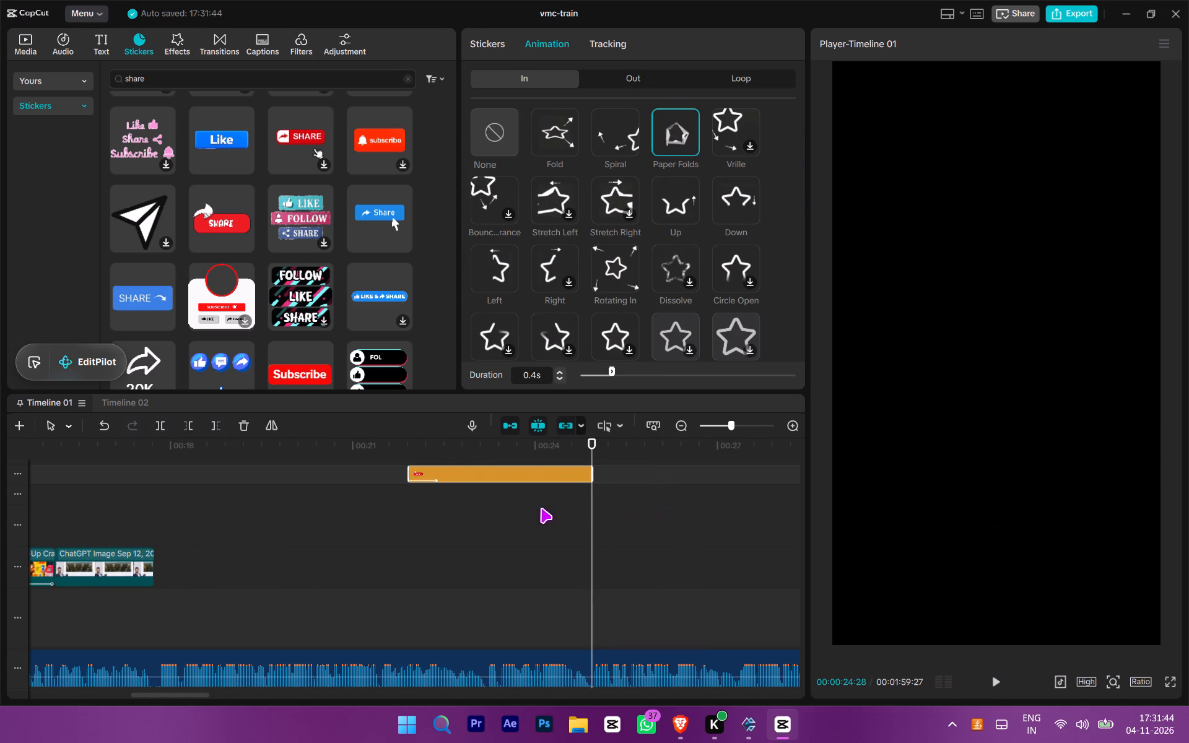
Replay the existing clips and the voice-over after the VMC building image to judge which visual the empty section needs.
key(space)
ctrl+scroll(587, 531, down, 6)
click(320, 532)
key(space)
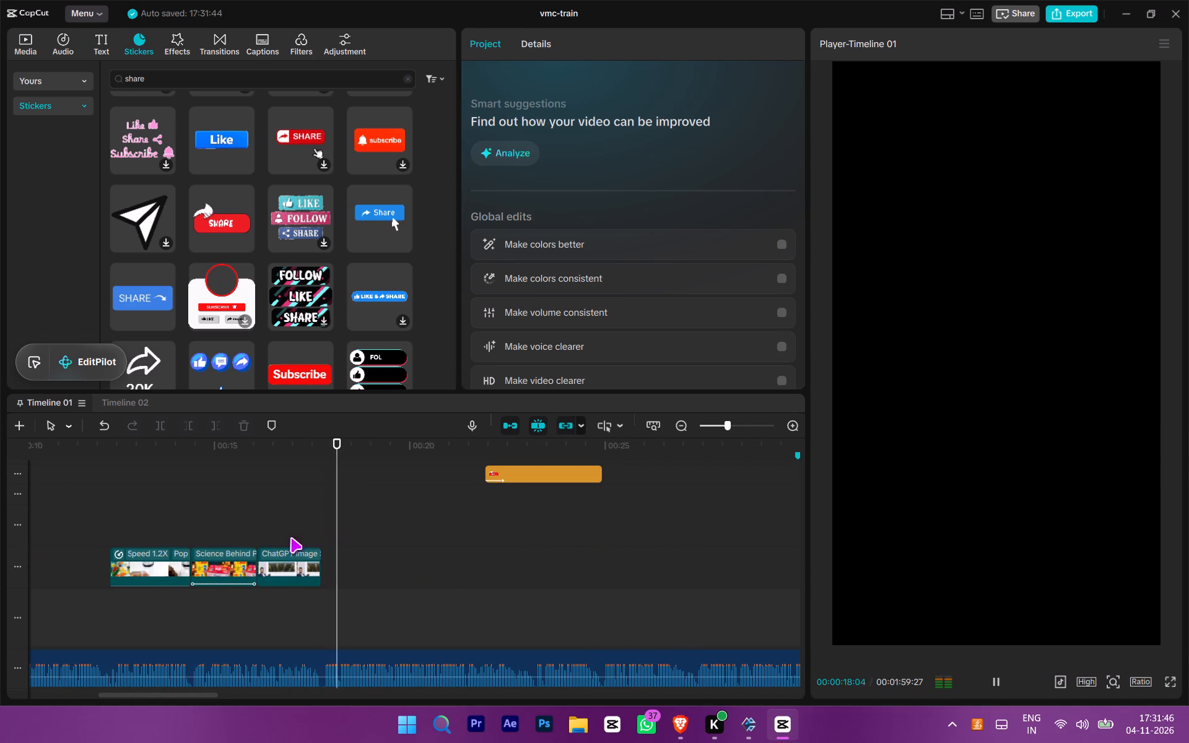
click(290, 537)
key(space)
ctrl+scroll(333, 523, up, 5)
ctrl+scroll(339, 536, down, 4)
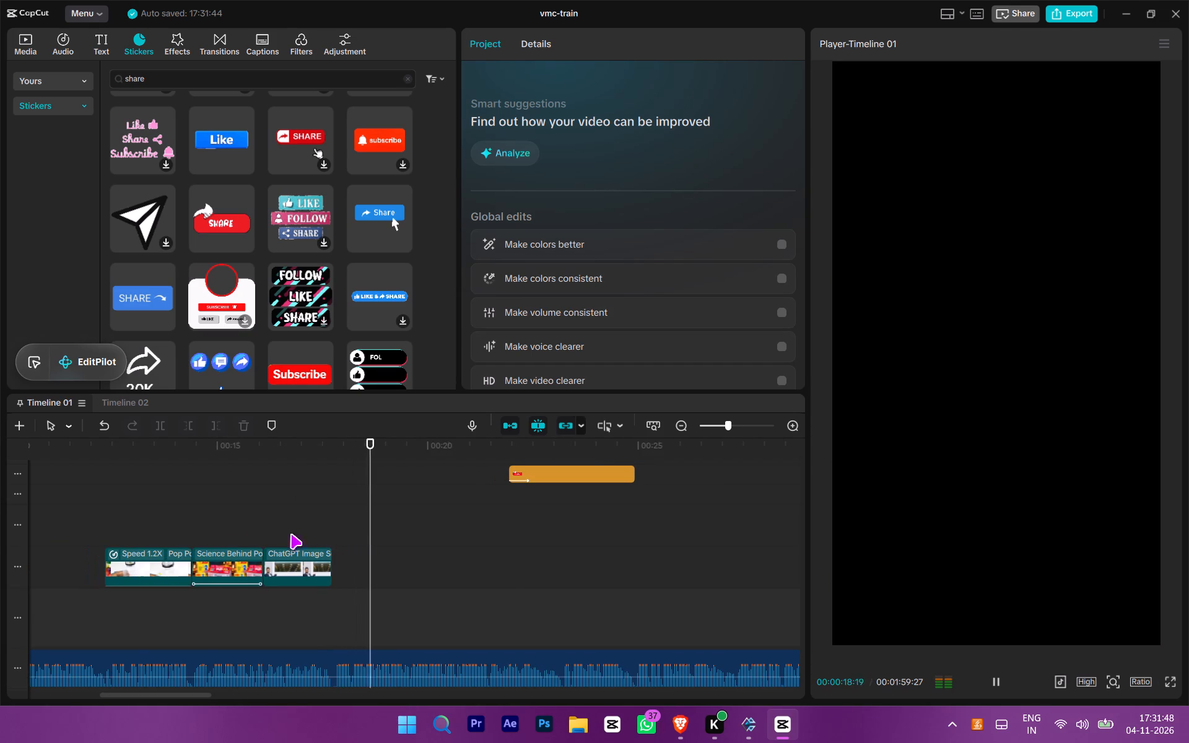
click(200, 500)
key(space)
key(space)
Switch to the ChatGPT page in Brave and download the 9:16 Science Behind Pop-Up Crackers image with the VMC teacher.
click(686, 724)
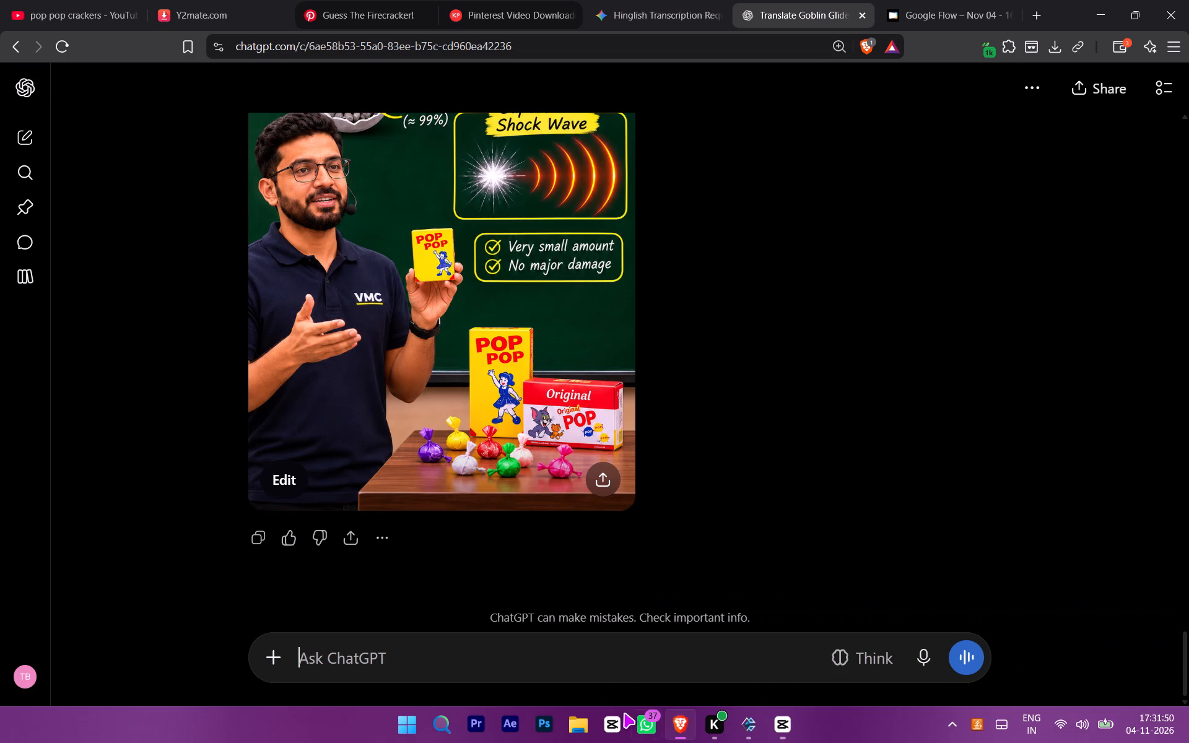
scroll(512, 456, up, 2)
scroll(572, 409, down, 2)
click(593, 479)
click(795, 587)
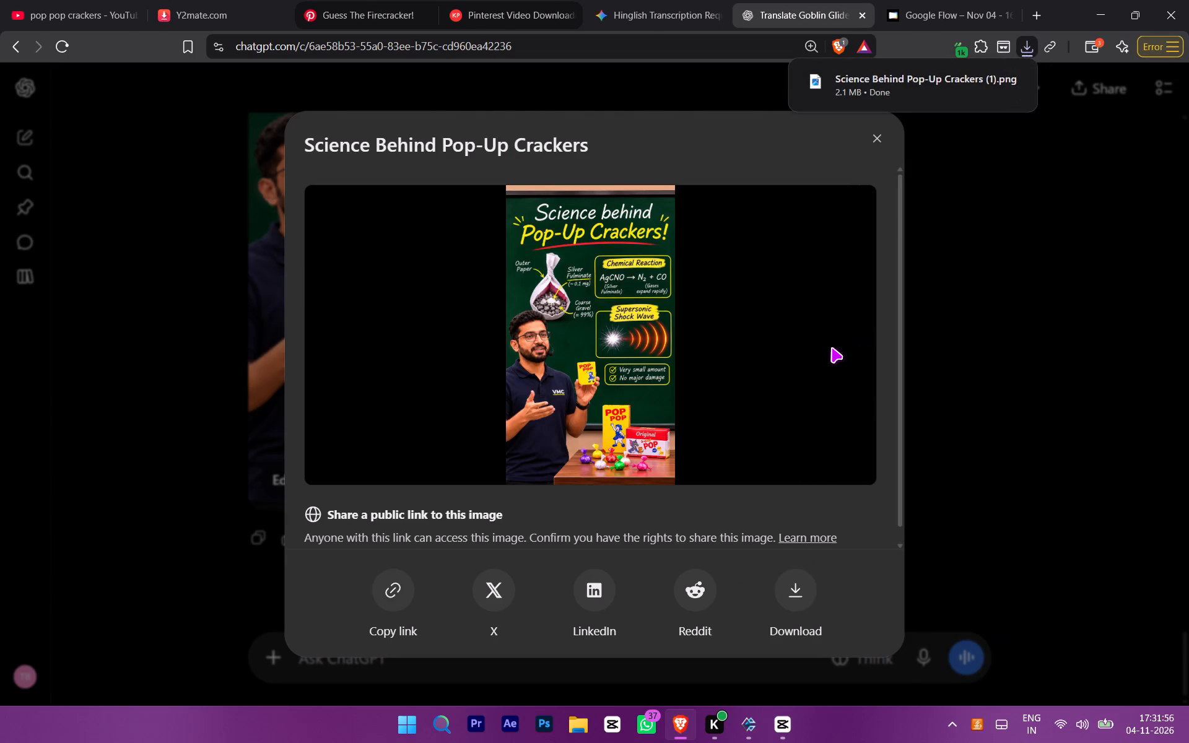
Bring the downloaded VMC teacher image into the CapCut timeline directly after the VMC building image.
drag(889, 95, 789, 726)
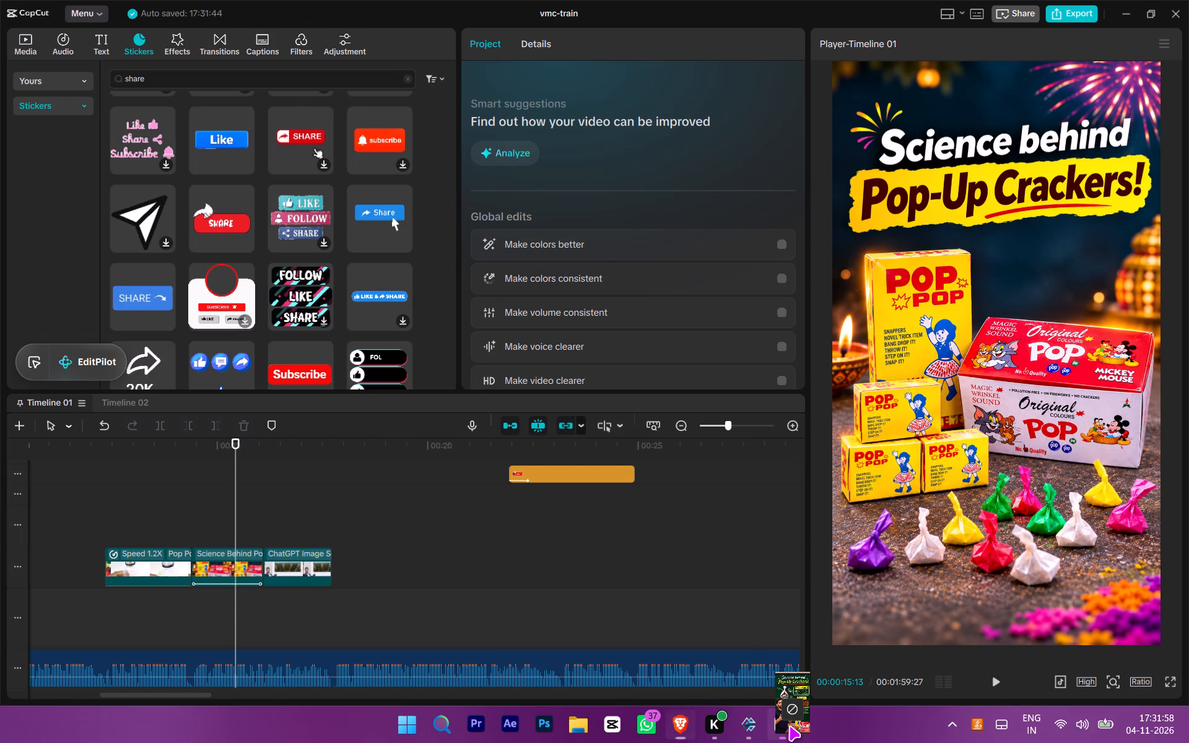
drag(789, 726, 510, 603)
drag(417, 544, 513, 585)
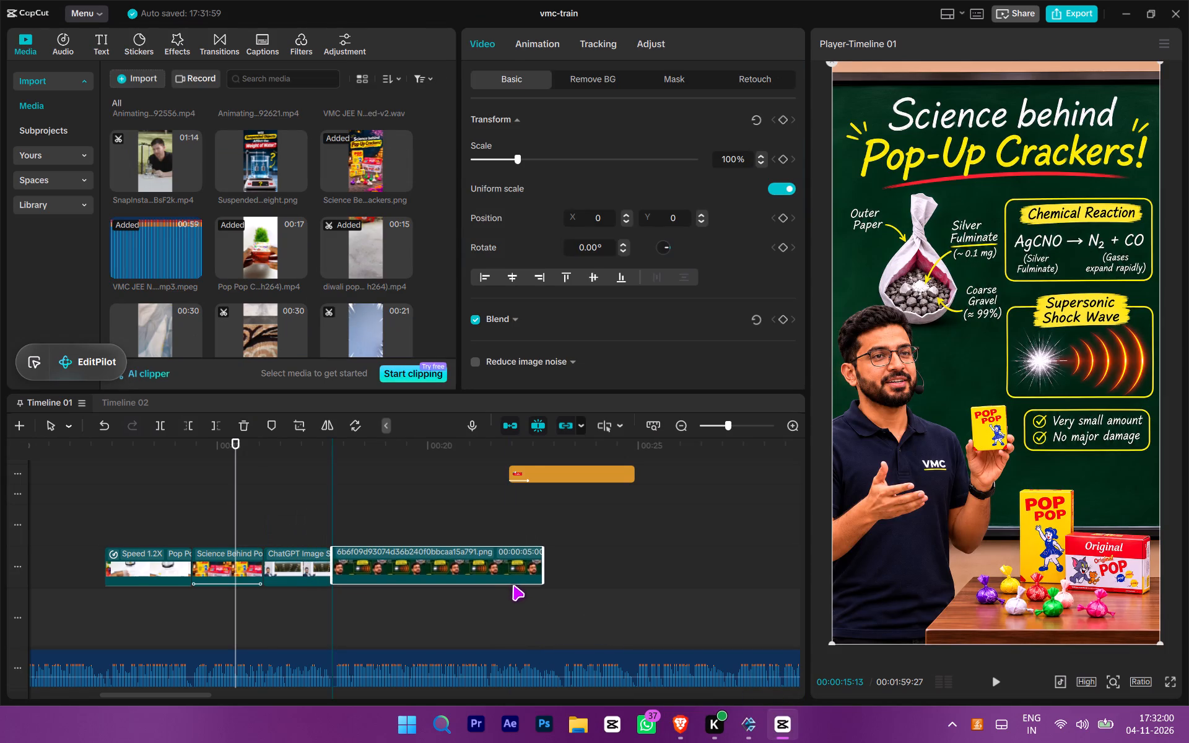
drag(513, 585, 515, 586)
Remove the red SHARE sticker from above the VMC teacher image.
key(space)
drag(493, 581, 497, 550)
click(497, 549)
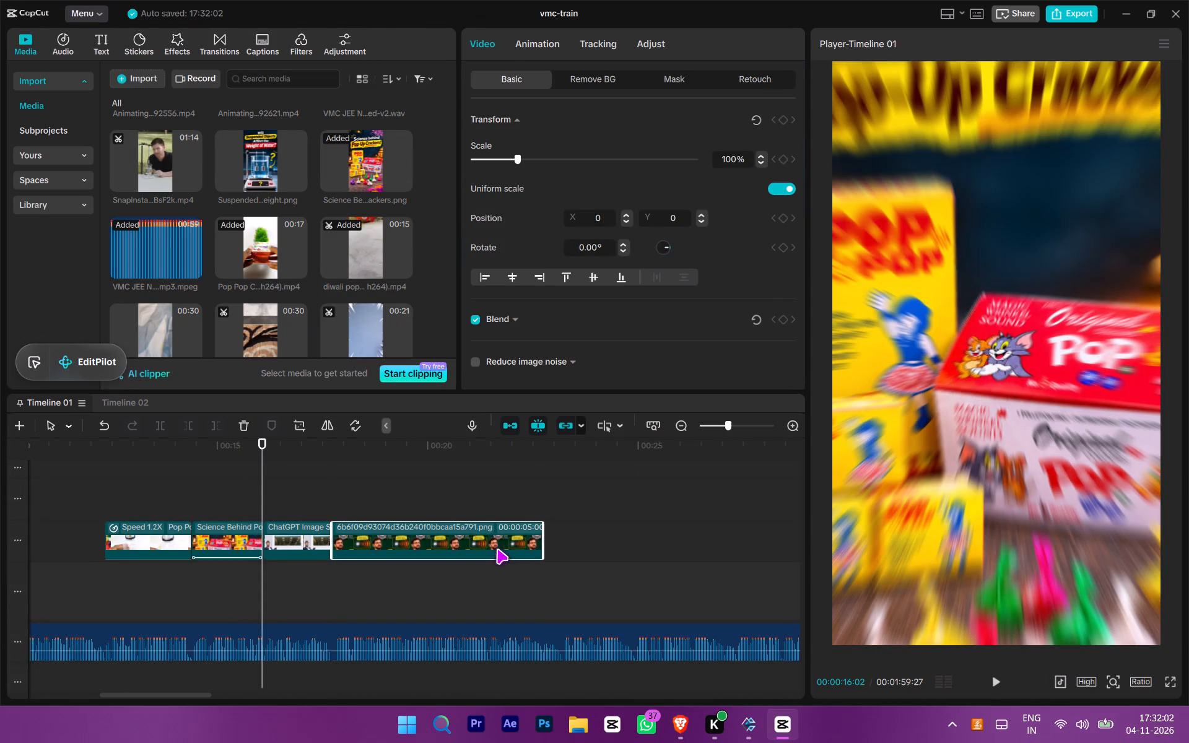
Play the voice-over under the VMC teacher image and trim the image's end at about 00:00:21:13, for a 00:00:03:21 duration.
key(space)
ctrl+scroll(456, 617, down, 2)
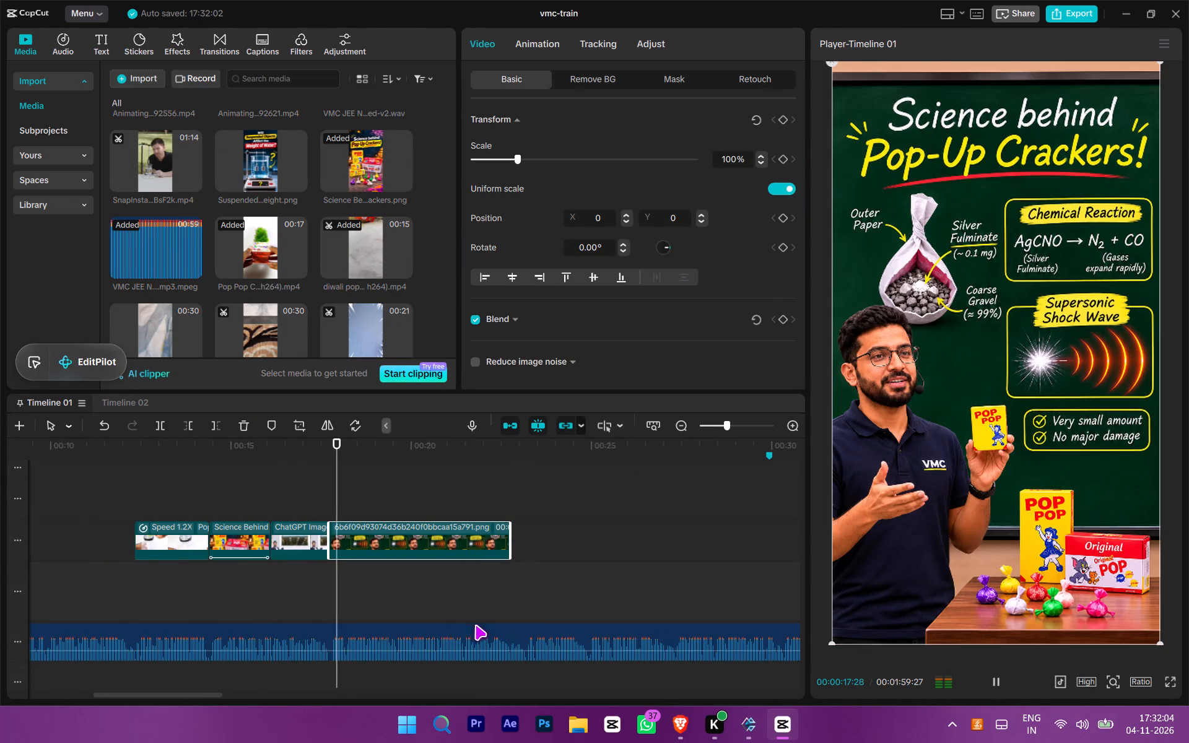
ctrl+scroll(476, 625, down, 2)
ctrl+scroll(490, 627, up, 11)
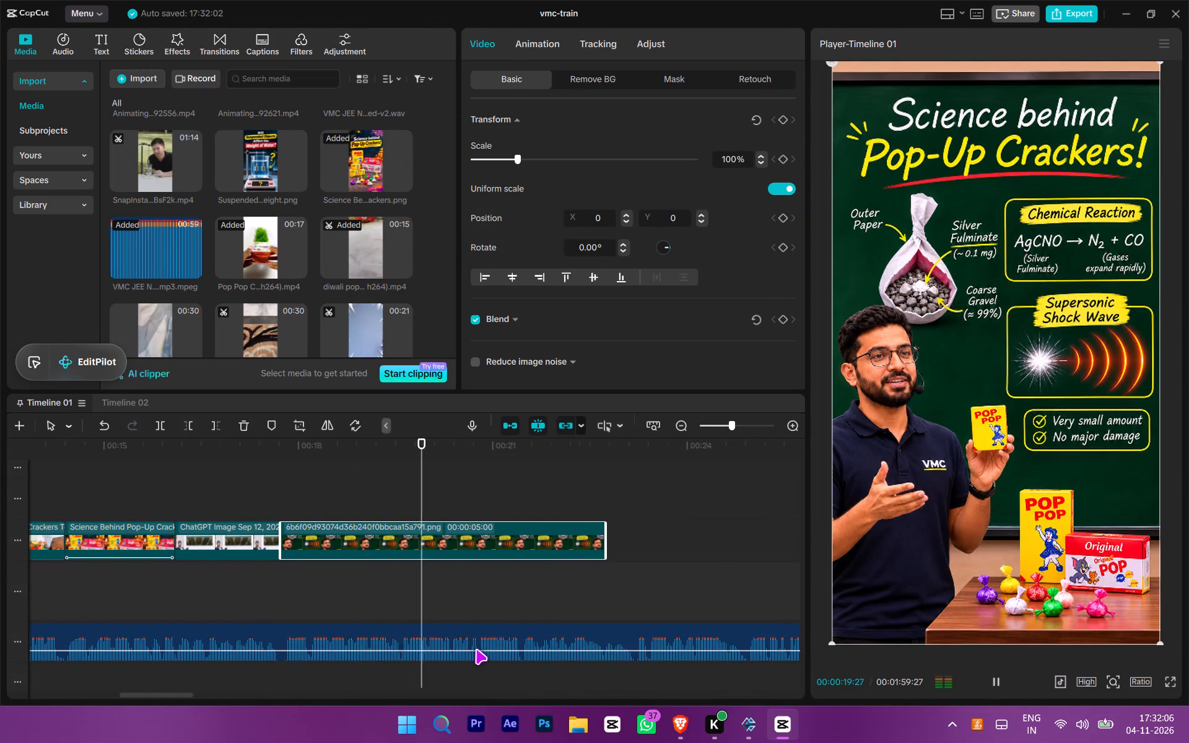
ctrl+scroll(476, 649, up, 5)
key(space)
key(space)
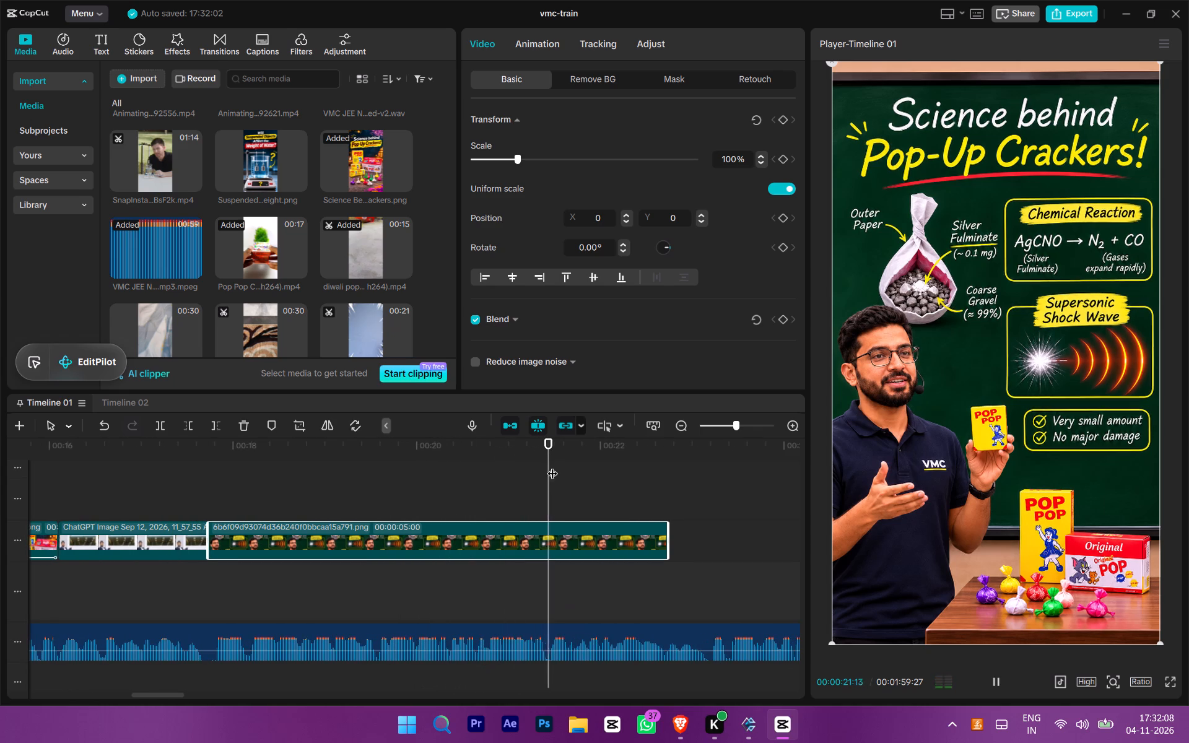
click(554, 456)
drag(554, 456, 548, 451)
key(w)
key(space)
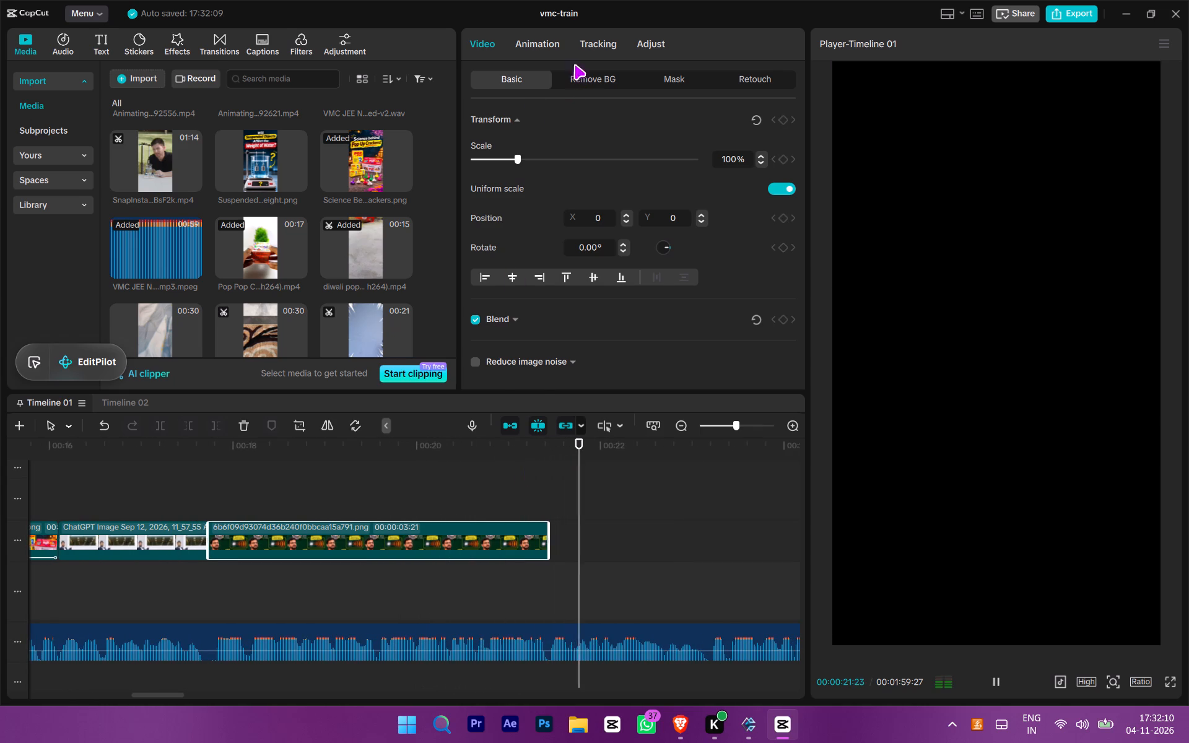
Apply the Zoom 1 combo animation to the VMC teacher image over its full 3.7 s and play it back.
click(568, 58)
click(548, 44)
click(534, 181)
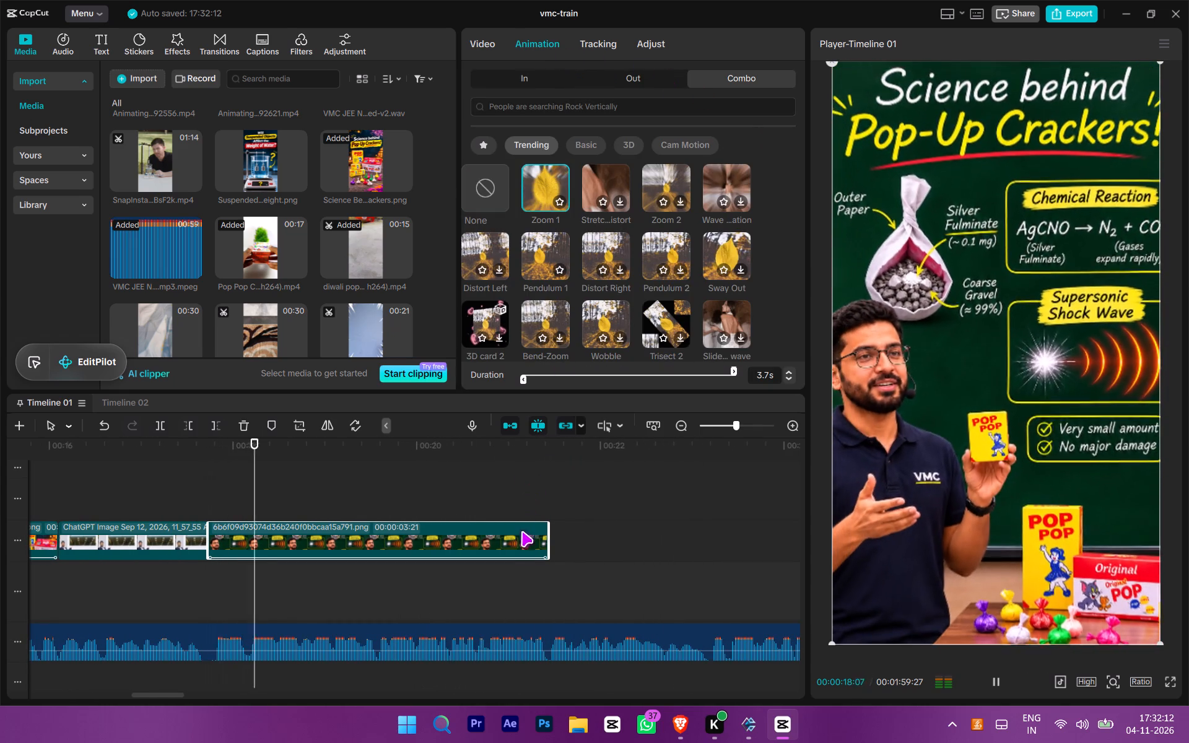
ctrl+scroll(517, 549, down, 10)
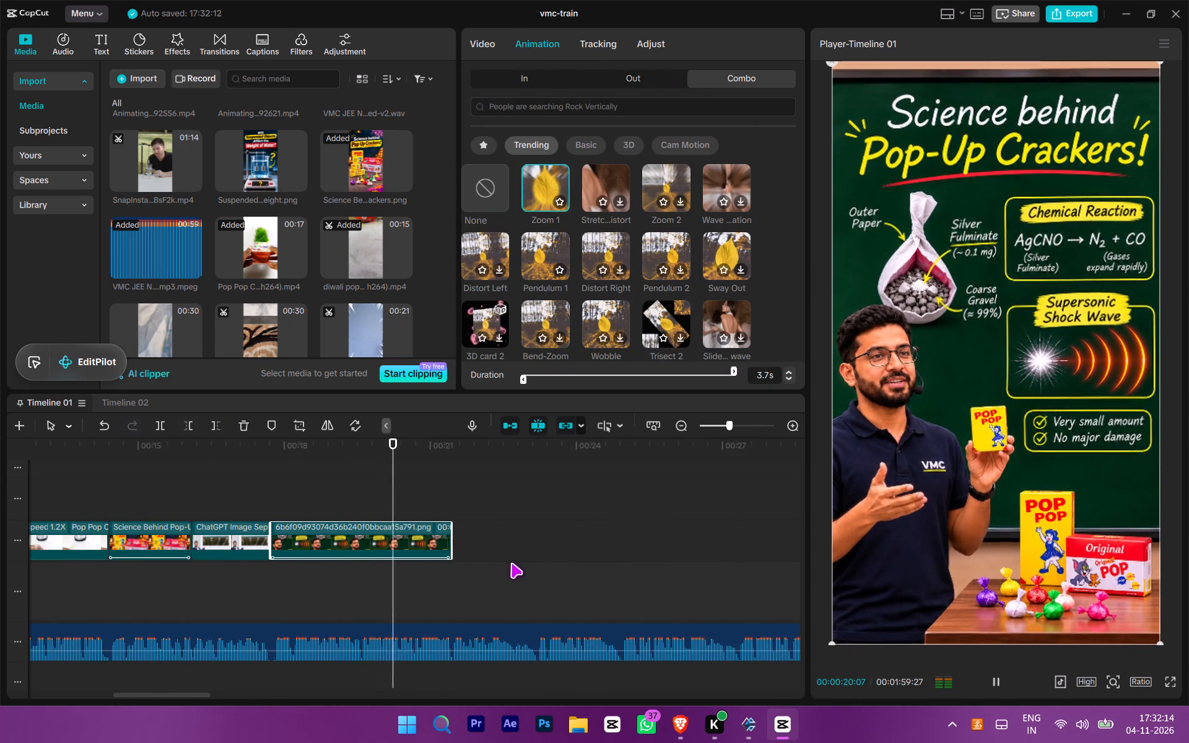
ctrl+scroll(511, 563, down, 3)
key(space)
key(space)
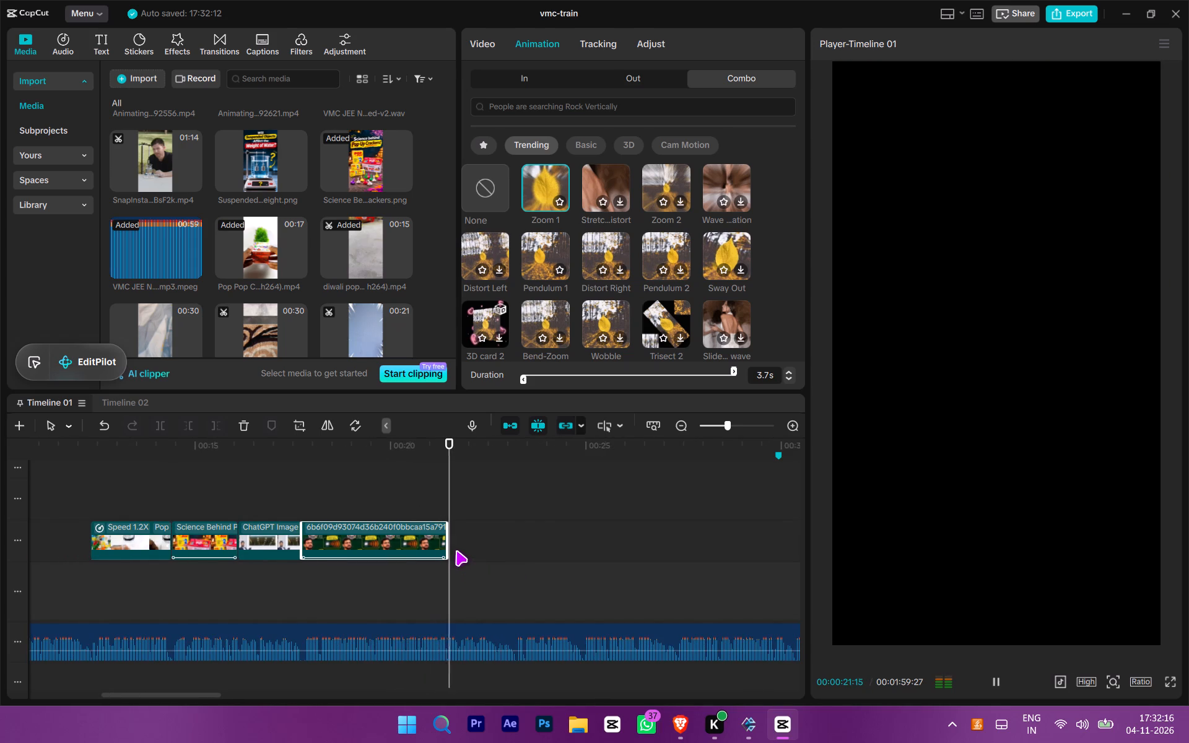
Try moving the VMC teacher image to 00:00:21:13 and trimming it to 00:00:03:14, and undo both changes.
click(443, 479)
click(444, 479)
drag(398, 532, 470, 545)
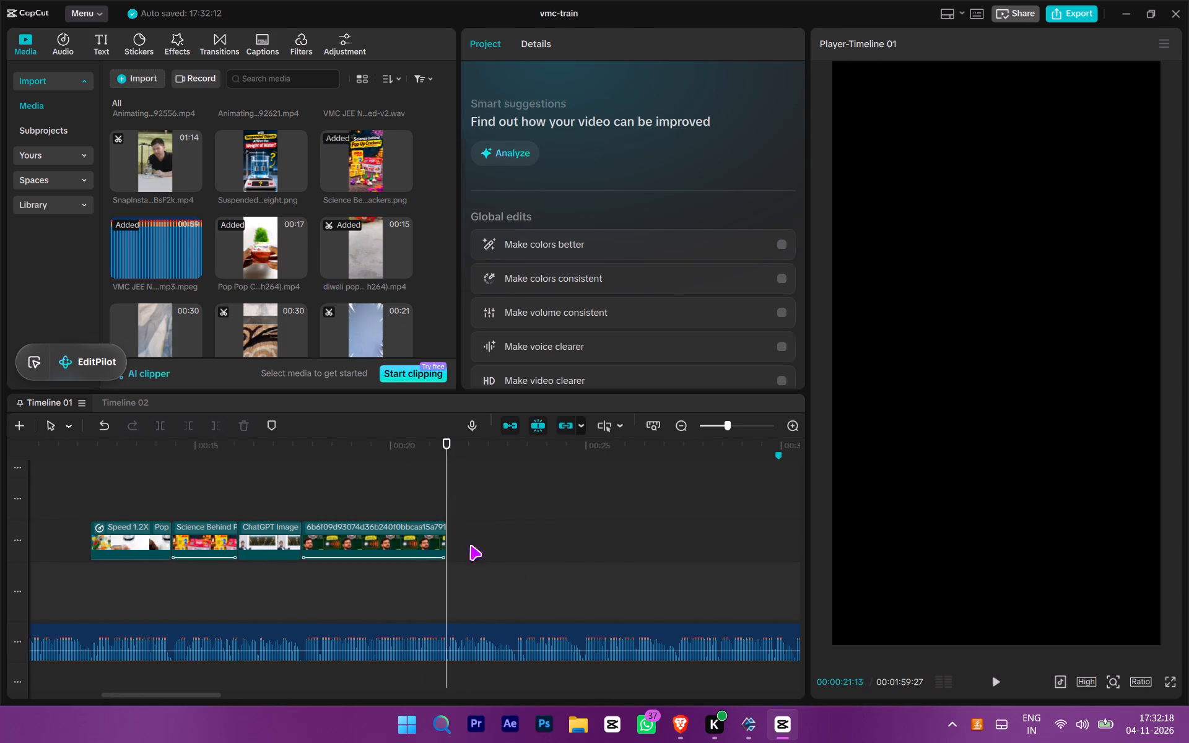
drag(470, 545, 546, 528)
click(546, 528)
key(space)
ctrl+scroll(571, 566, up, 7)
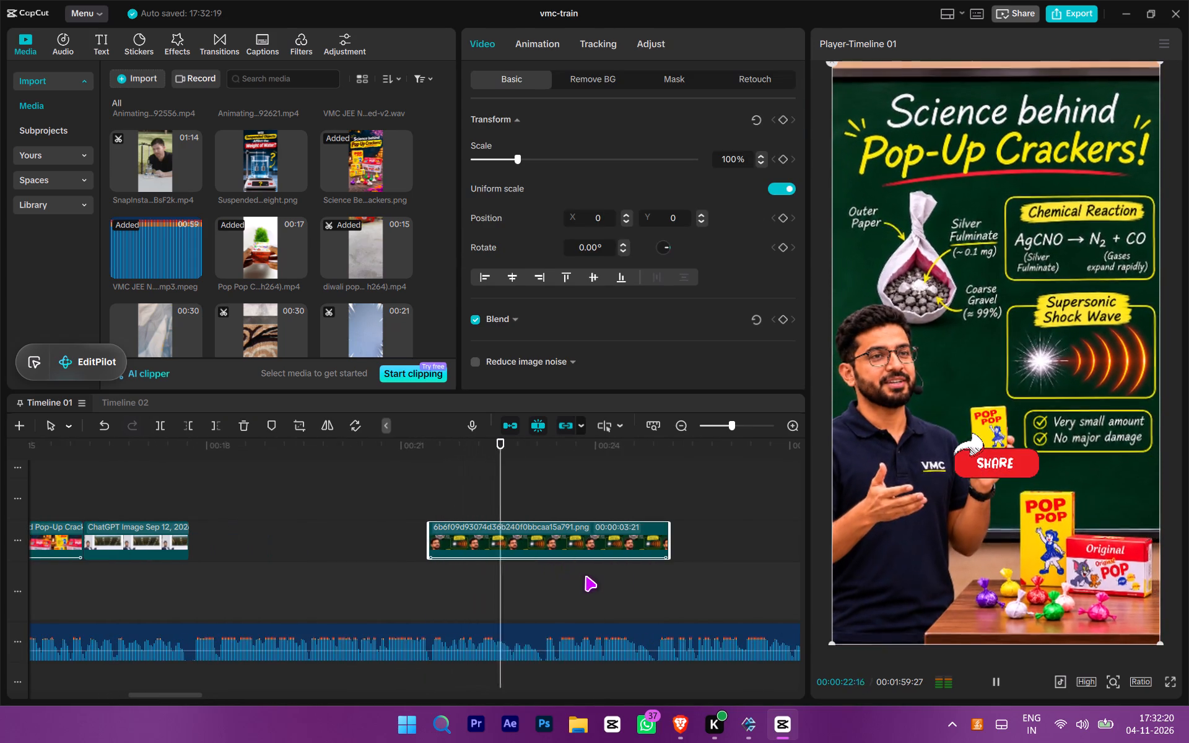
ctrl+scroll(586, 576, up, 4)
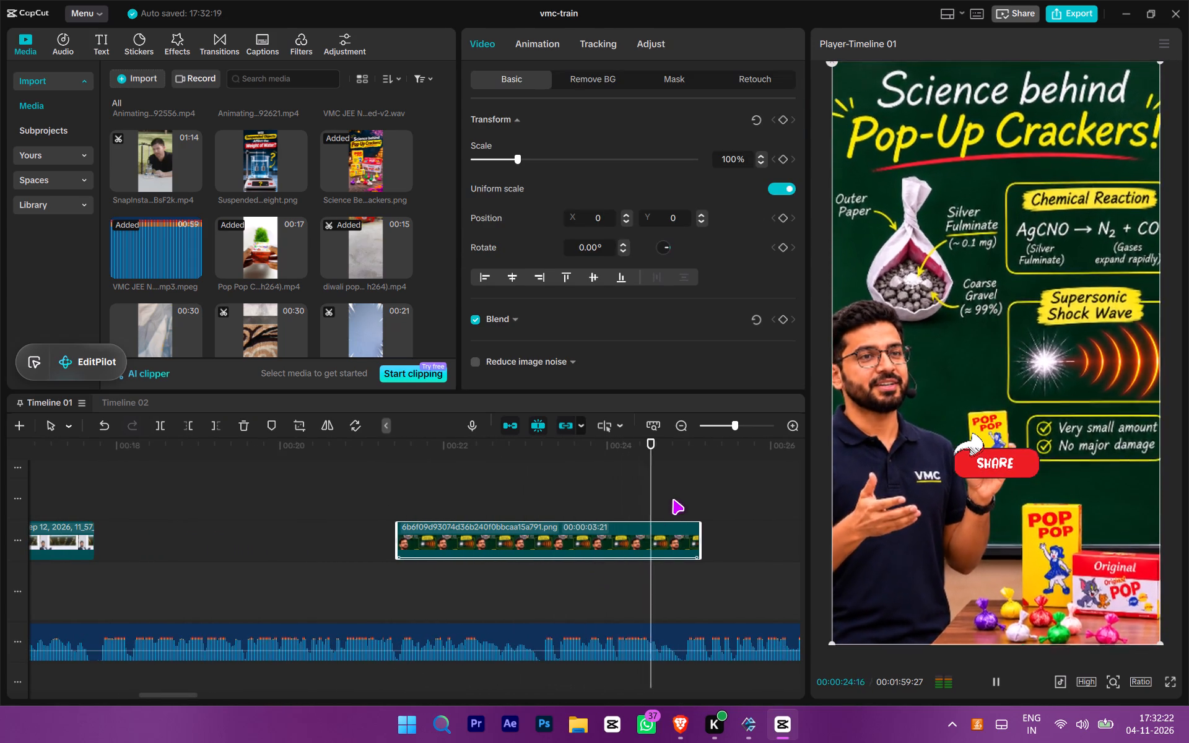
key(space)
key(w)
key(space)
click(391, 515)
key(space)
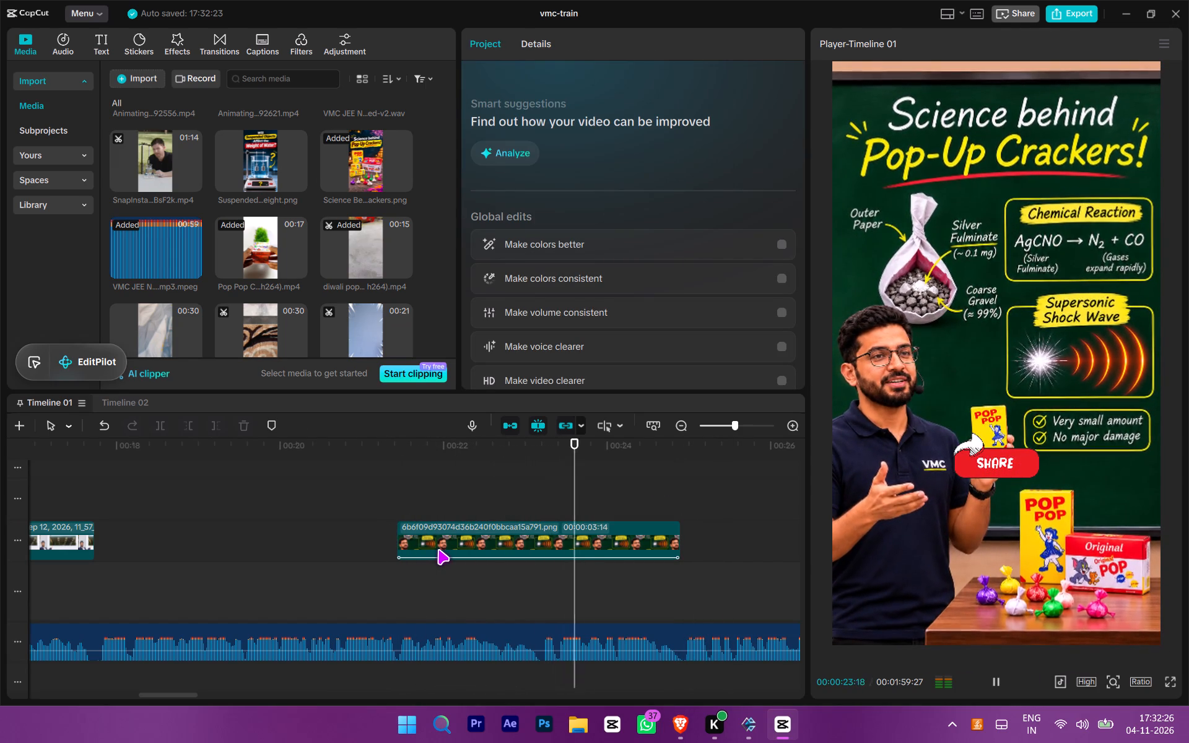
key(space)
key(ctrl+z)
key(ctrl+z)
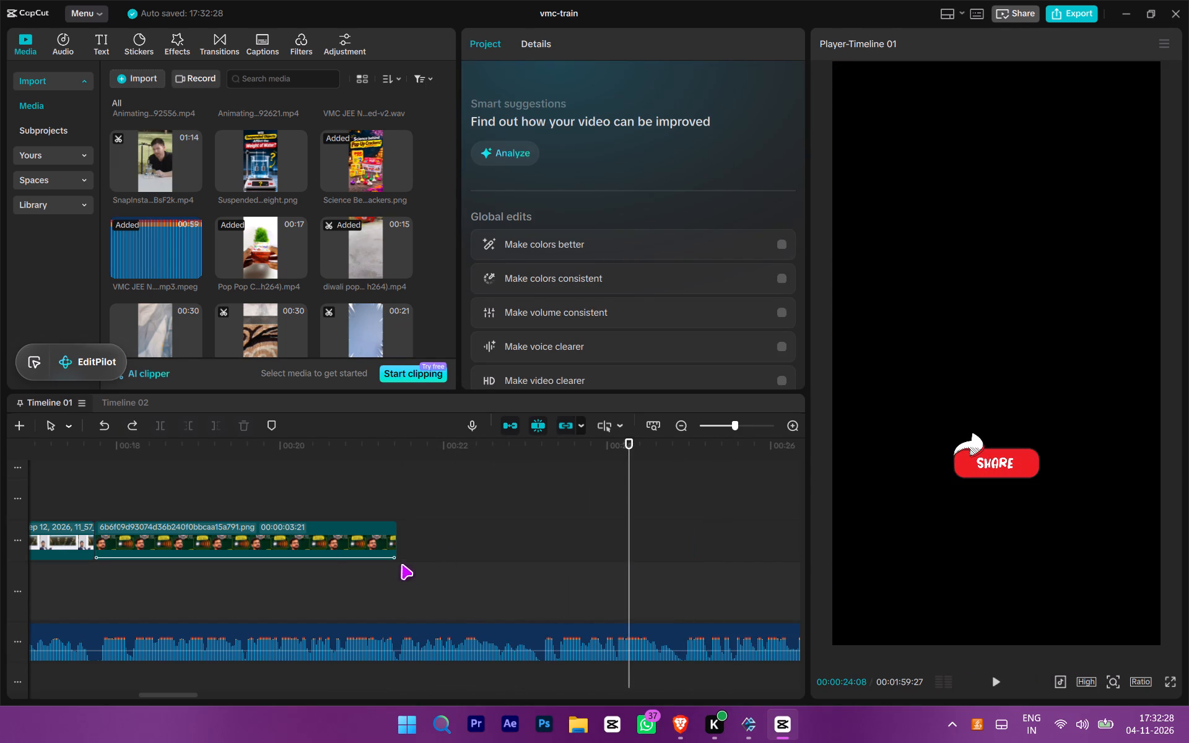
Play the voice-over under the VMC teacher image and trim the image's end at 00:00:19:12.
key(space)
click(225, 482)
drag(222, 483, 103, 495)
key(space)
ctrl+scroll(195, 571, up, 2)
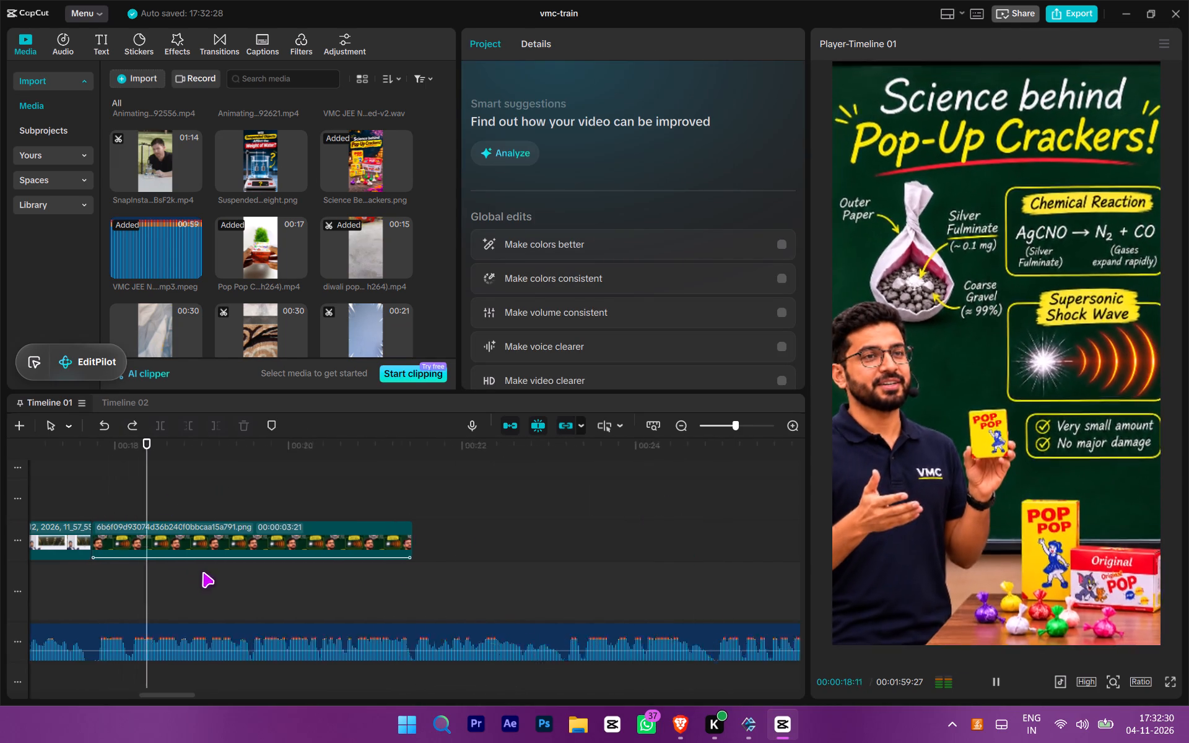
ctrl+scroll(203, 572, up, 3)
key(space)
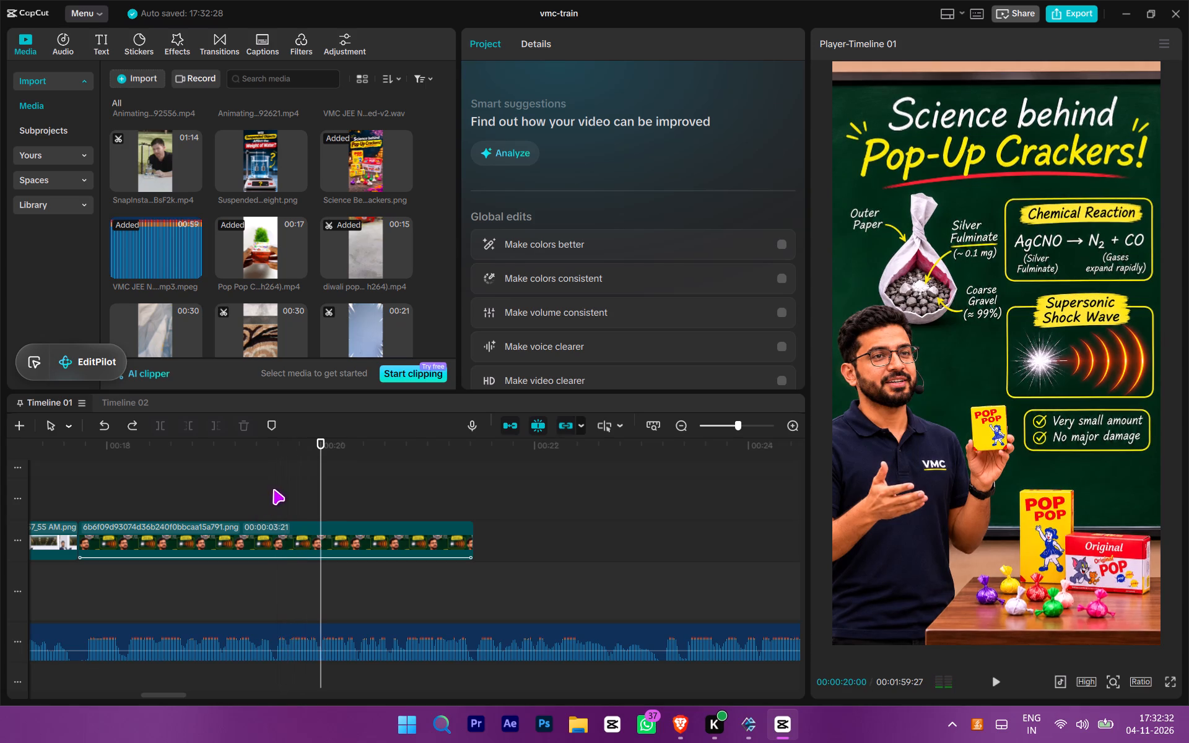
click(273, 489)
key(space)
click(272, 482)
key(space)
click(272, 482)
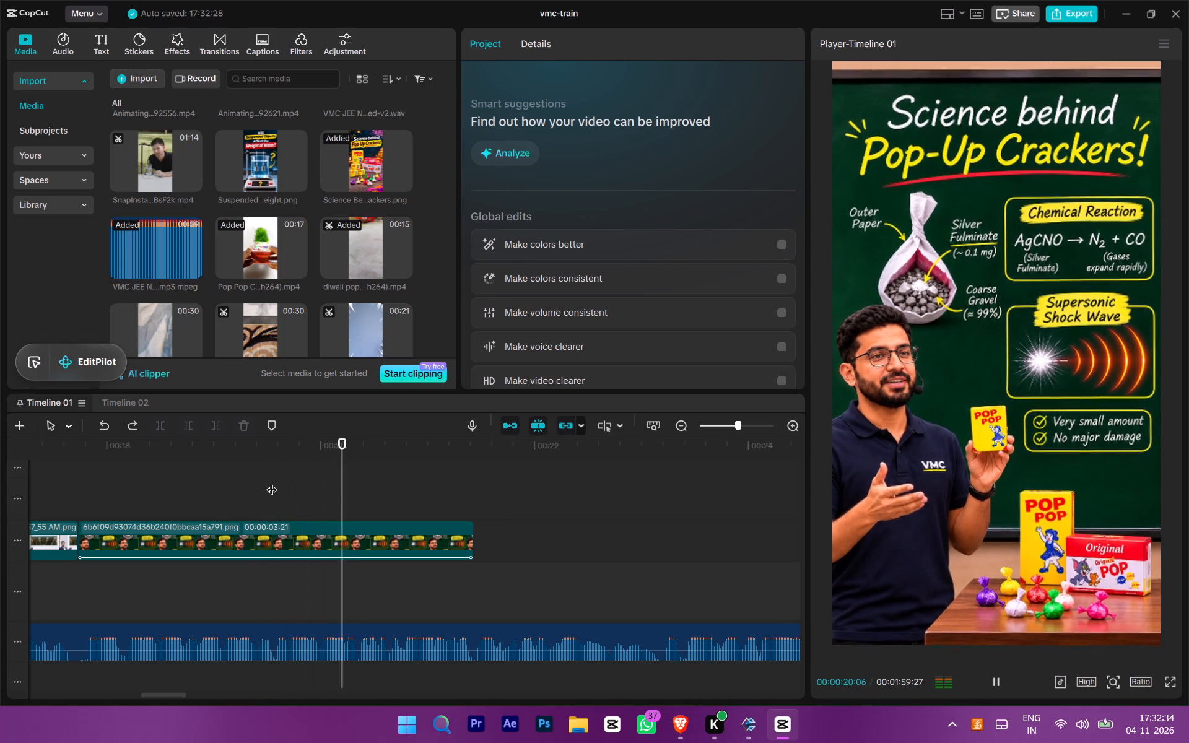
drag(272, 482, 258, 487)
click(258, 487)
key(space)
click(258, 488)
click(250, 541)
key(w)
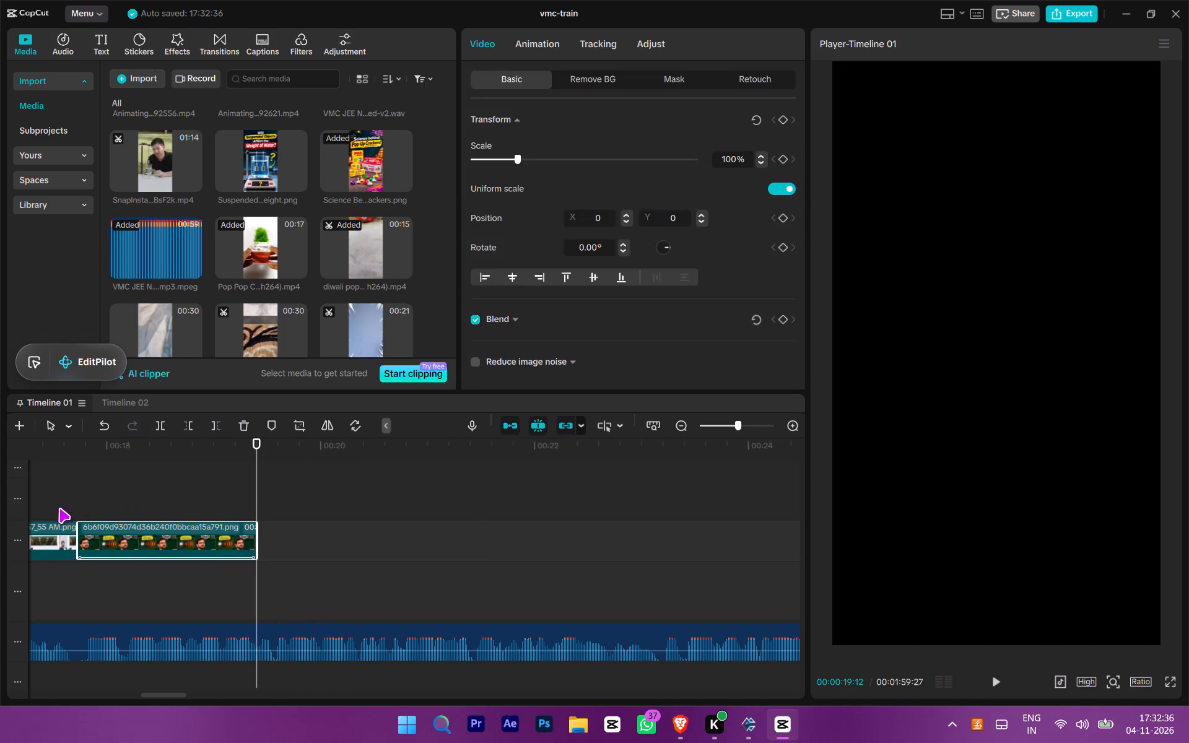
Play the voice-over past the VMC teacher image and preview the cracker clips in the media library for the following shot.
click(51, 509)
click(72, 500)
key(space)
ctrl+scroll(120, 536, down, 11)
ctrl+scroll(173, 558, down, 5)
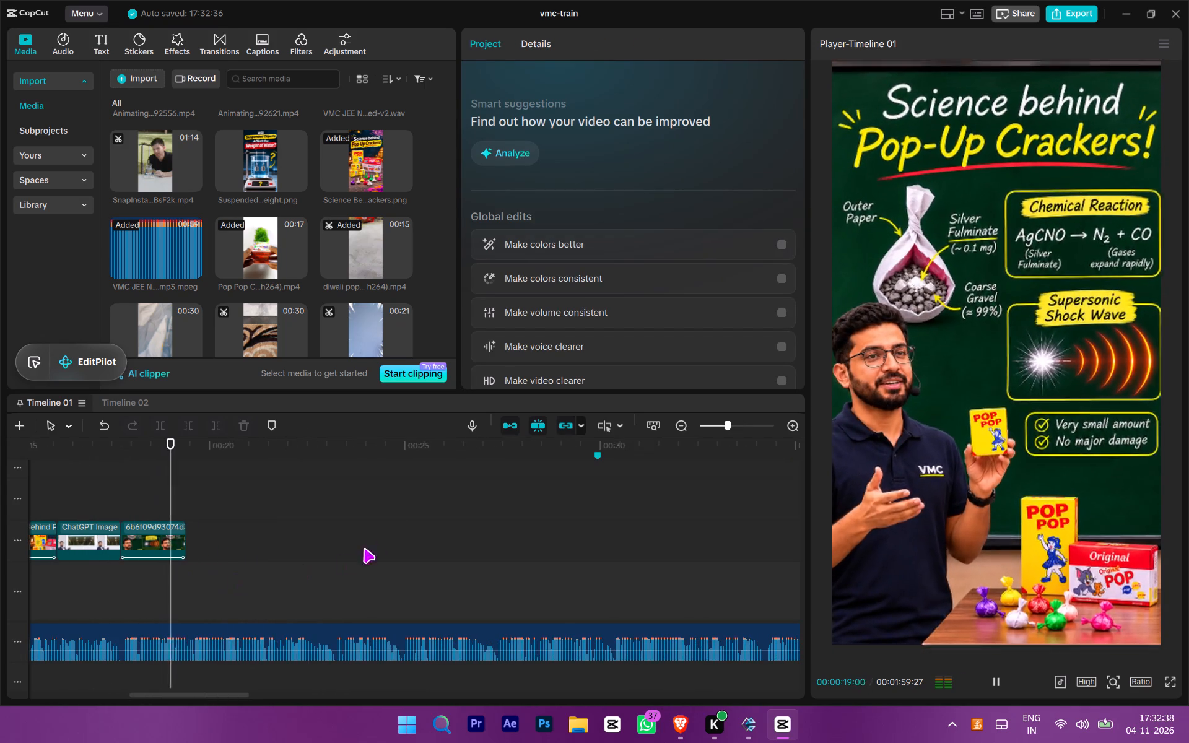
ctrl+scroll(143, 575, up, 3)
scroll(329, 249, down, 1)
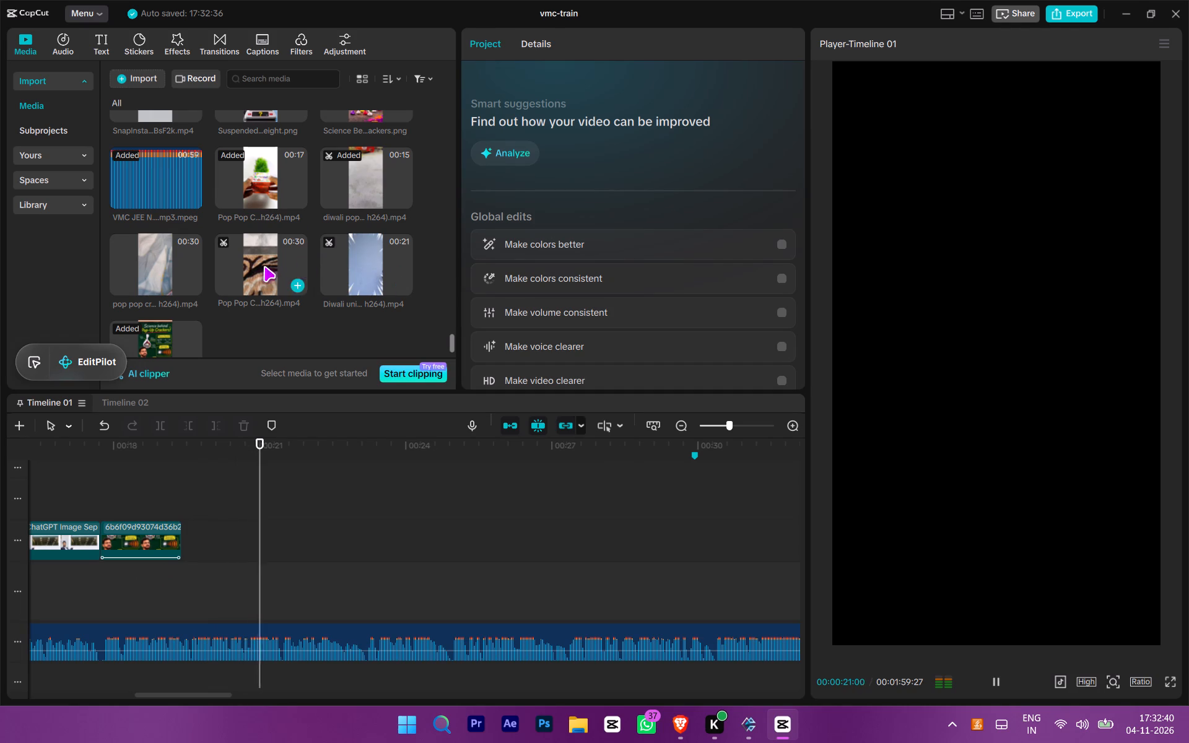
click(266, 266)
click(262, 267)
click(347, 265)
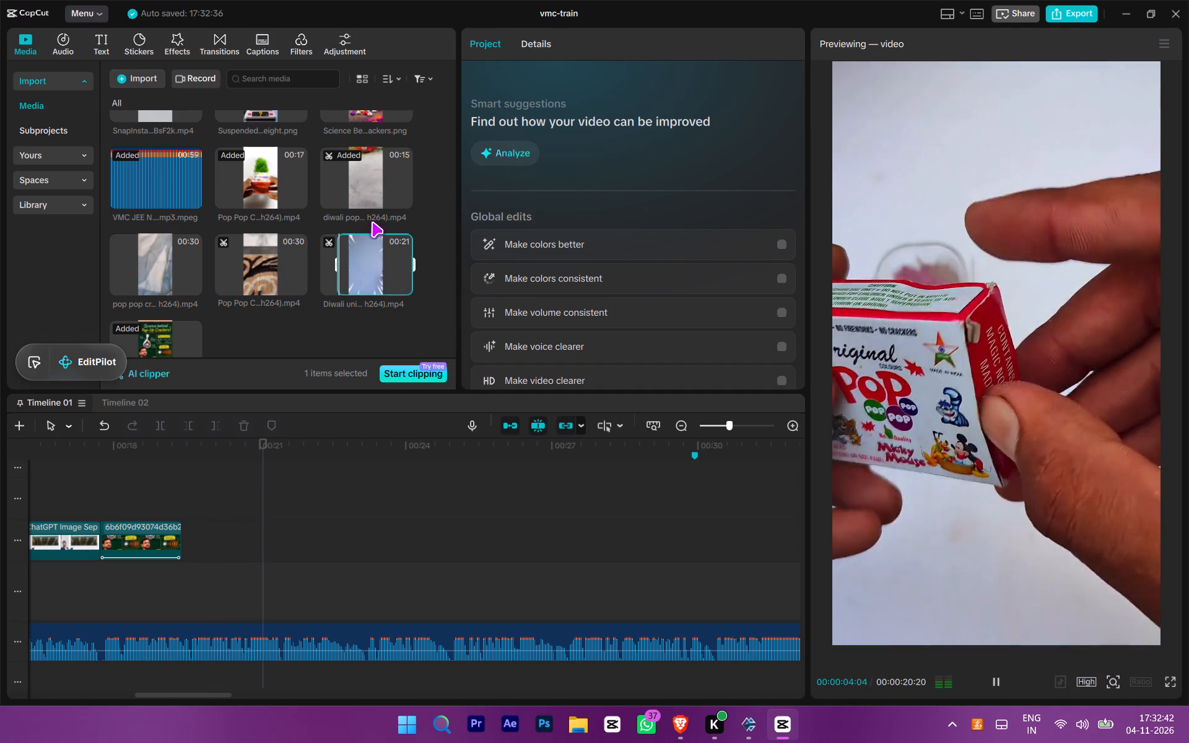
click(372, 219)
click(368, 199)
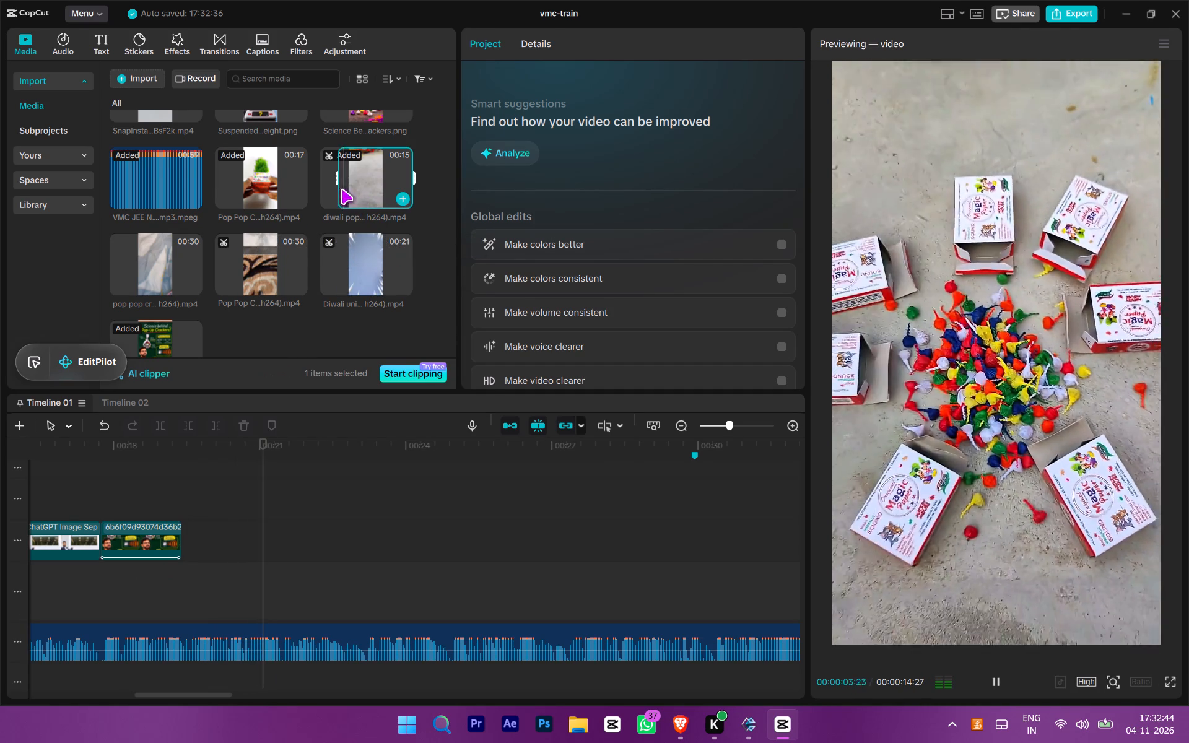
Mark the diwali pop clip's source range to start at about 11 s and shorten the 17-second Pop Pop clip's source range.
drag(334, 180, 383, 225)
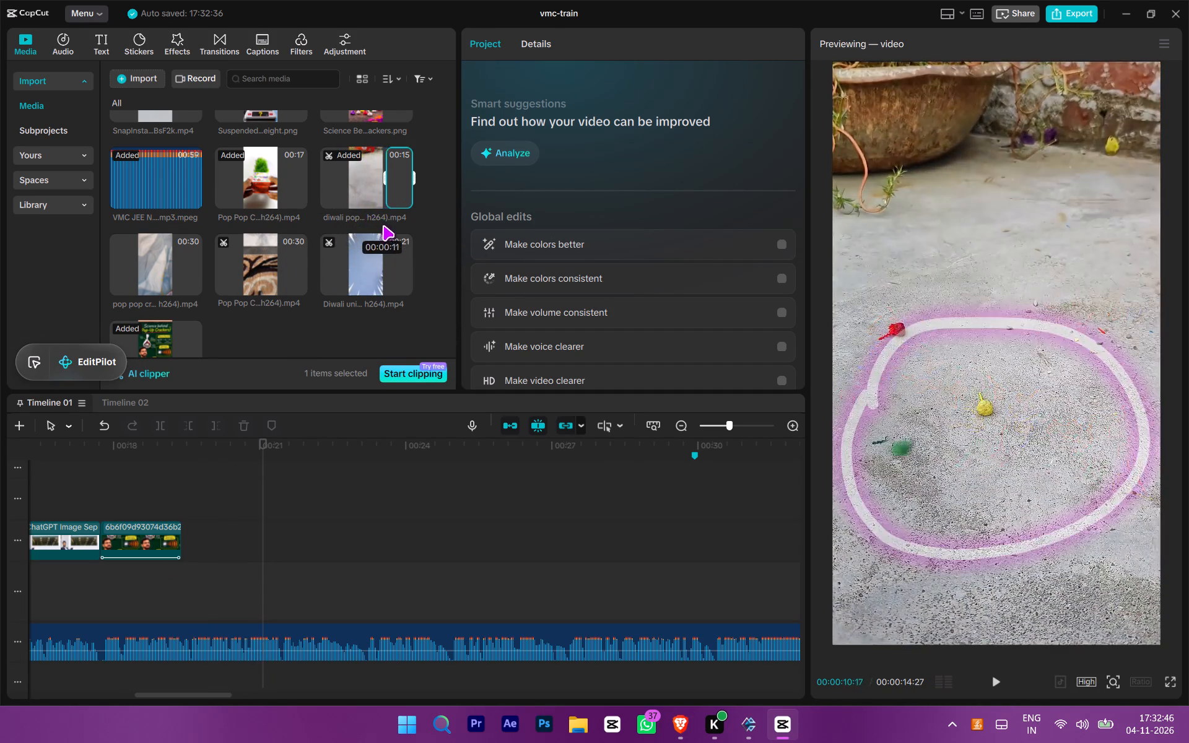
drag(383, 225, 380, 239)
click(276, 191)
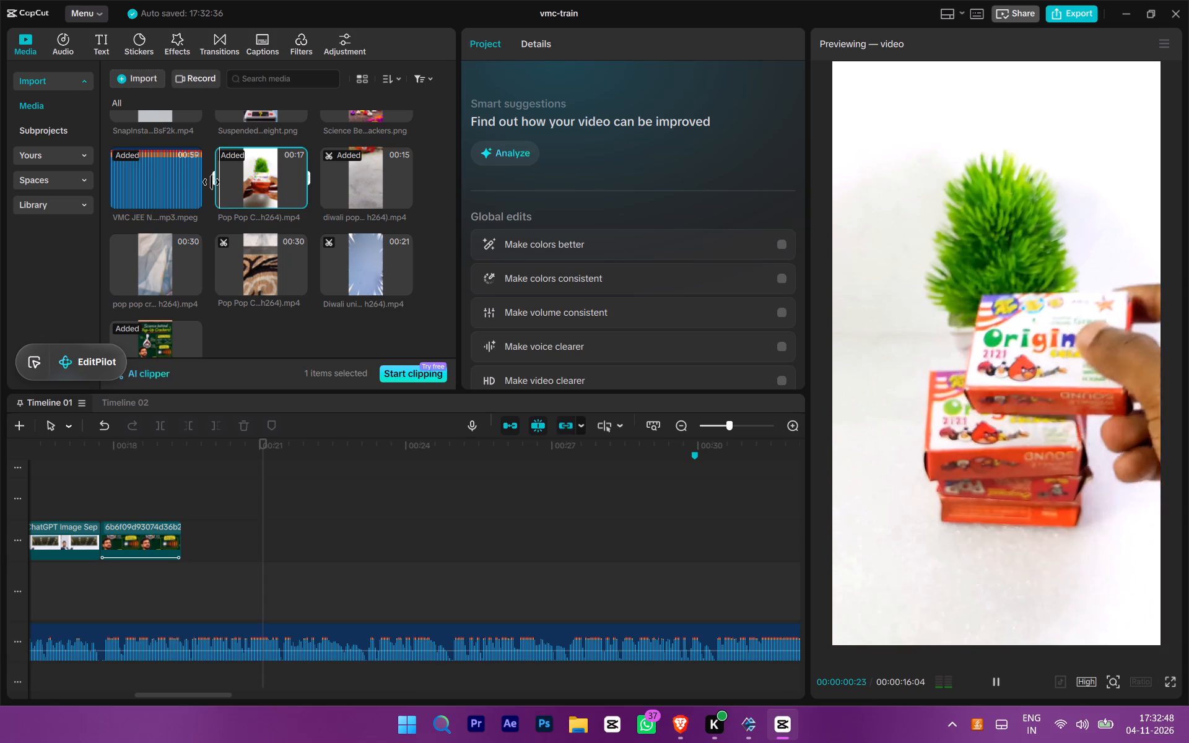
drag(211, 181, 264, 194)
drag(290, 198, 307, 202)
click(308, 202)
drag(159, 251, 152, 256)
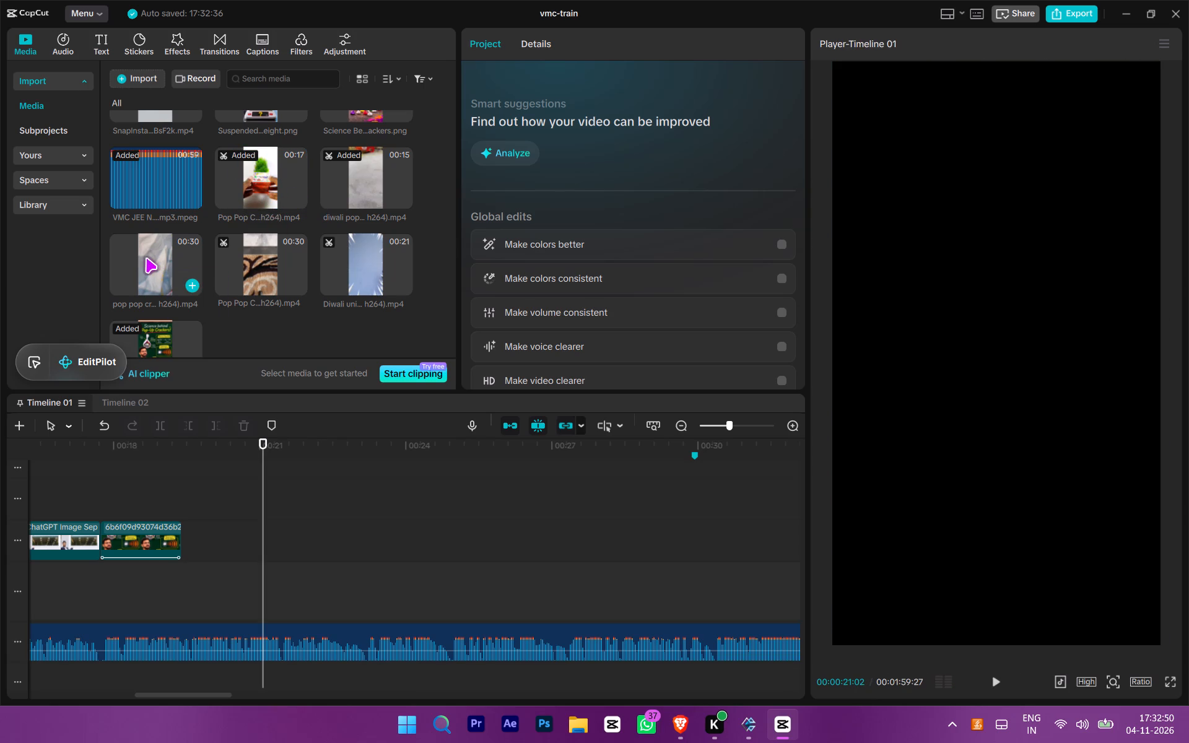
Mark the last 00:00:16:05 of the pop pop crackers testing clip and add it directly after the VMC teacher image.
double_click(144, 258)
drag(111, 262, 145, 266)
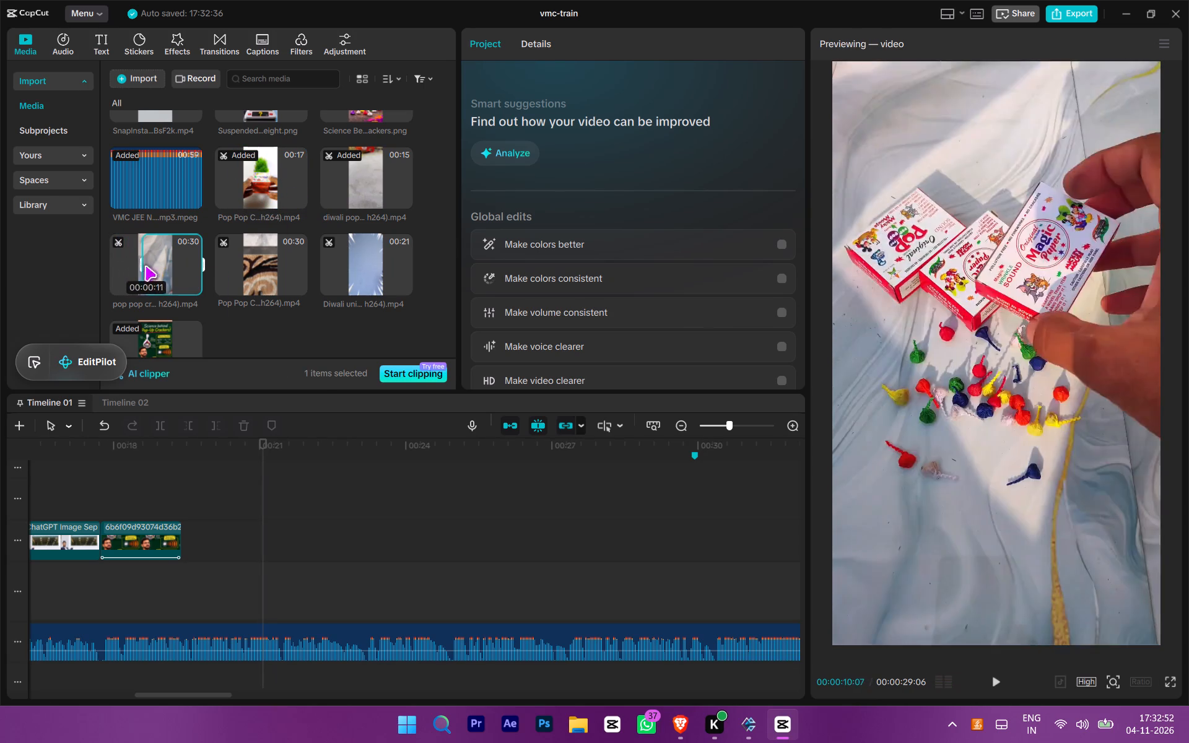
drag(145, 266, 152, 265)
key(space)
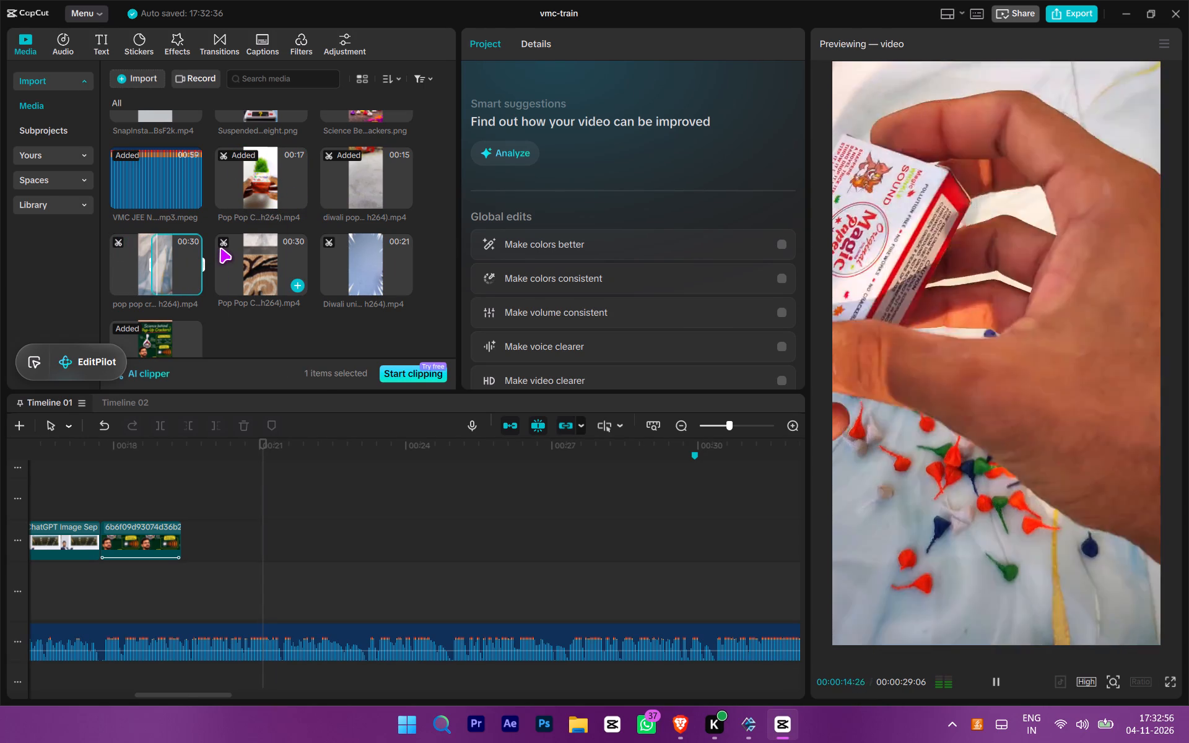
drag(191, 259, 189, 545)
click(189, 545)
click(185, 542)
click(197, 531)
click(193, 513)
click(187, 503)
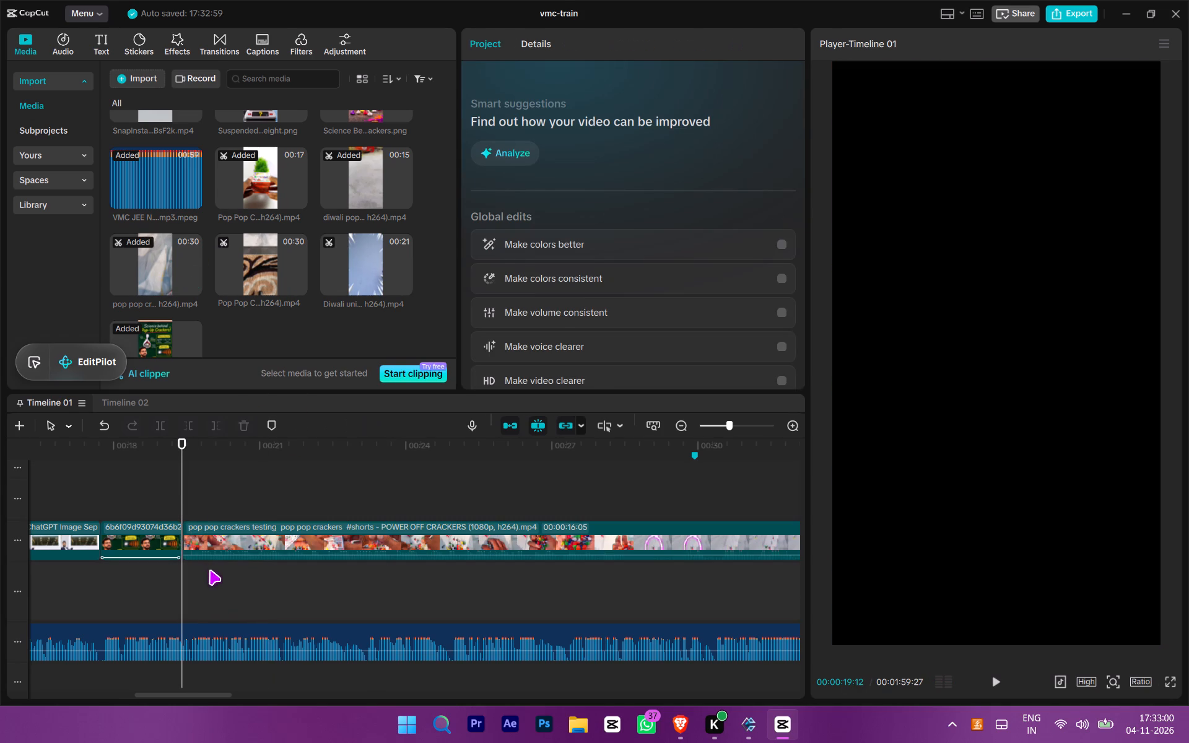
Play the pop pop crackers testing clip against the voice-over to judge where the shot should end.
click(205, 547)
key(space)
ctrl+scroll(199, 557, up, 5)
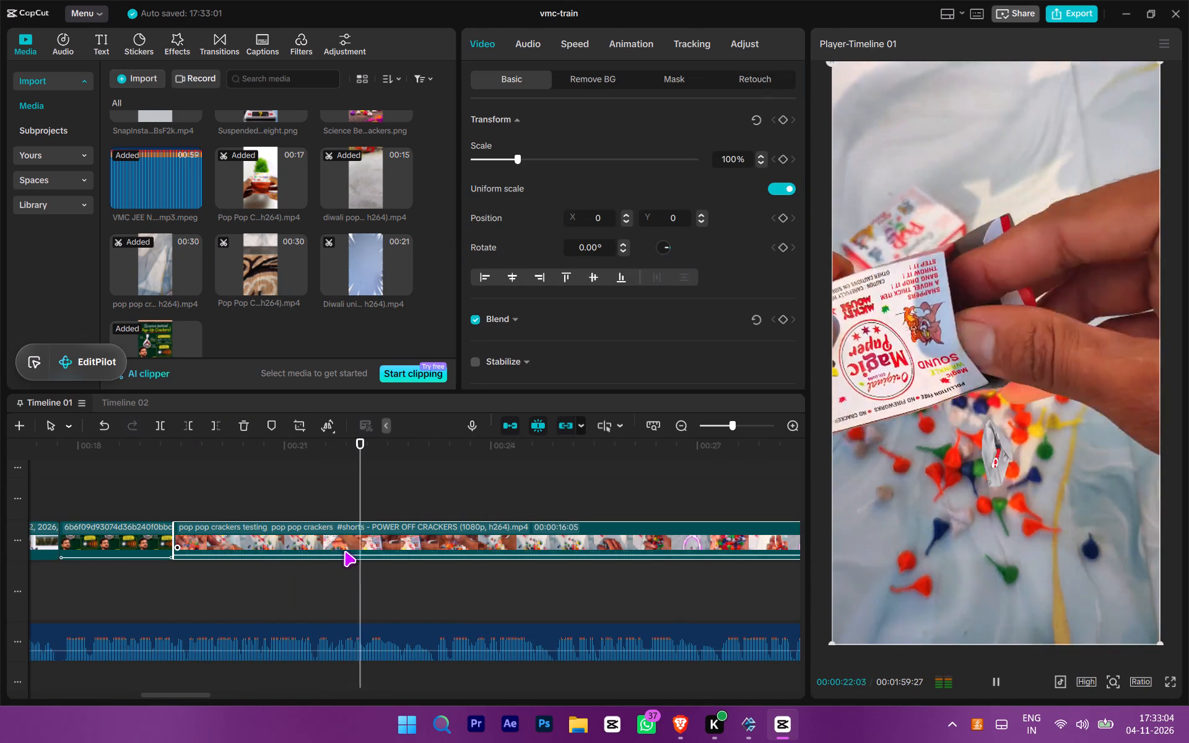
key(space)
key(space)
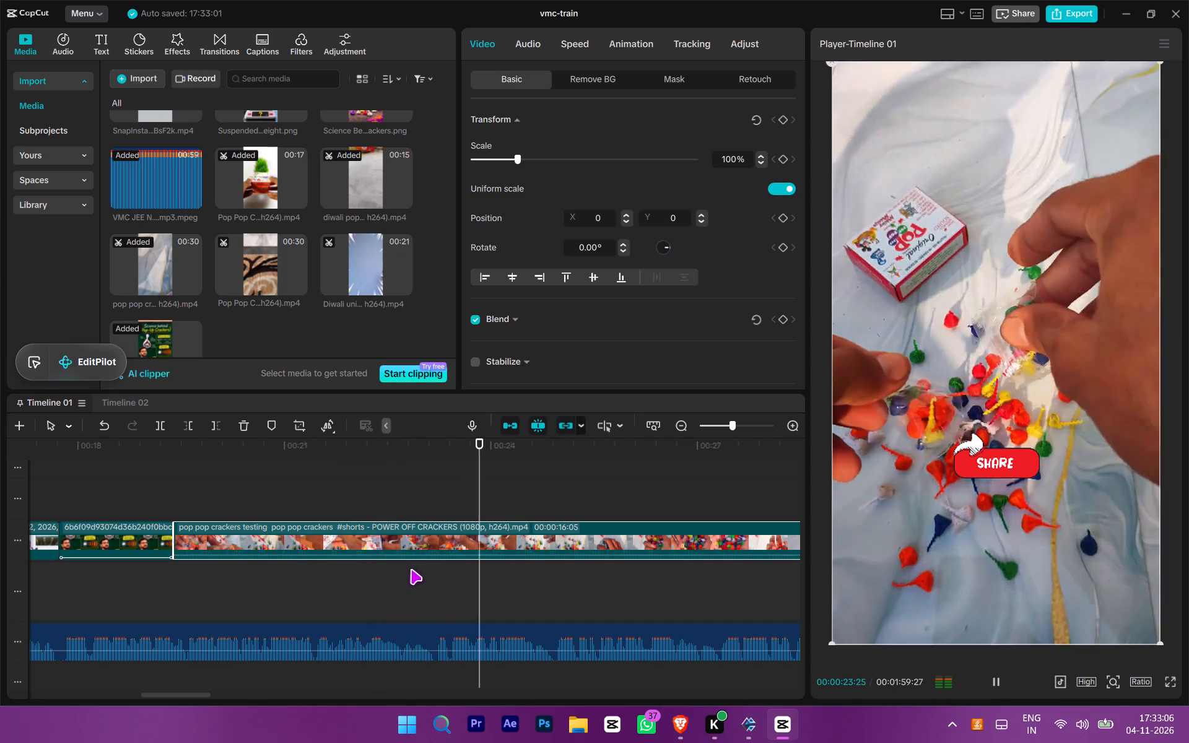
key(space)
key(space)
click(544, 489)
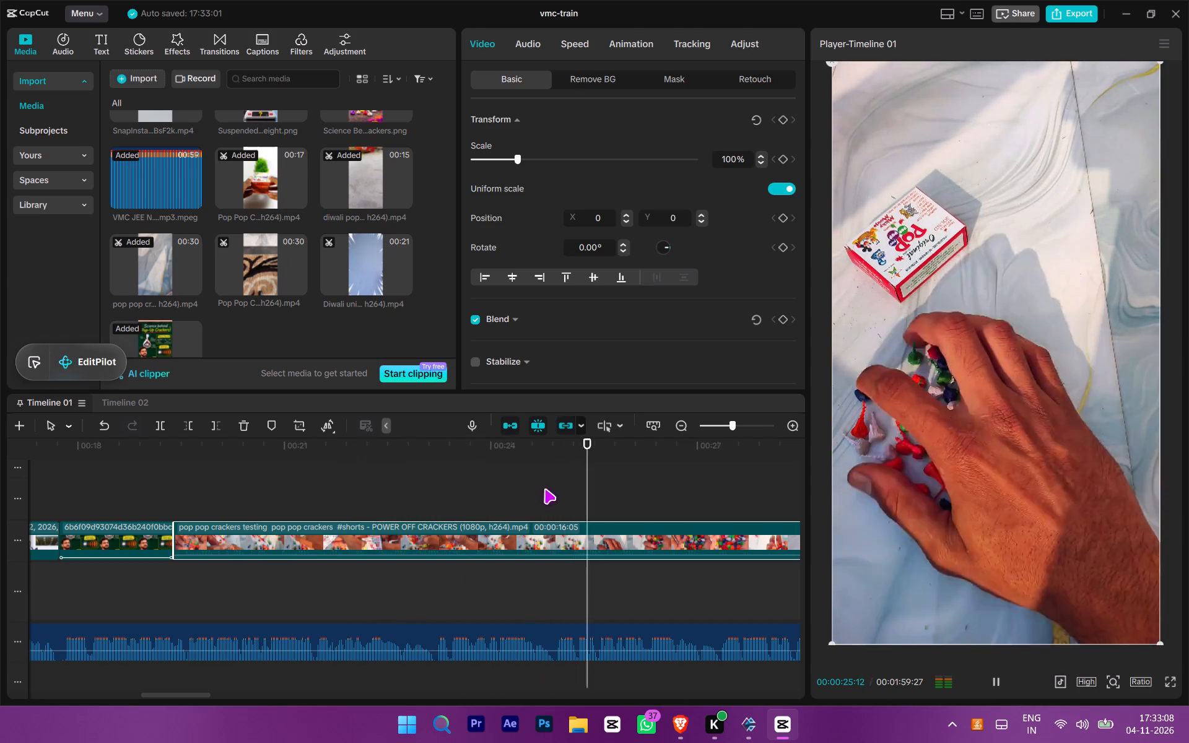
key(space)
click(328, 489)
key(space)
key(space)
click(248, 492)
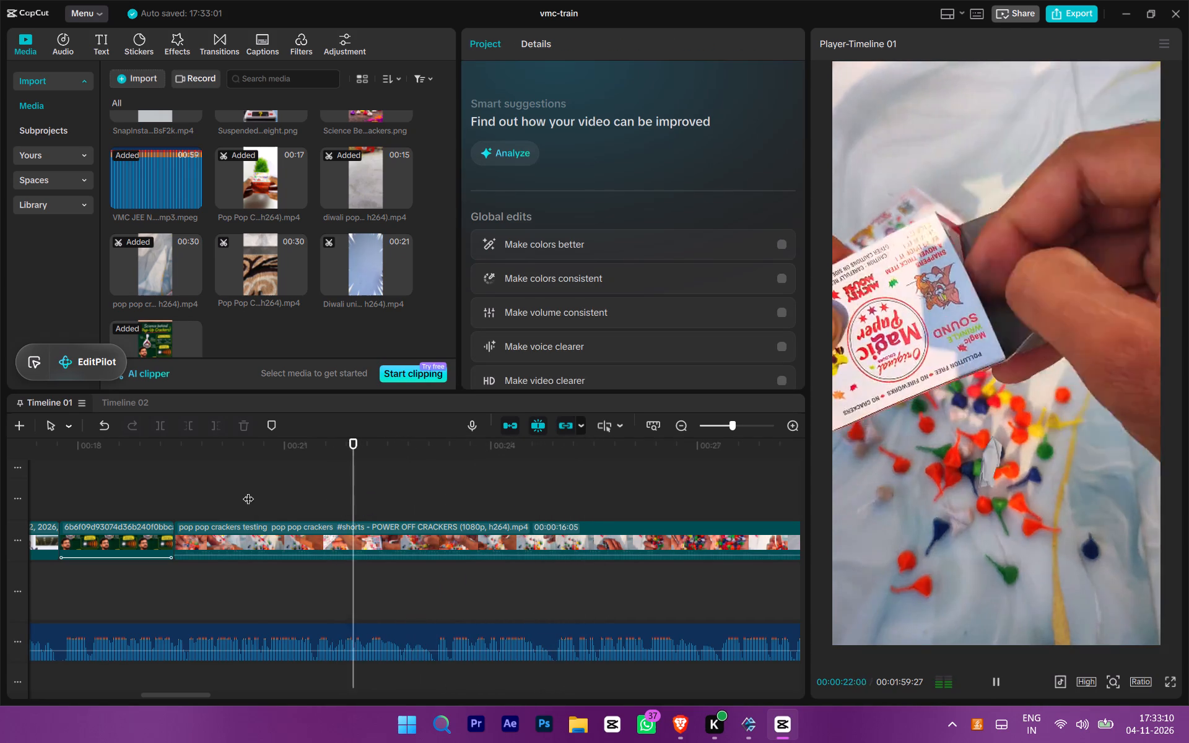
key(space)
key(space)
key(space)
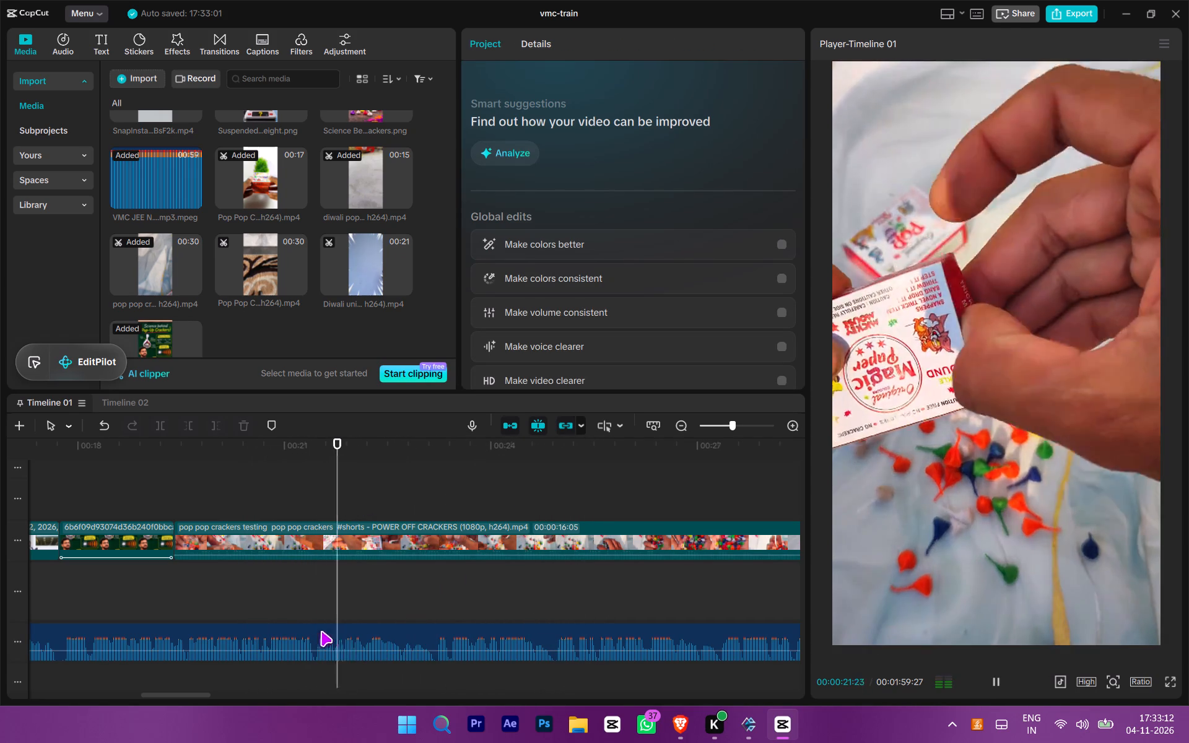
Replay the voice-over line under the pop pop crackers testing clip and trim the clip's end at 00:00:23:06.
click(207, 588)
key(space)
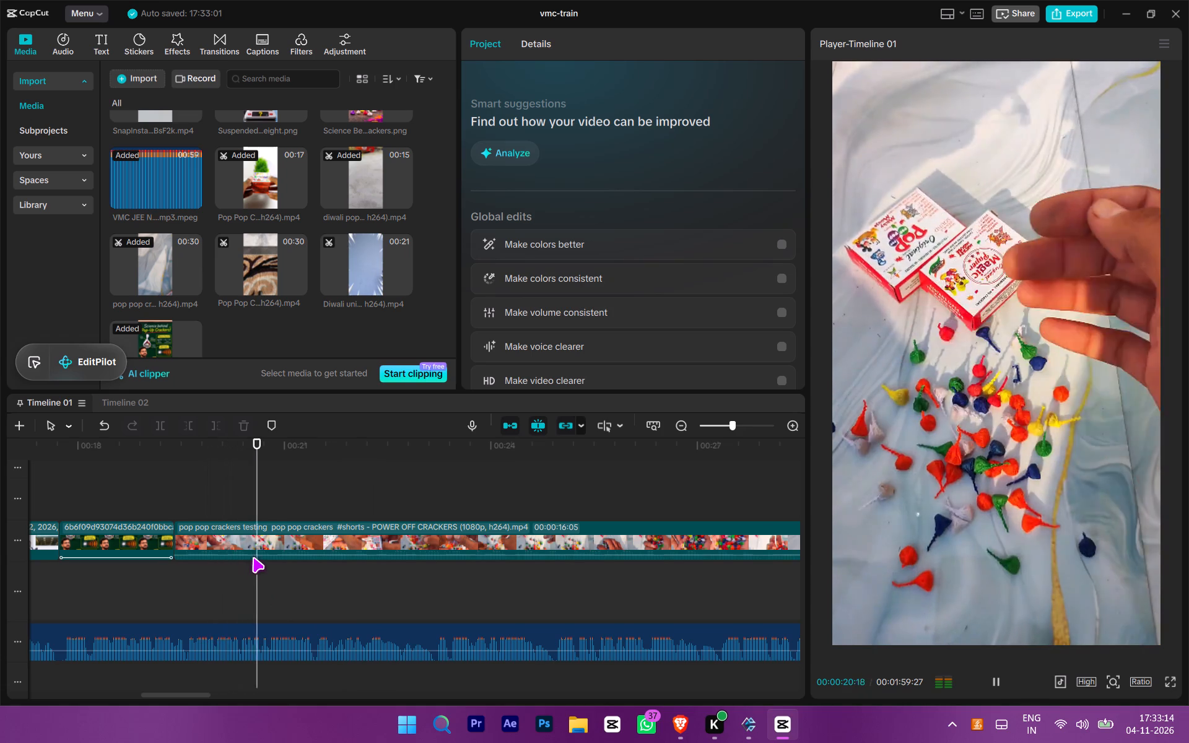
key(space)
key(space)
key(space)
key(space)
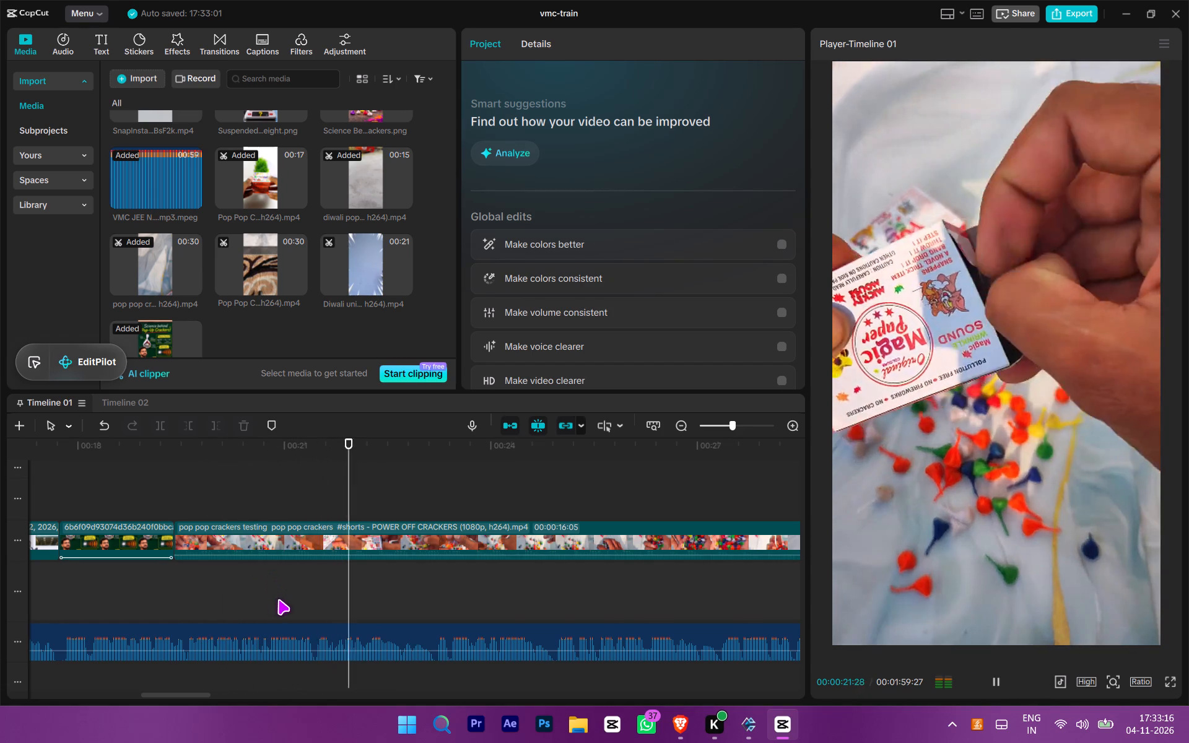
key(space)
key(space)
key(space)
key(space)
key(space)
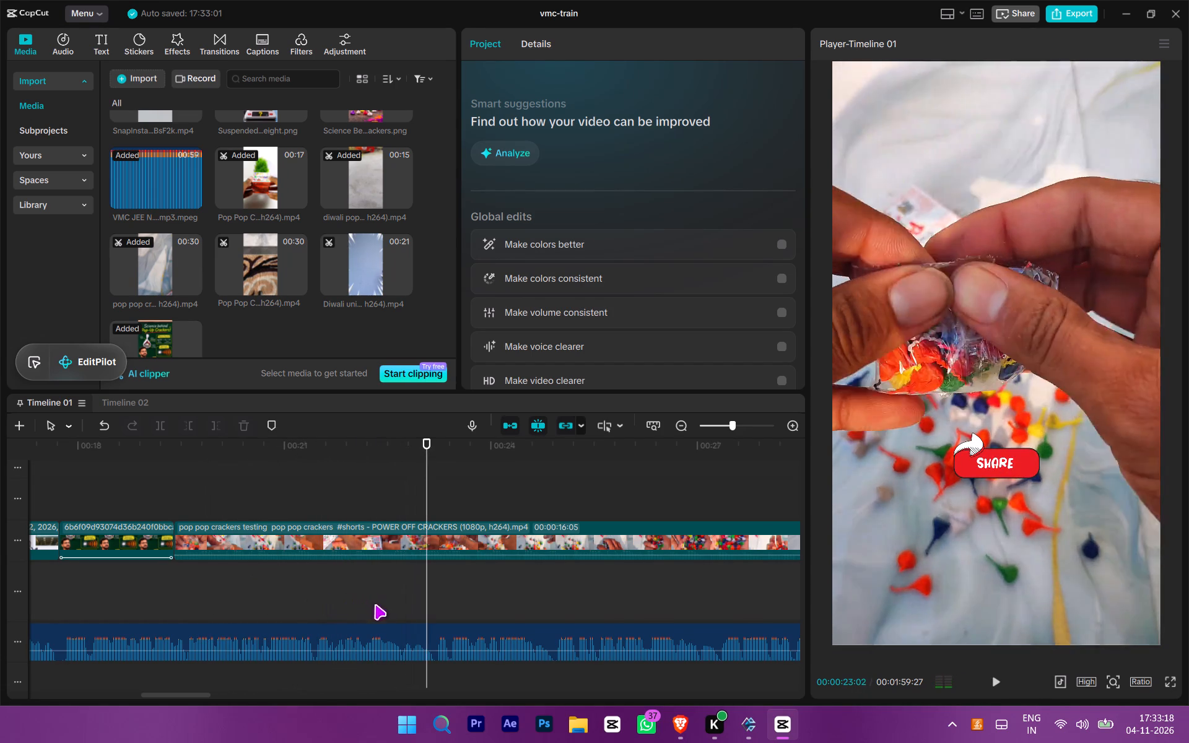
key(space)
ctrl+scroll(383, 623, up, 3)
double_click(431, 601)
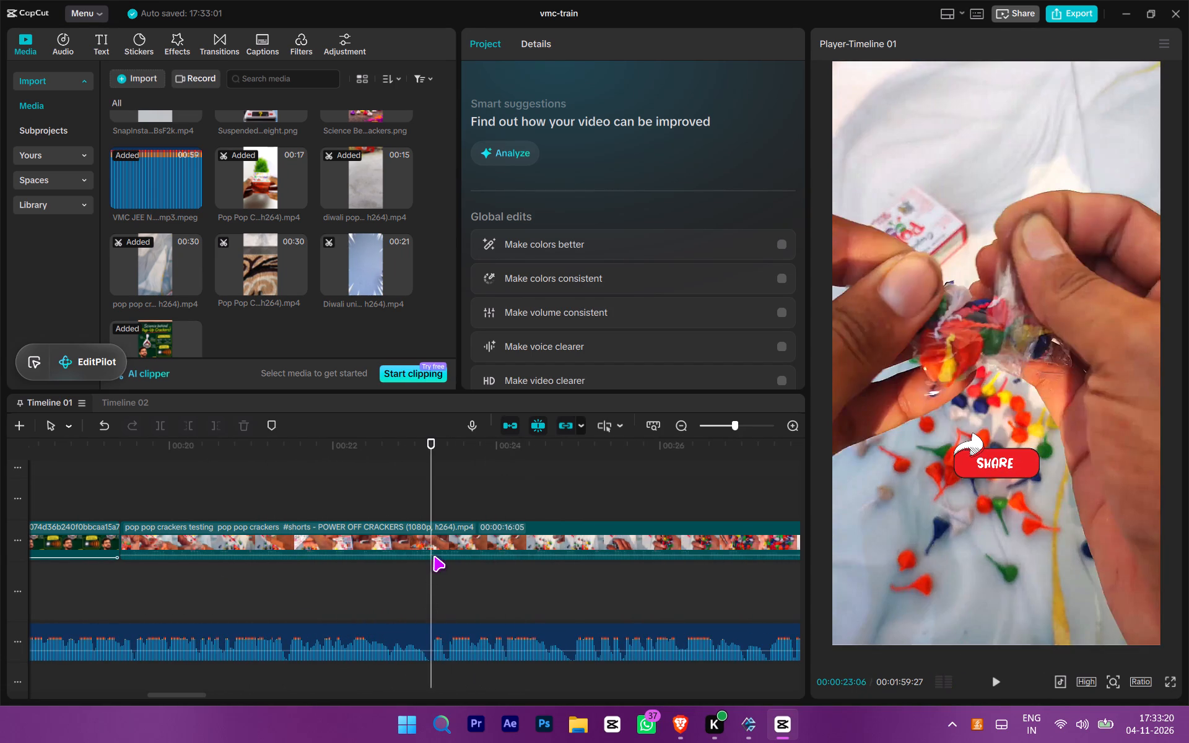
click(433, 556)
key(w)
Trim the red SHARE sticker's end at 00:00:23:06, level with the end of the crackers clip.
scroll(440, 583, up, 6)
drag(524, 651, 494, 550)
key(w)
scroll(378, 620, down, 12)
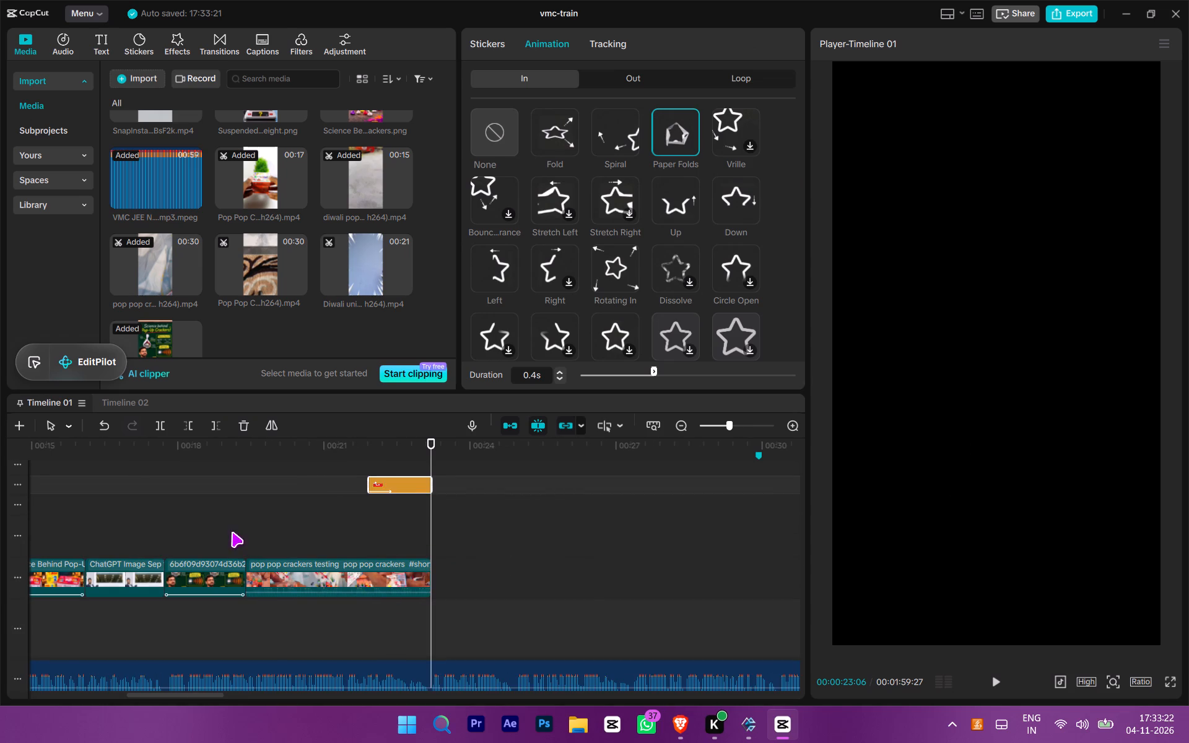
Apply the Zoom 1 combo animation to the pop pop crackers testing clip and play it back.
click(238, 502)
key(space)
scroll(266, 554, down, 5)
ctrl+scroll(289, 557, down, 5)
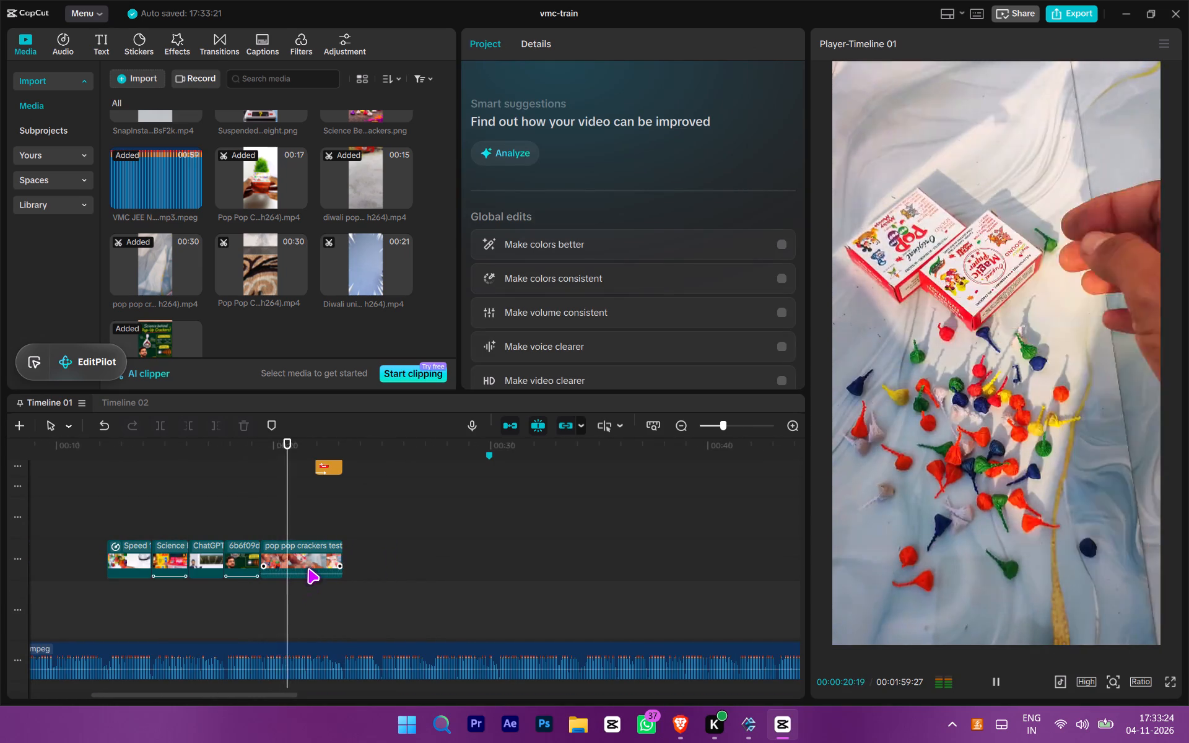
click(308, 568)
click(641, 53)
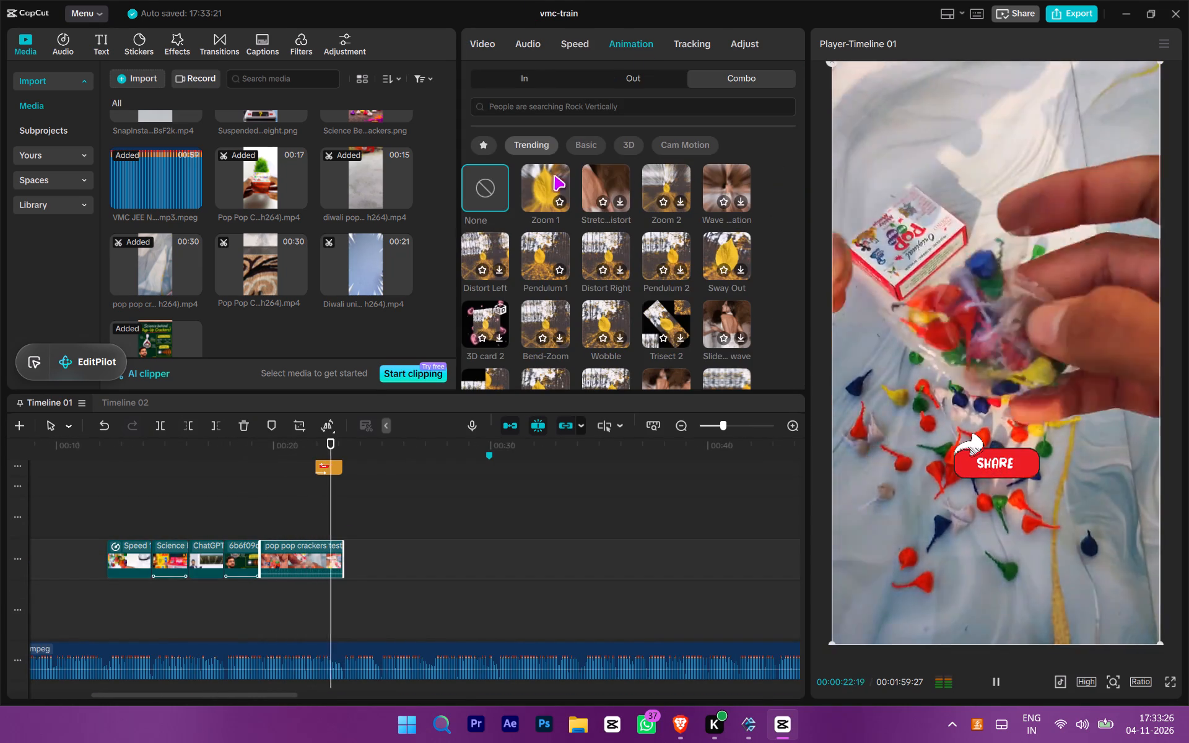
double_click(540, 175)
scroll(340, 568, up, 3)
drag(417, 571, 321, 579)
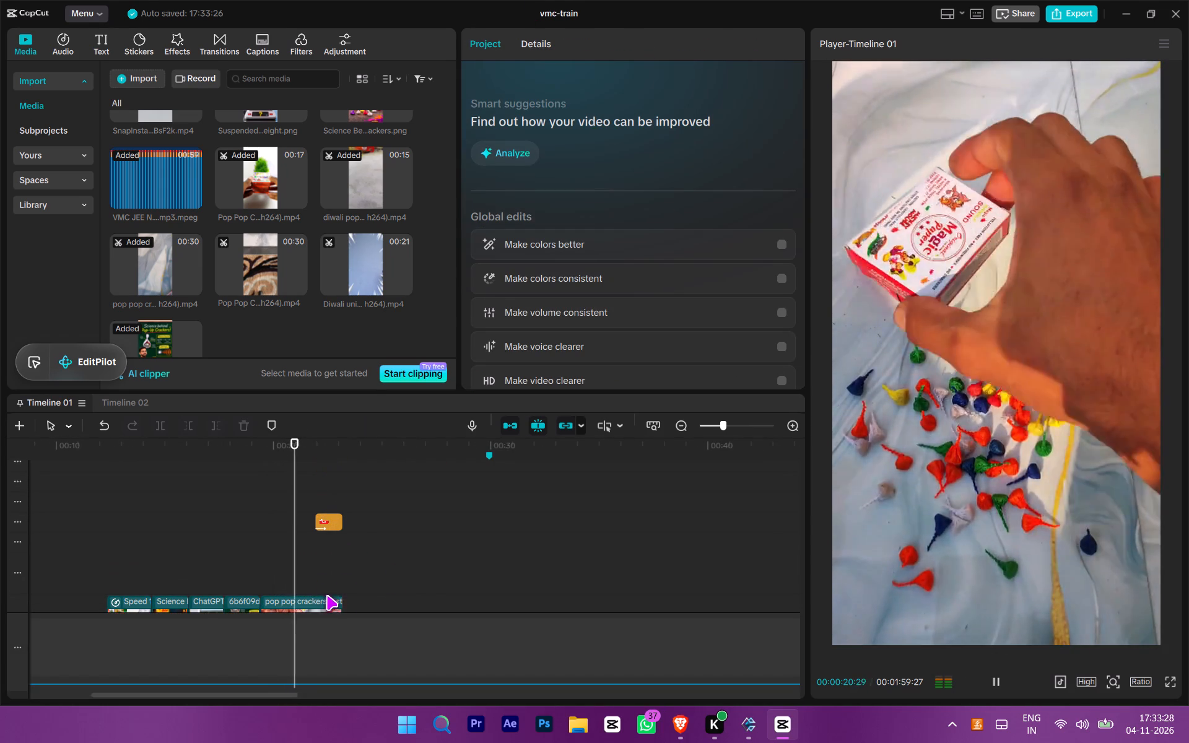
ctrl+scroll(336, 601, up, 5)
scroll(351, 615, down, 4)
ctrl+scroll(372, 632, up, 4)
ctrl+scroll(372, 632, down, 6)
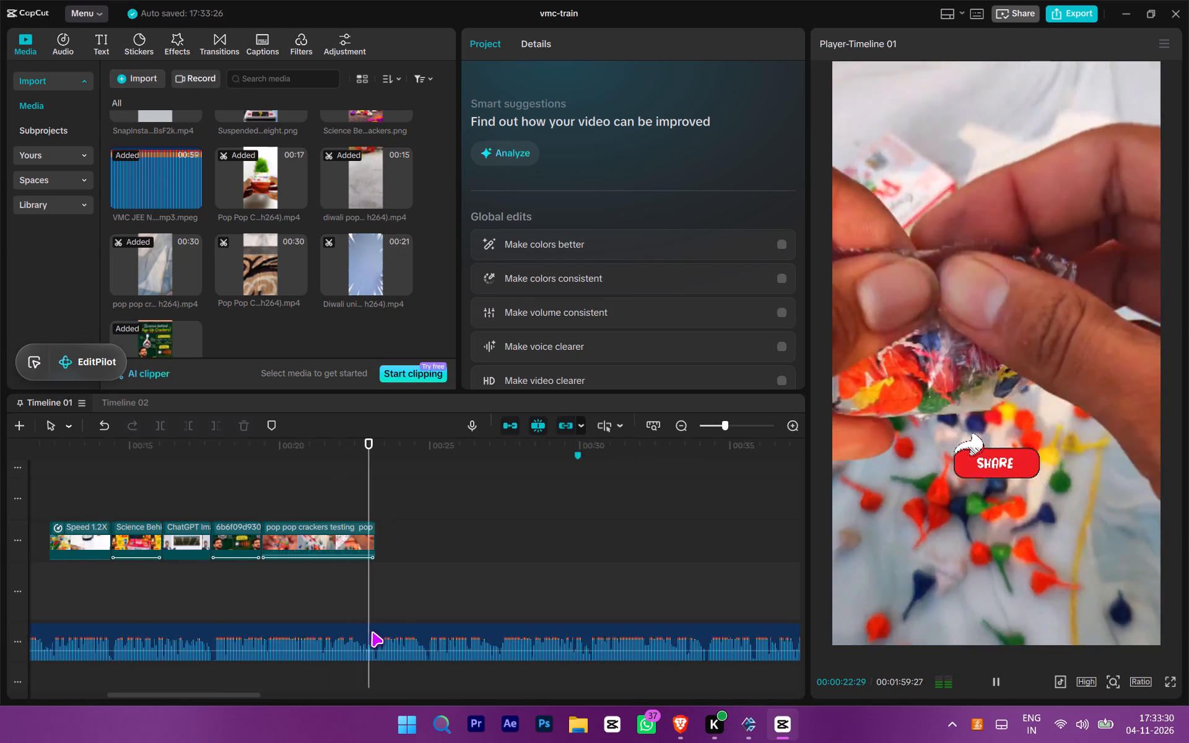
Play the voice-over past the crackers clip and preview the diwali pop pop and unused Pop Pop clips in the media library for the next shot.
ctrl+scroll(372, 632, down, 1)
ctrl+scroll(372, 632, up, 4)
key(space)
drag(489, 584, 656, 595)
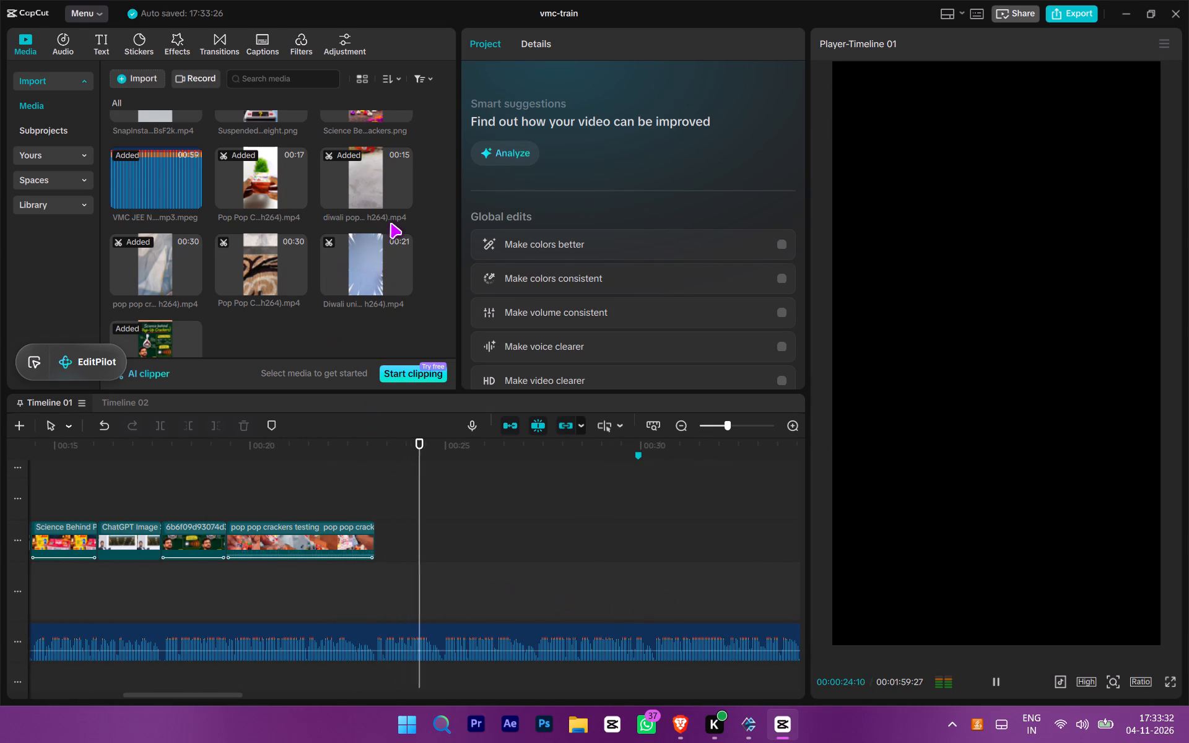
click(390, 223)
click(372, 188)
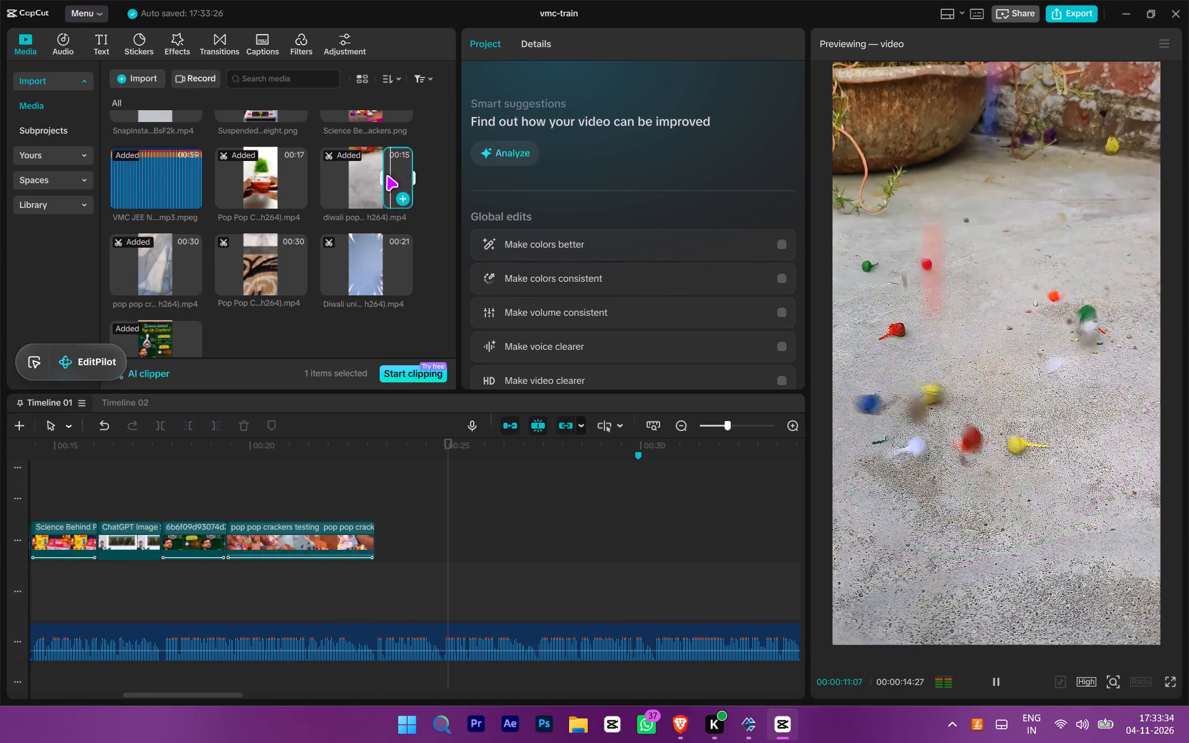
drag(381, 175, 297, 178)
click(245, 249)
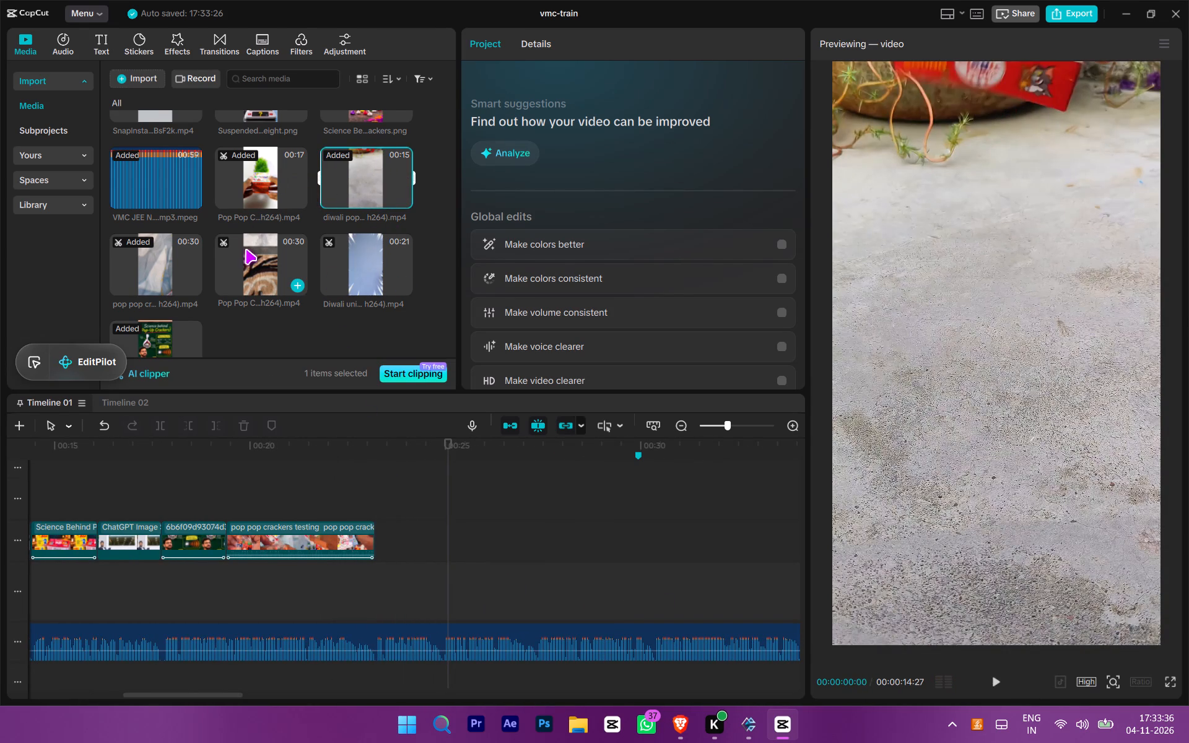
drag(250, 263, 275, 275)
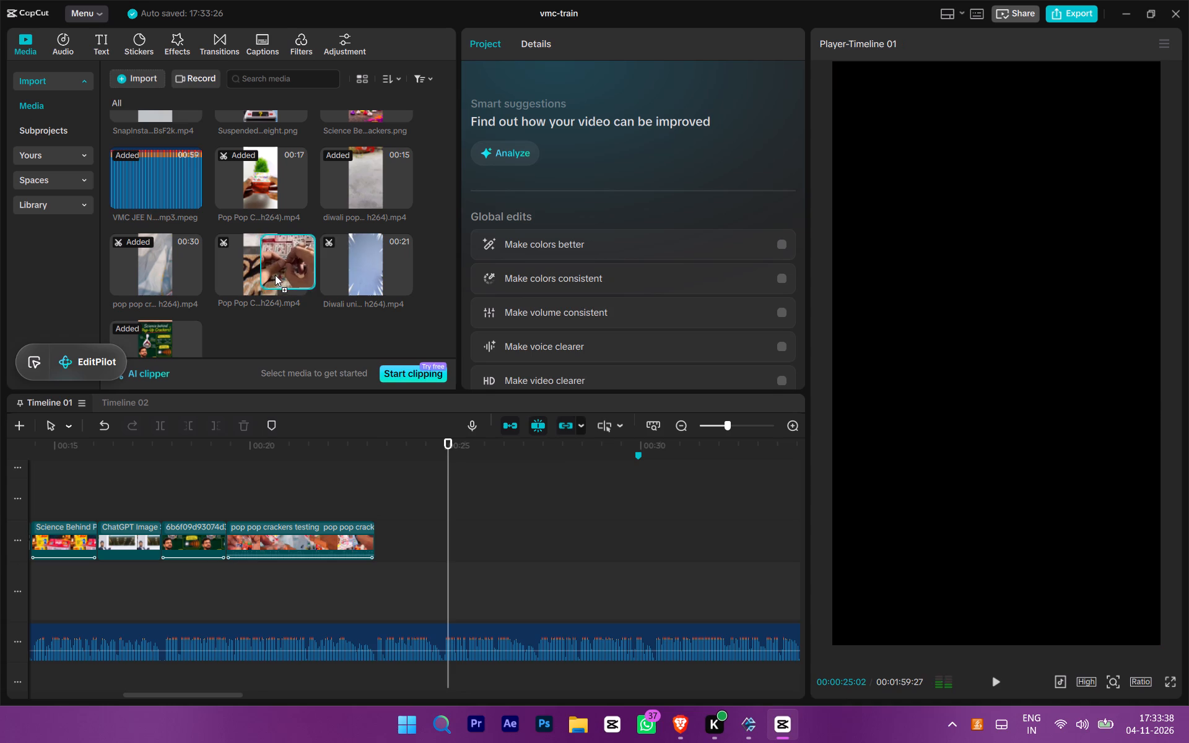
drag(275, 275, 277, 277)
click(276, 276)
drag(248, 264, 271, 276)
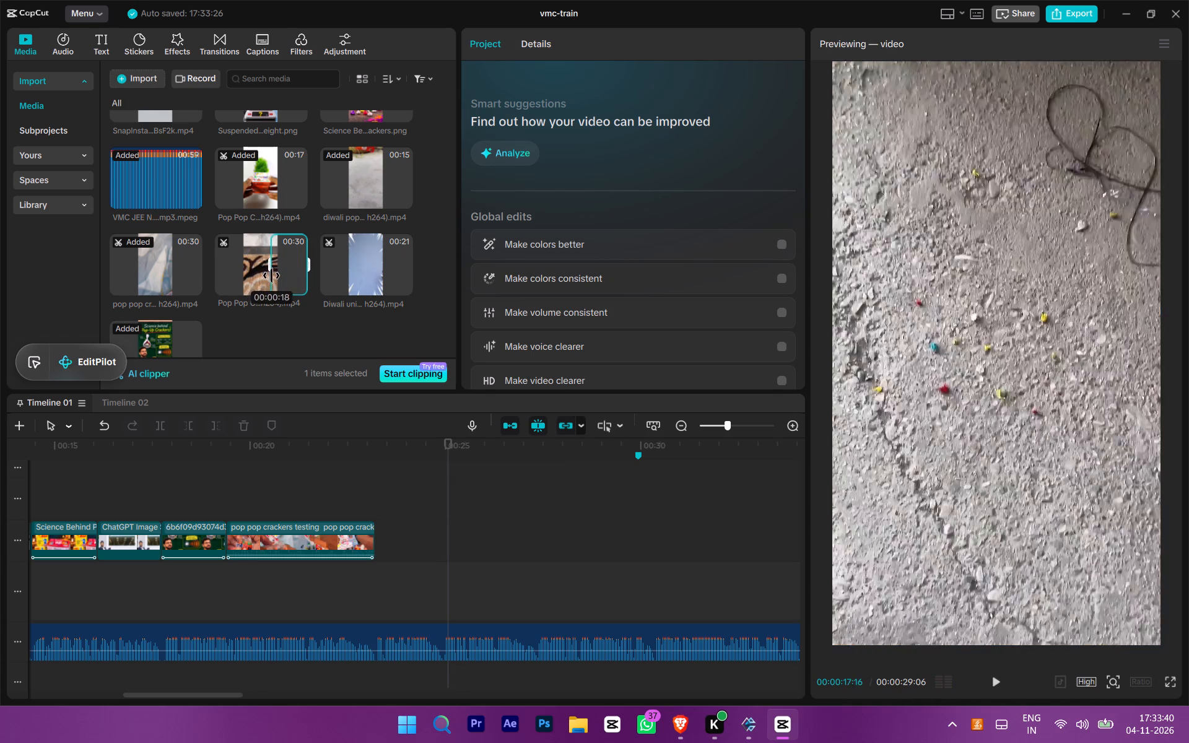
drag(271, 276, 252, 264)
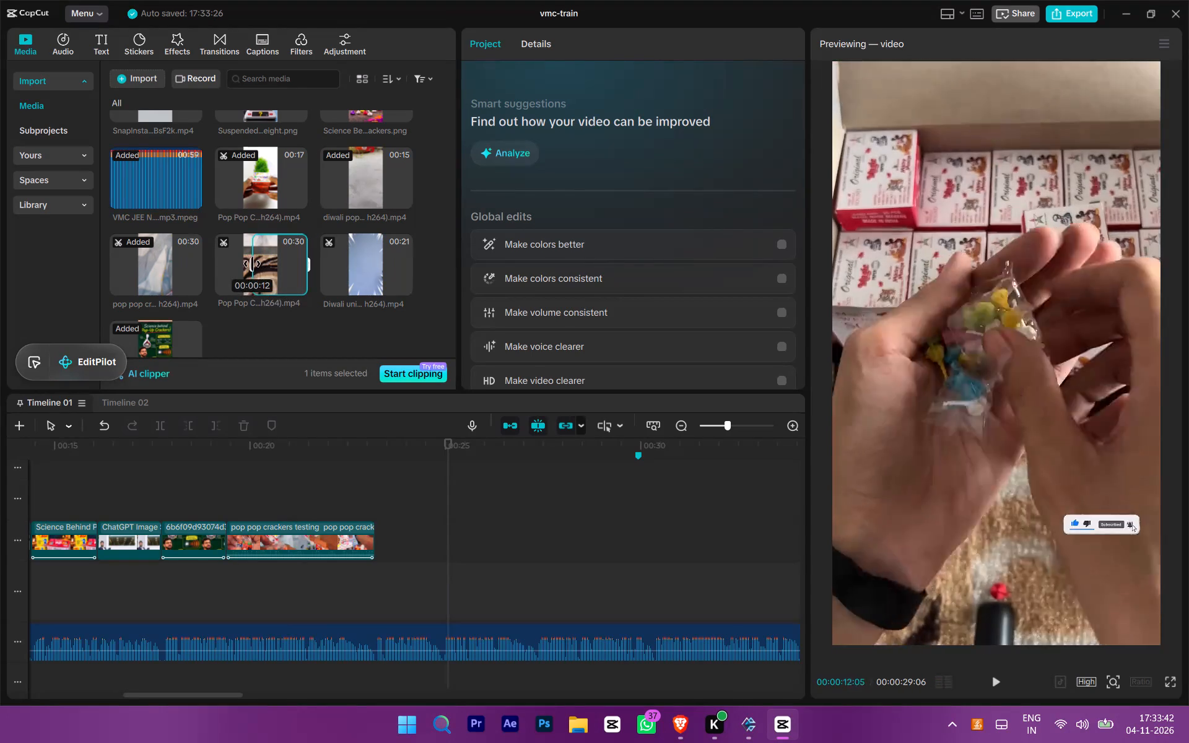
drag(252, 264, 157, 266)
key(space)
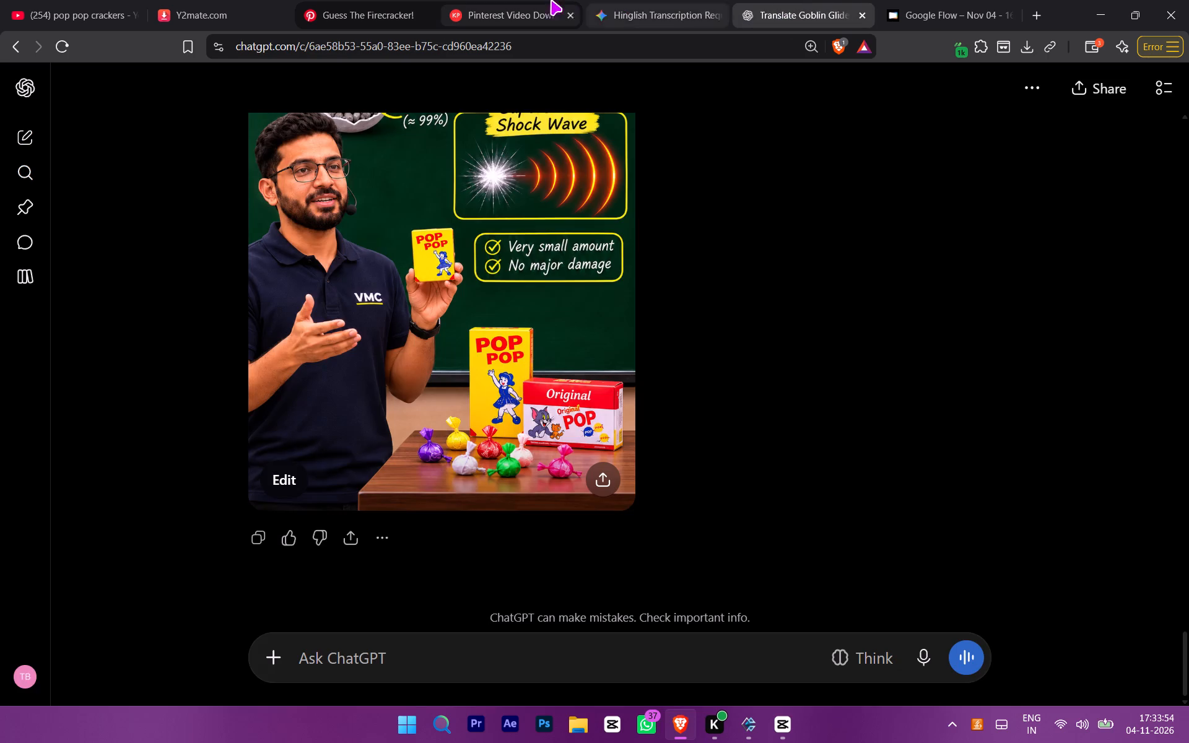
click(461, 0)
click(383, 0)
click(320, 74)
click(305, 84)
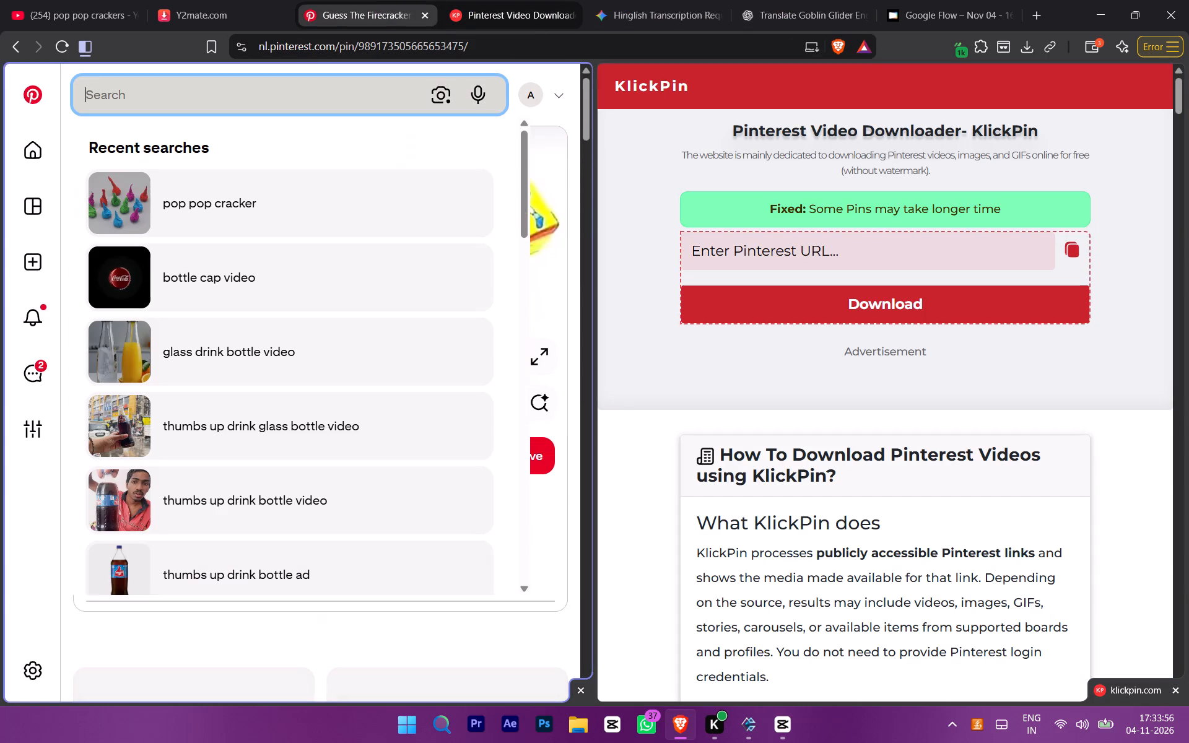
text(happy diwali)
key(Return)
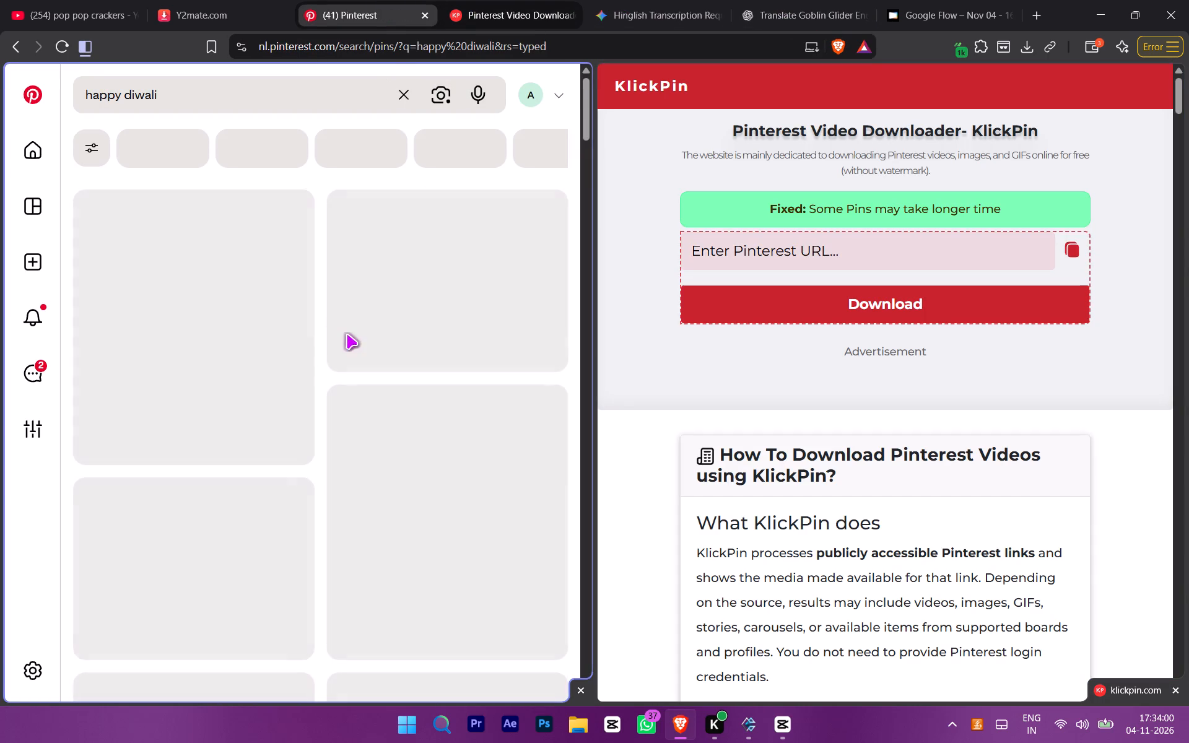
Copy the link of the Pinterest video with diyas and gold Happy Diwali lettering, and submit it to KlickPin for download.
scroll(341, 343, up, 1)
scroll(168, 381, down, 3)
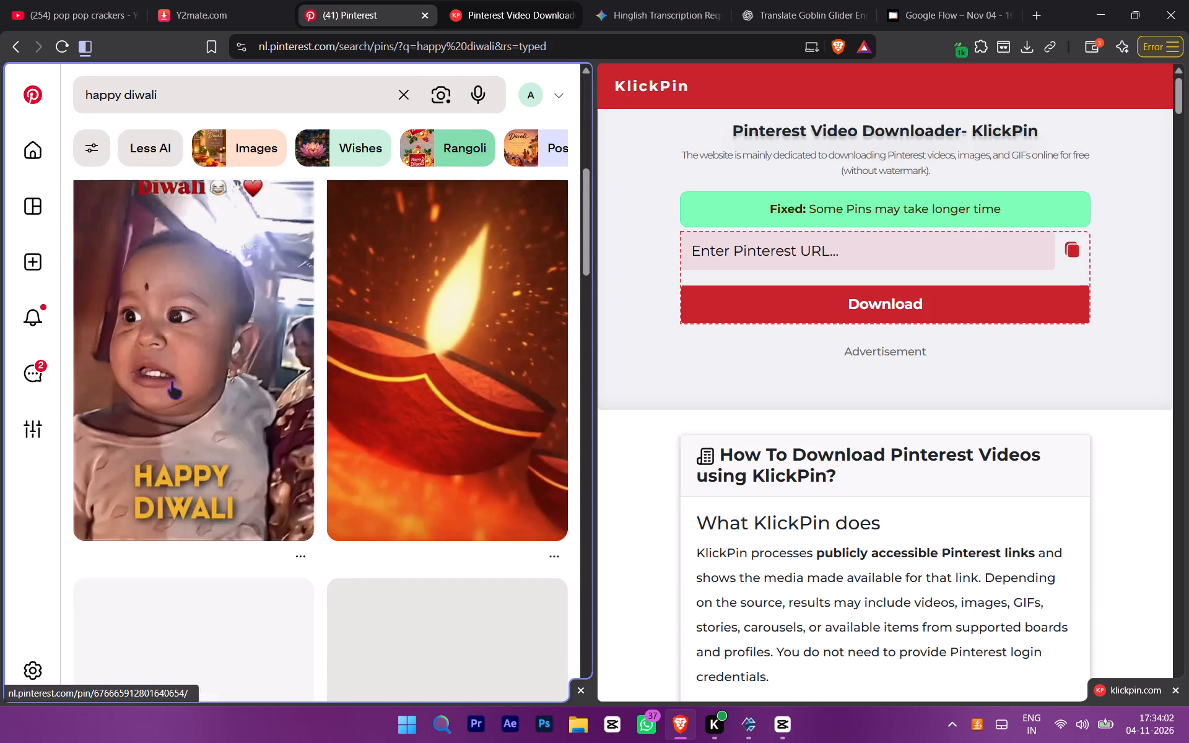
scroll(403, 393, up, 1)
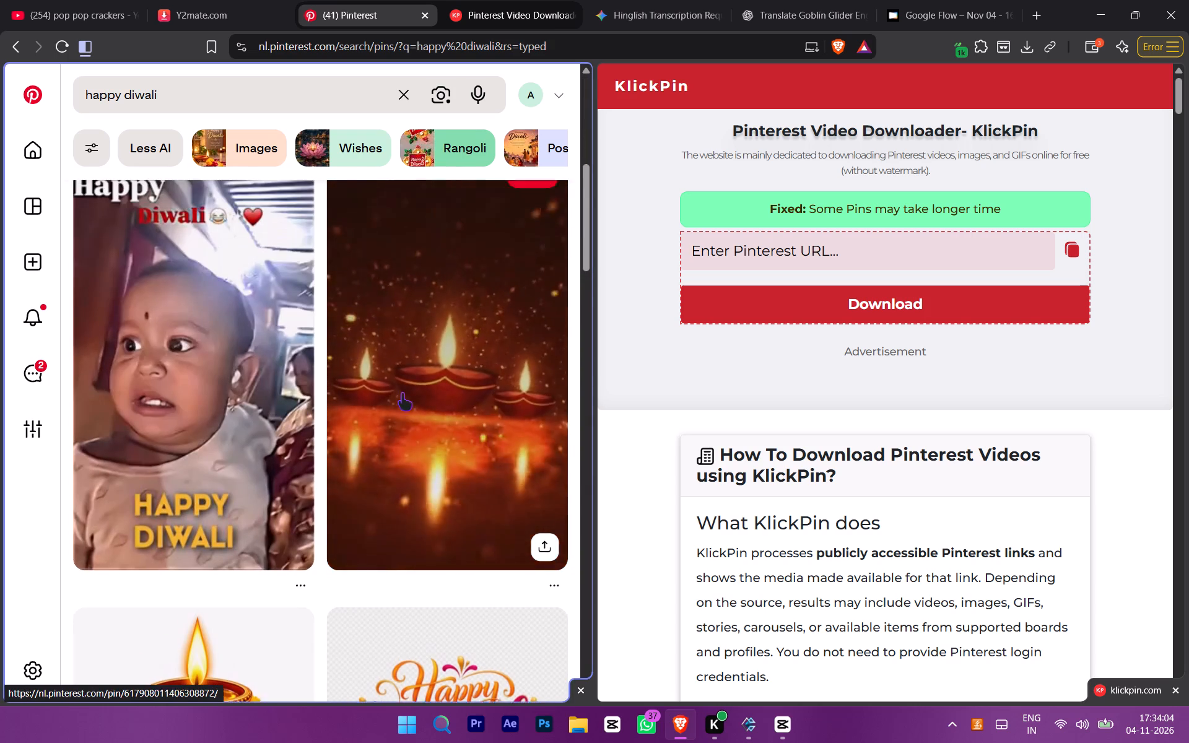
scroll(426, 424, down, 1)
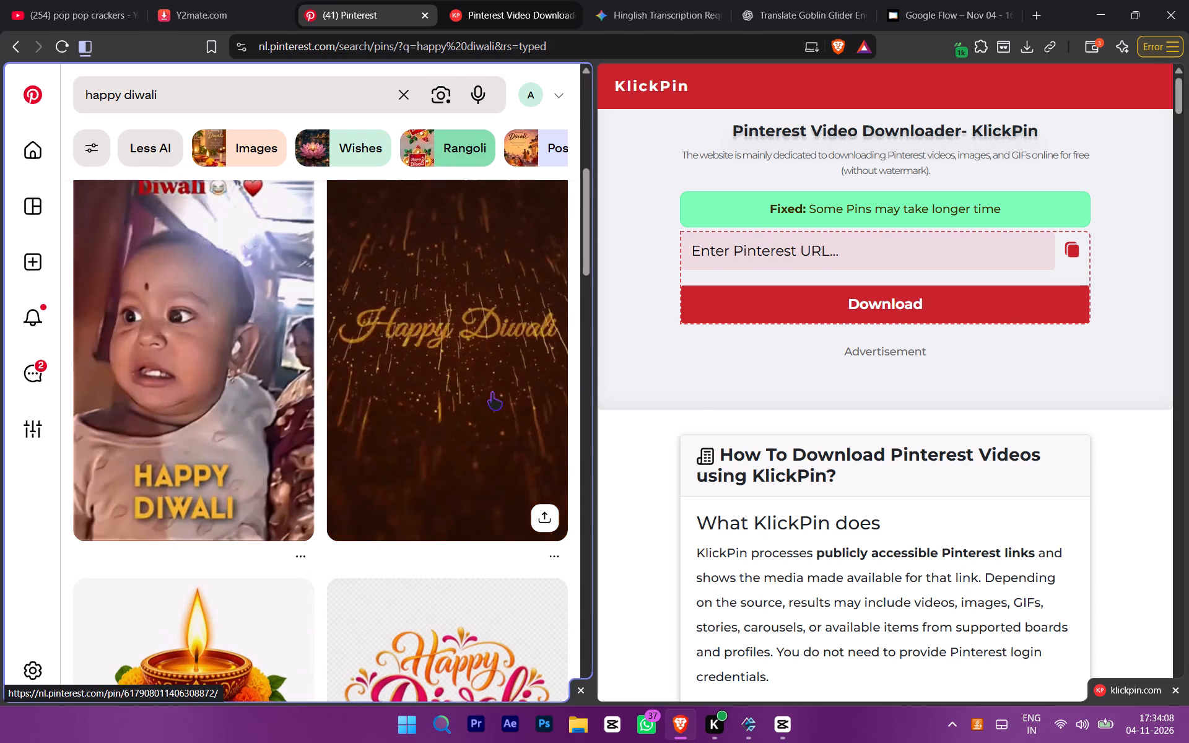
right_click(492, 392)
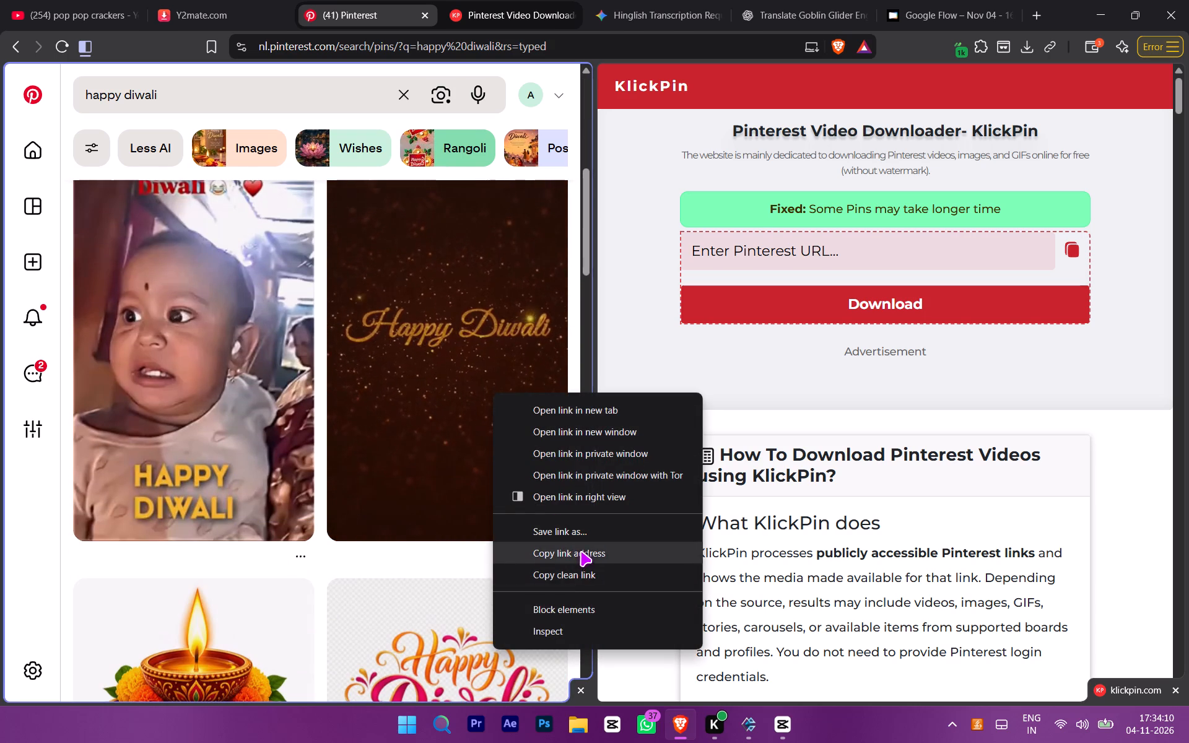
click(580, 551)
click(784, 263)
key(ctrl+v)
click(741, 306)
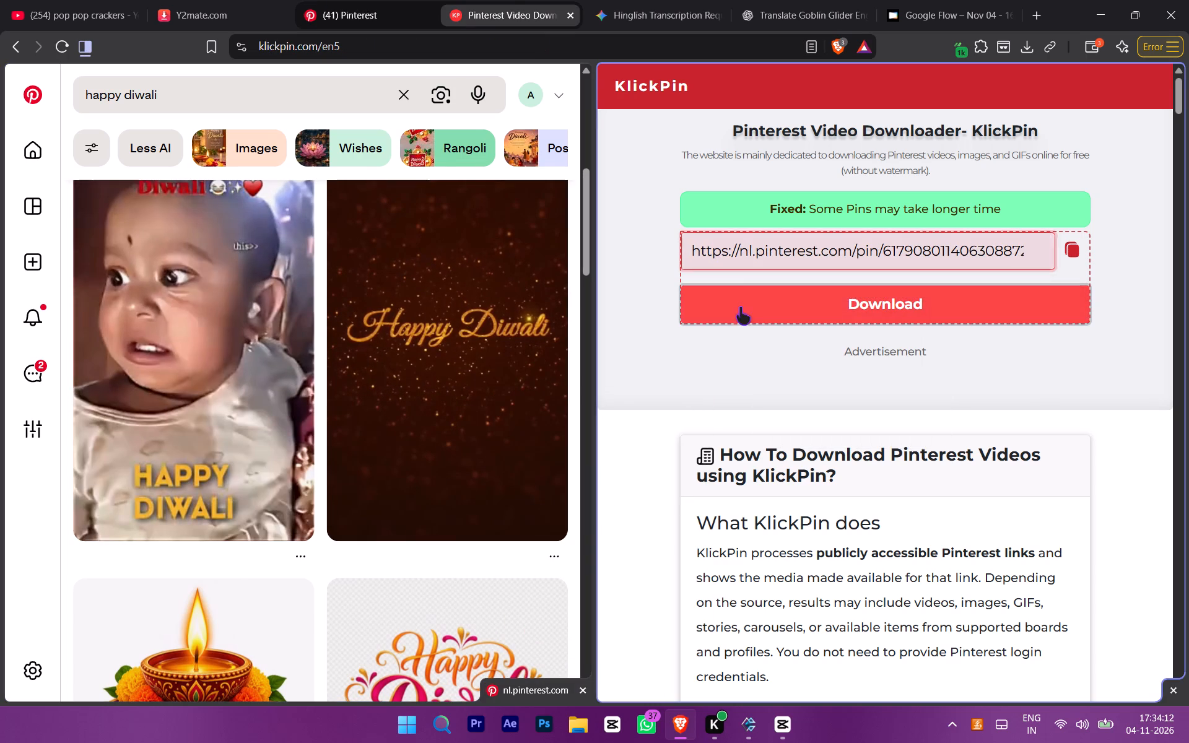
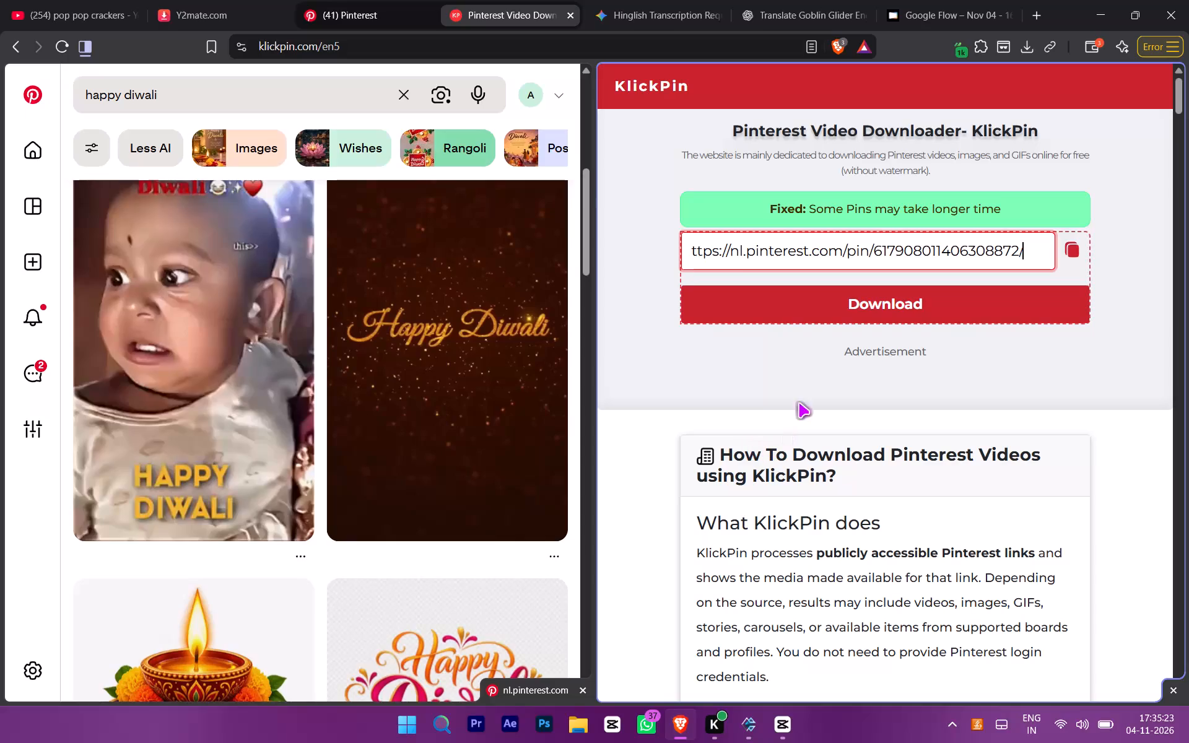
Load the Happy Diwali diya video in KlickPin and download it from its video preview.
click(848, 328)
click(857, 315)
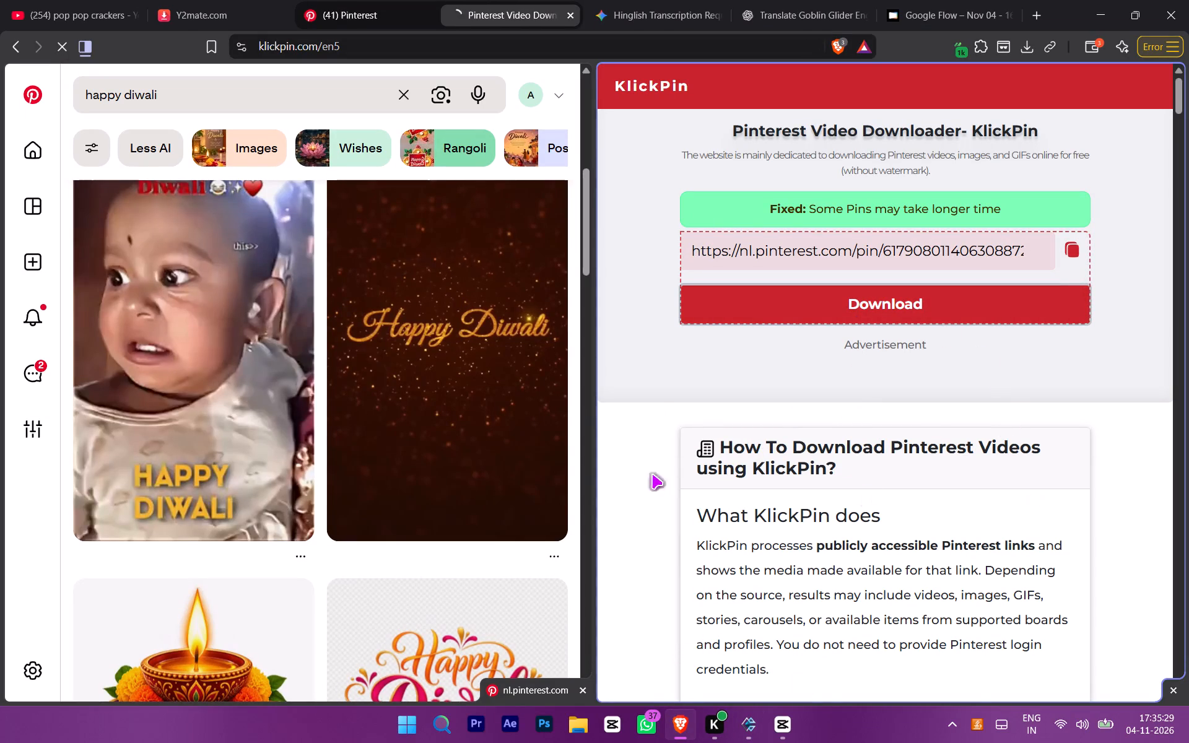
scroll(295, 384, down, 2)
scroll(175, 381, down, 3)
scroll(507, 464, down, 1)
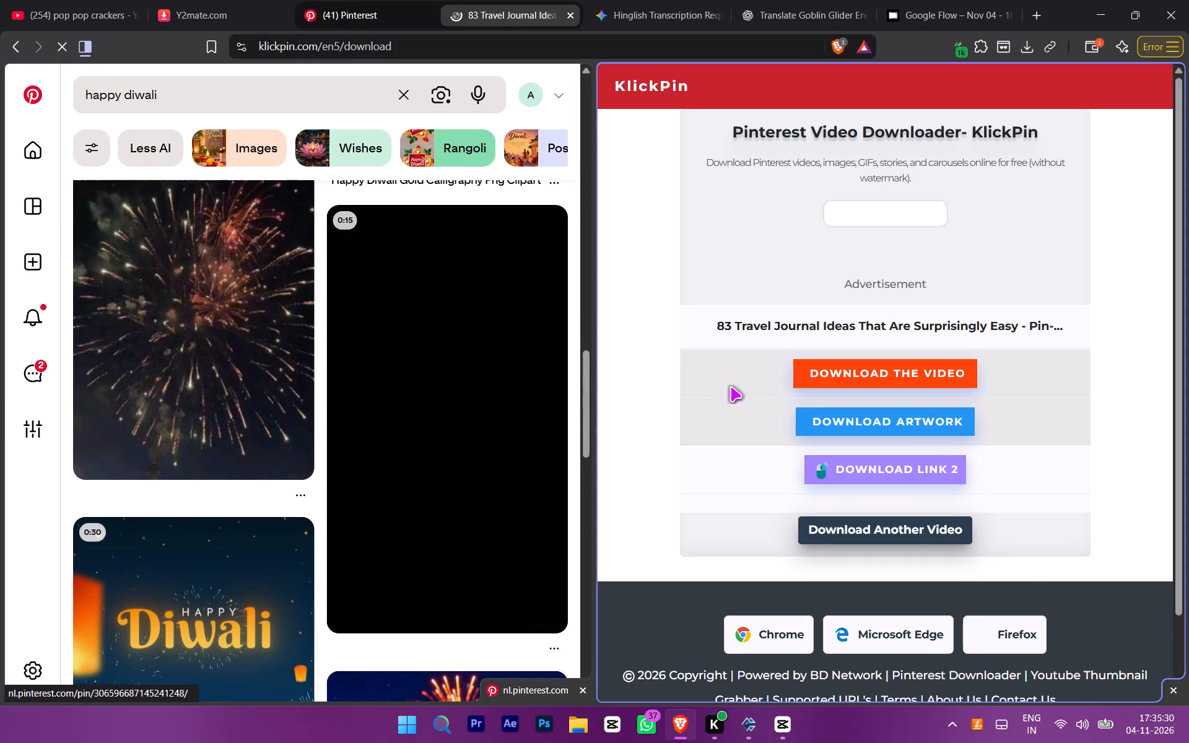
scroll(895, 175, up, 3)
click(926, 357)
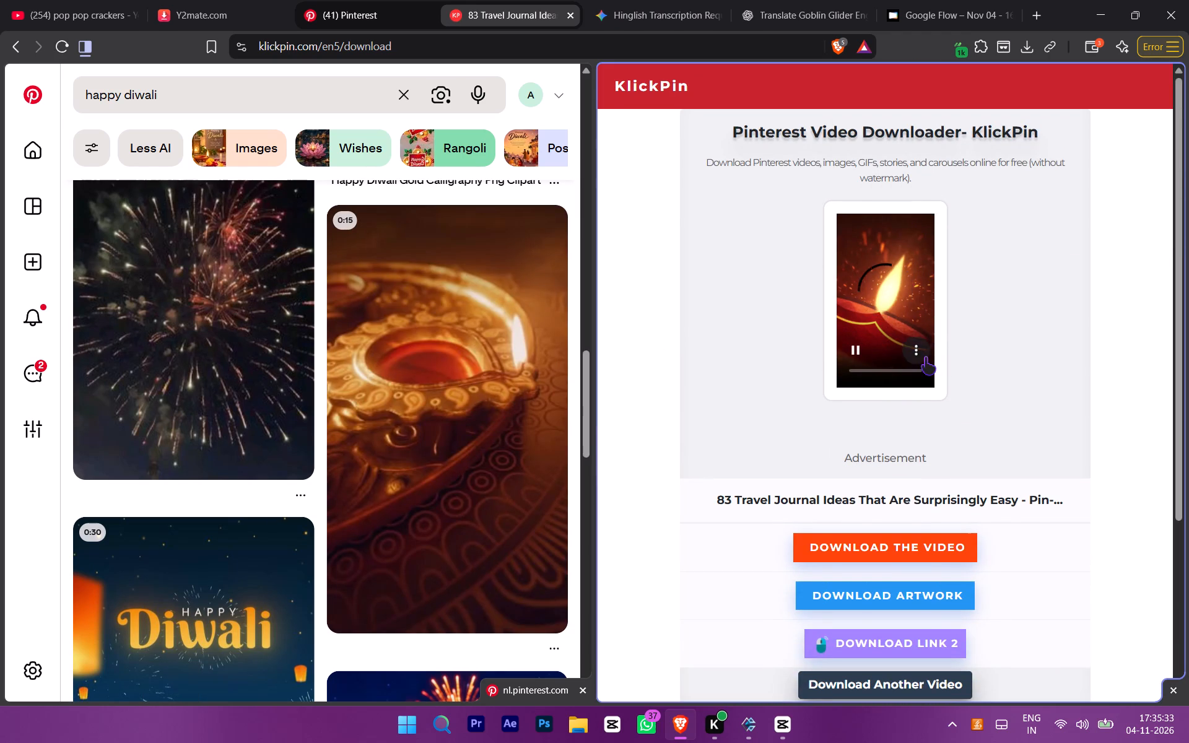
click(918, 351)
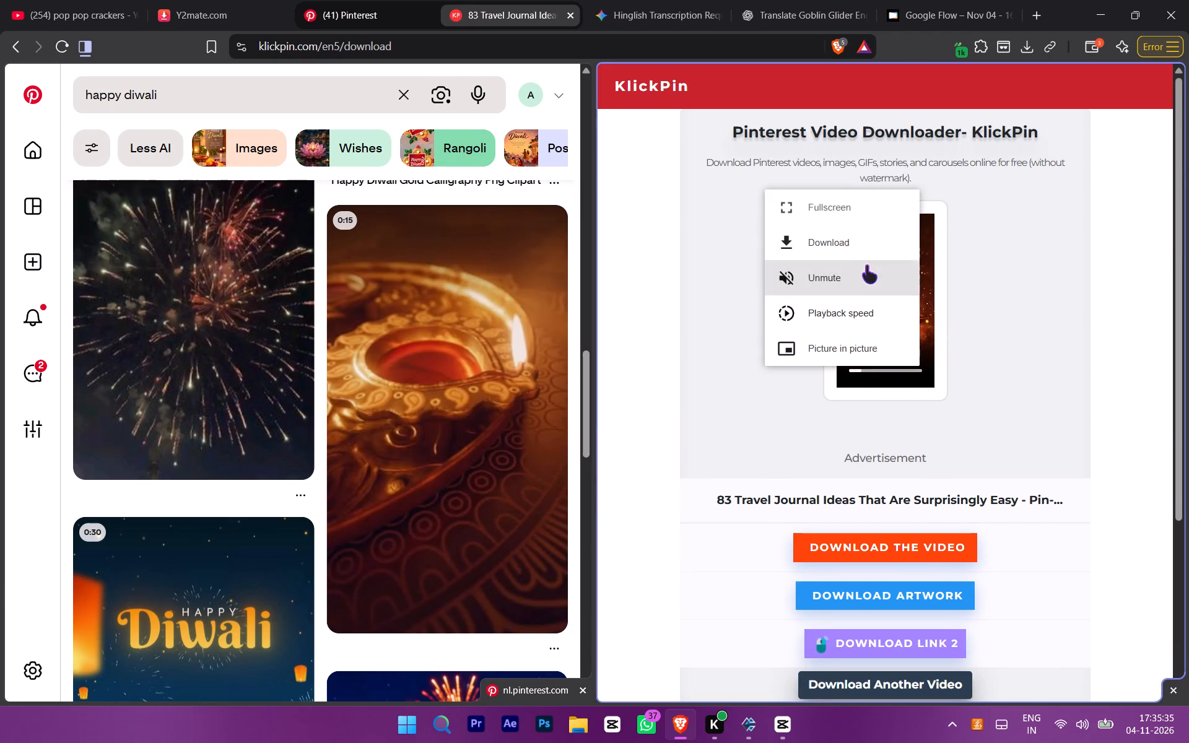
click(864, 254)
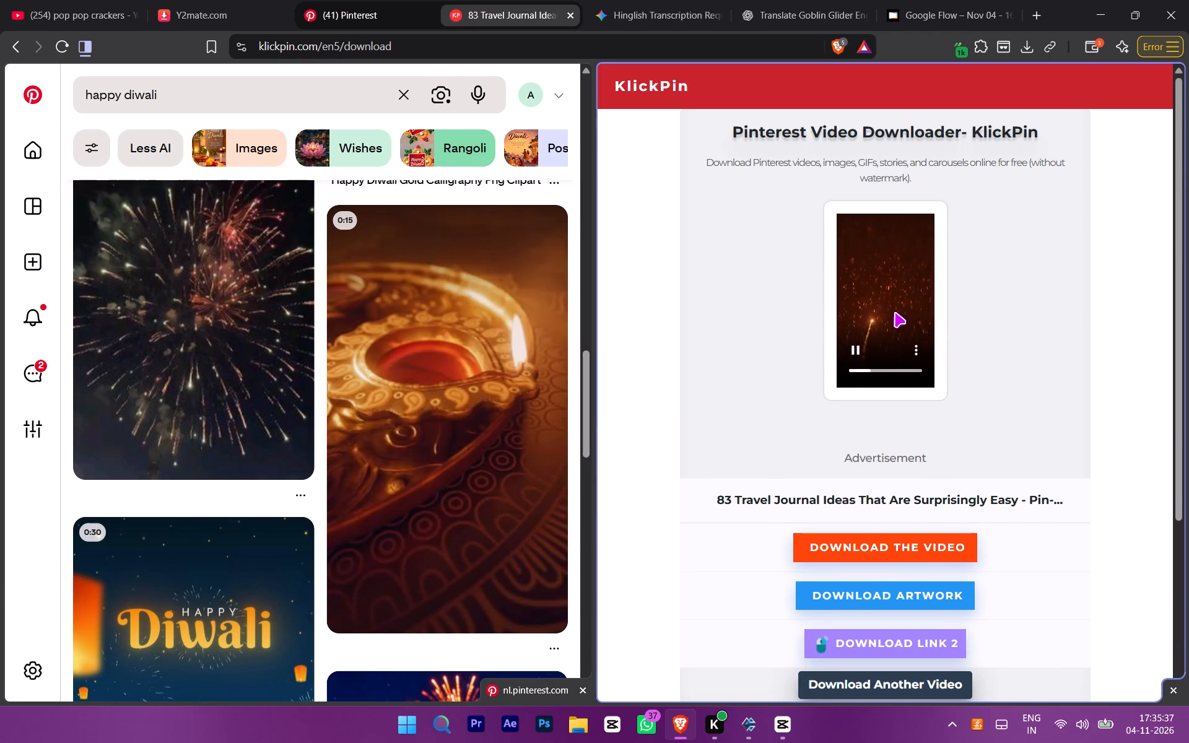
click(900, 287)
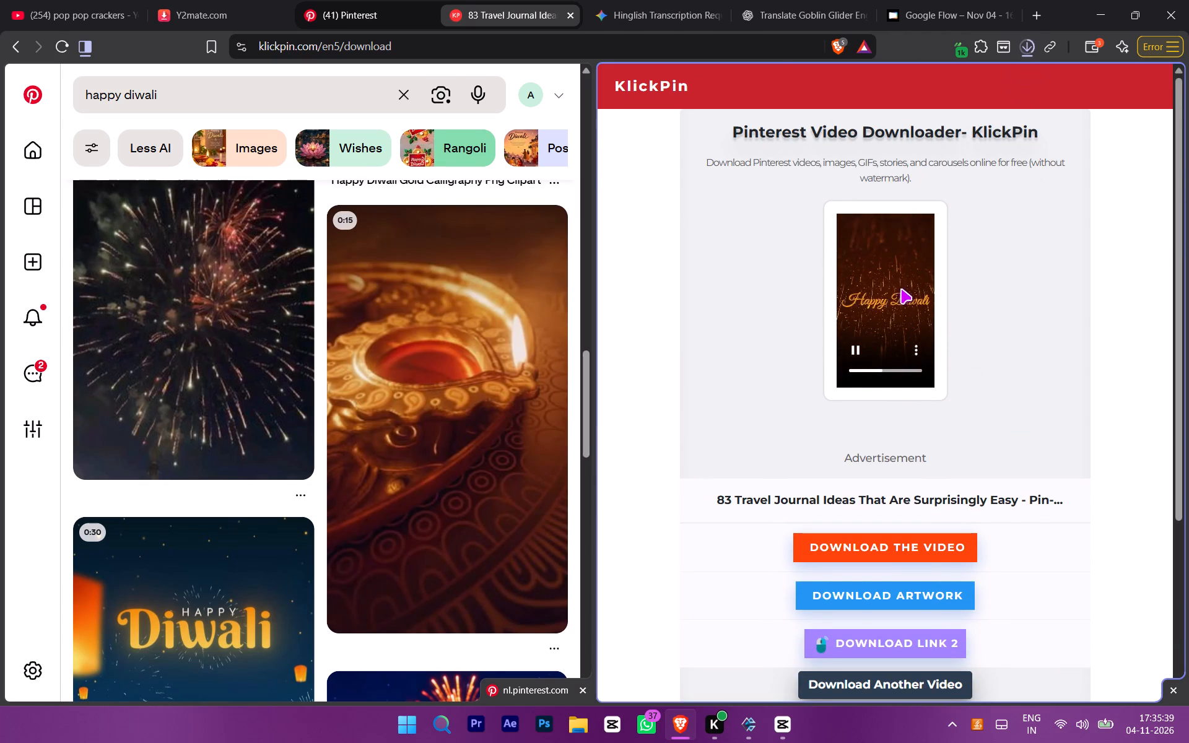
Switch to CapCut and import the downloaded 1d5e9a612ab094535d70208b8552ed4b video from the Downloads folder.
click(787, 724)
key(space)
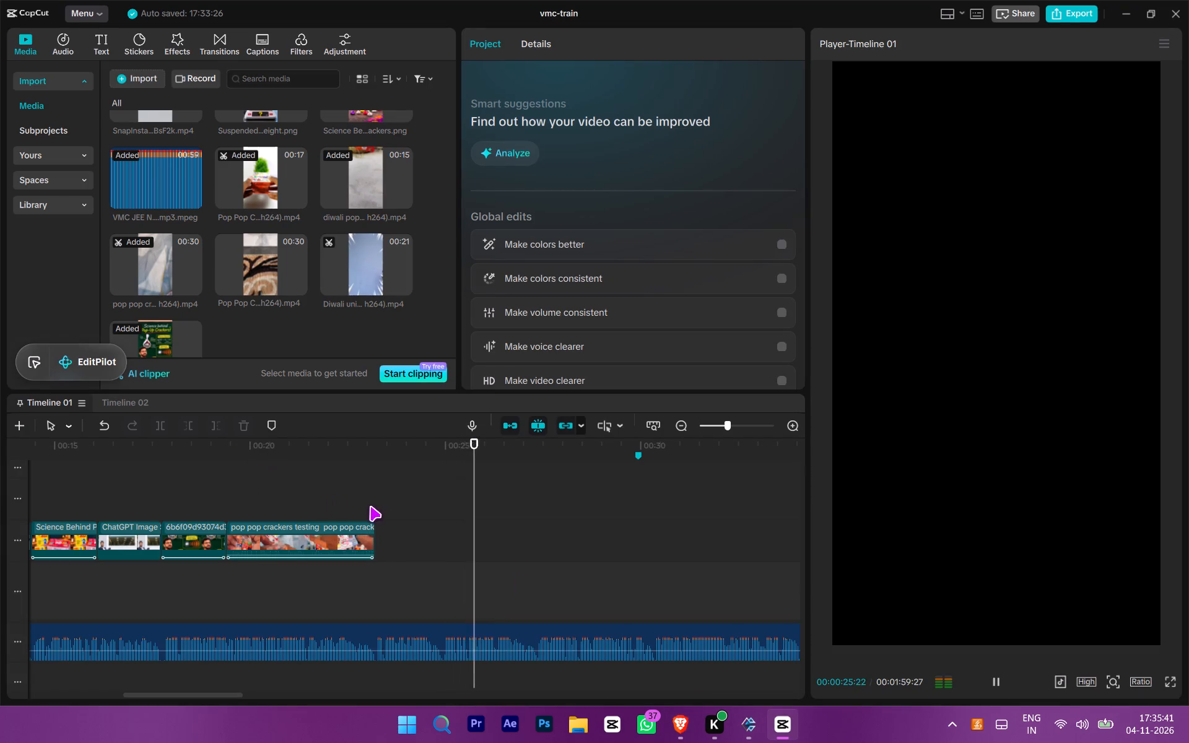
click(370, 506)
key(space)
key(space)
click(133, 69)
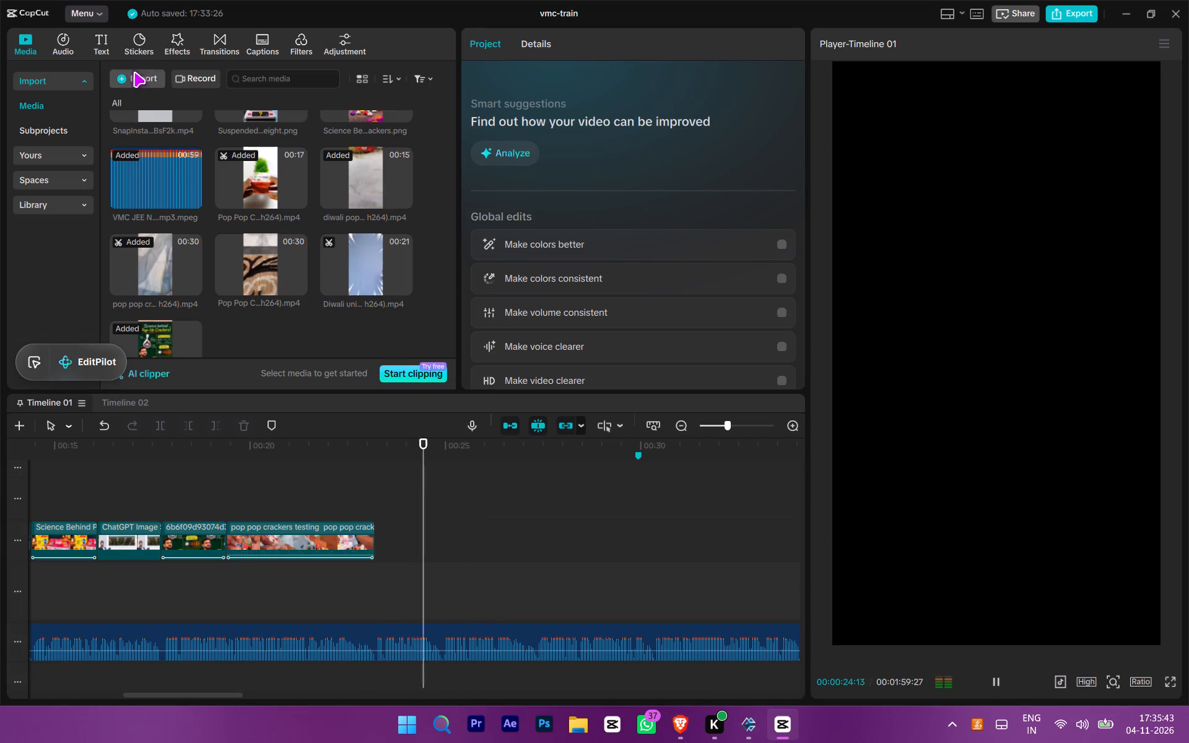
click(136, 77)
click(155, 100)
double_click(255, 176)
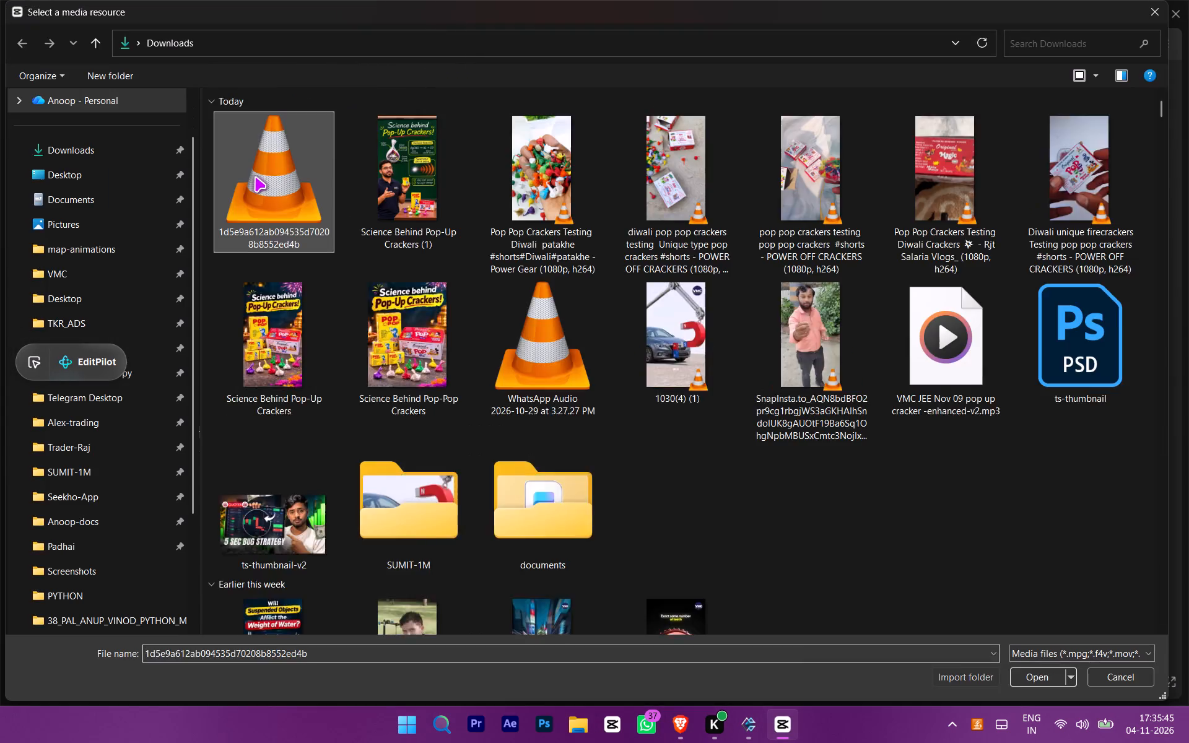
Place the Happy Diwali video on the main track directly after the pop pop crackers testing clip.
double_click(380, 505)
click(243, 302)
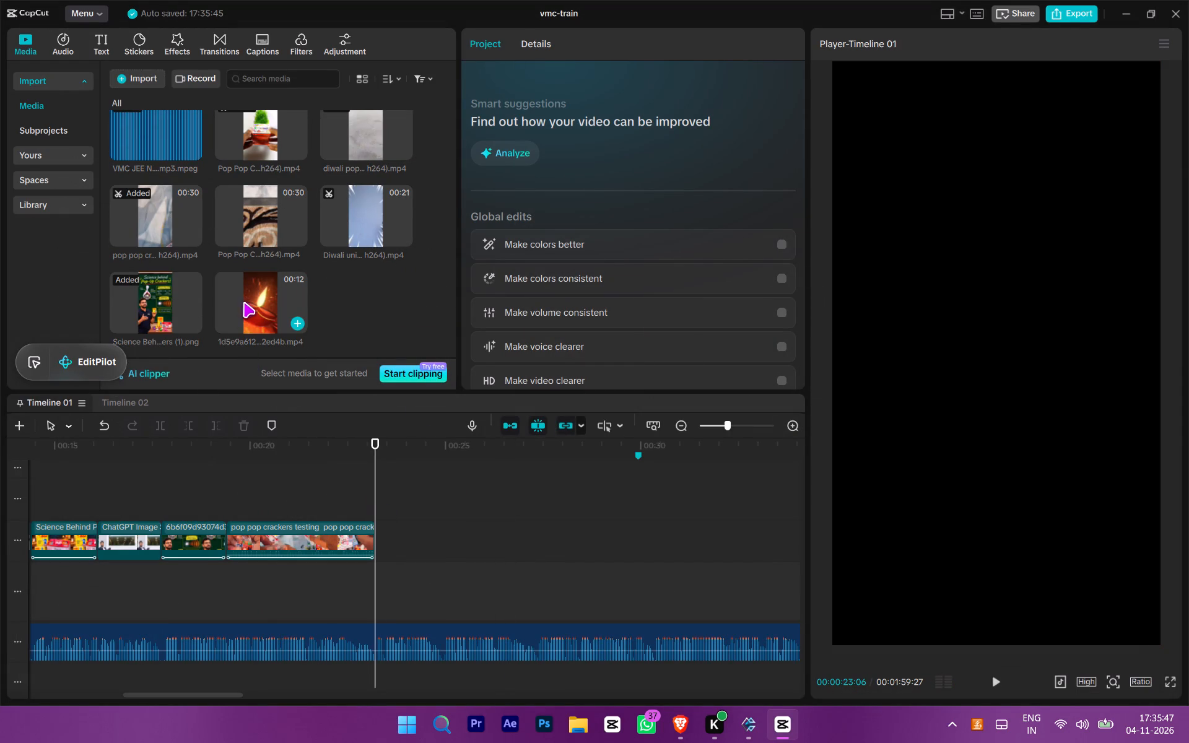
drag(212, 298, 233, 322)
drag(255, 341, 262, 347)
click(254, 334)
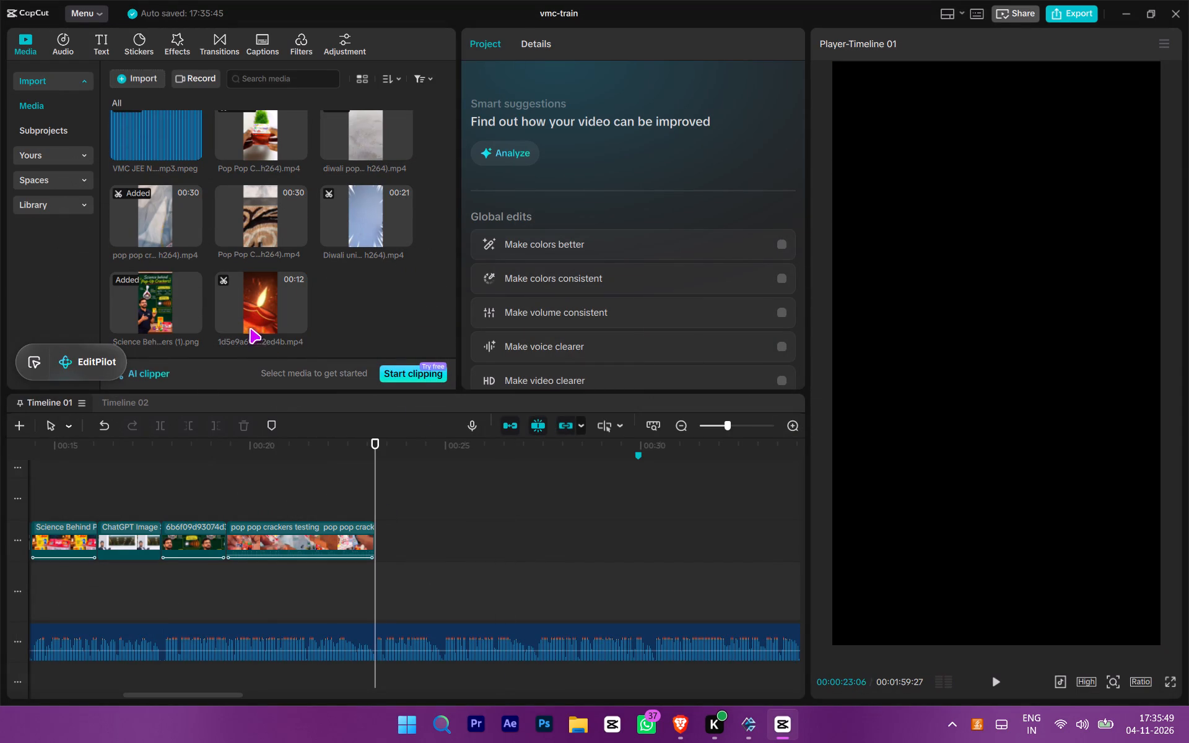
double_click(248, 317)
drag(271, 305, 383, 532)
click(379, 534)
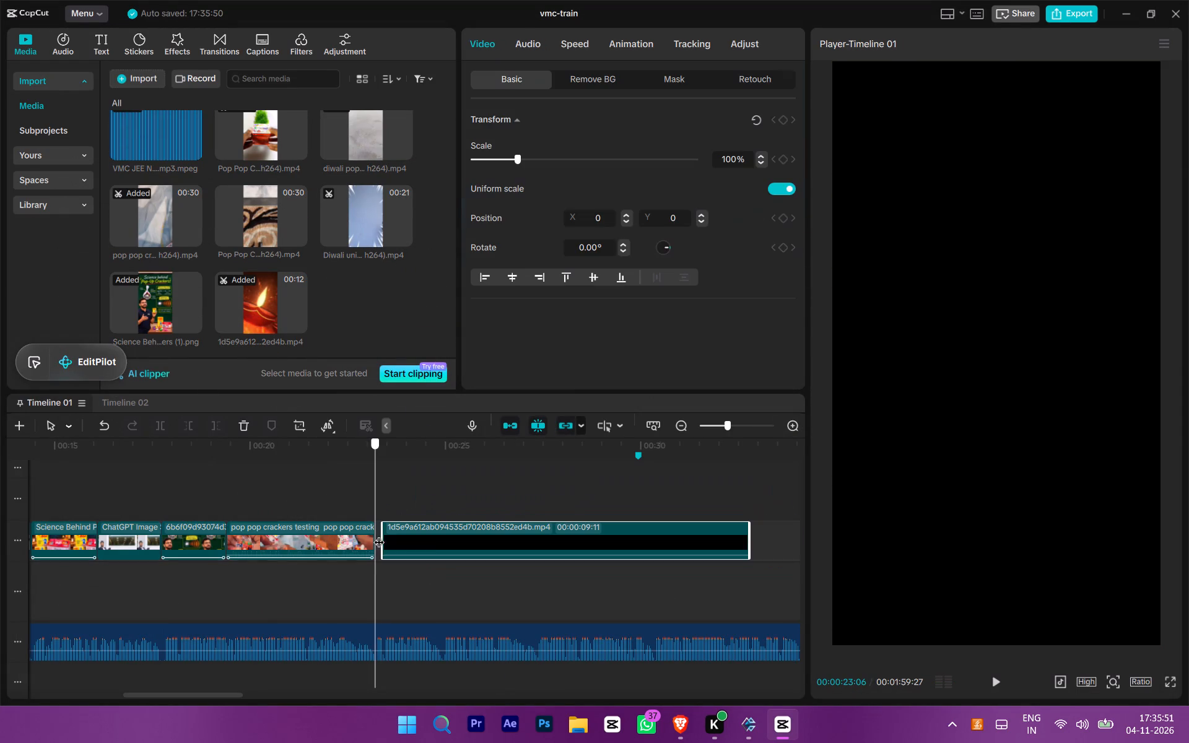
click(390, 532)
Trim the Happy Diwali clip's start at about 00:00:24:26, butt it against the crackers clip and play it back.
key(space)
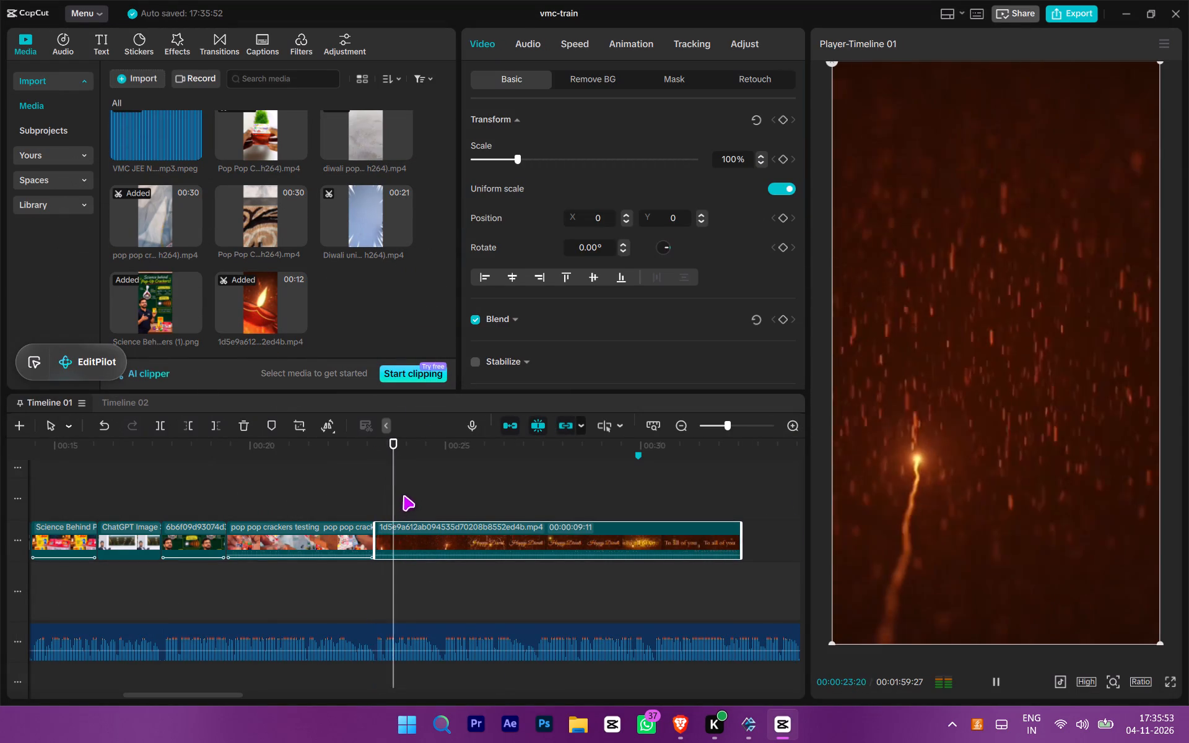
key(space)
drag(414, 453, 445, 492)
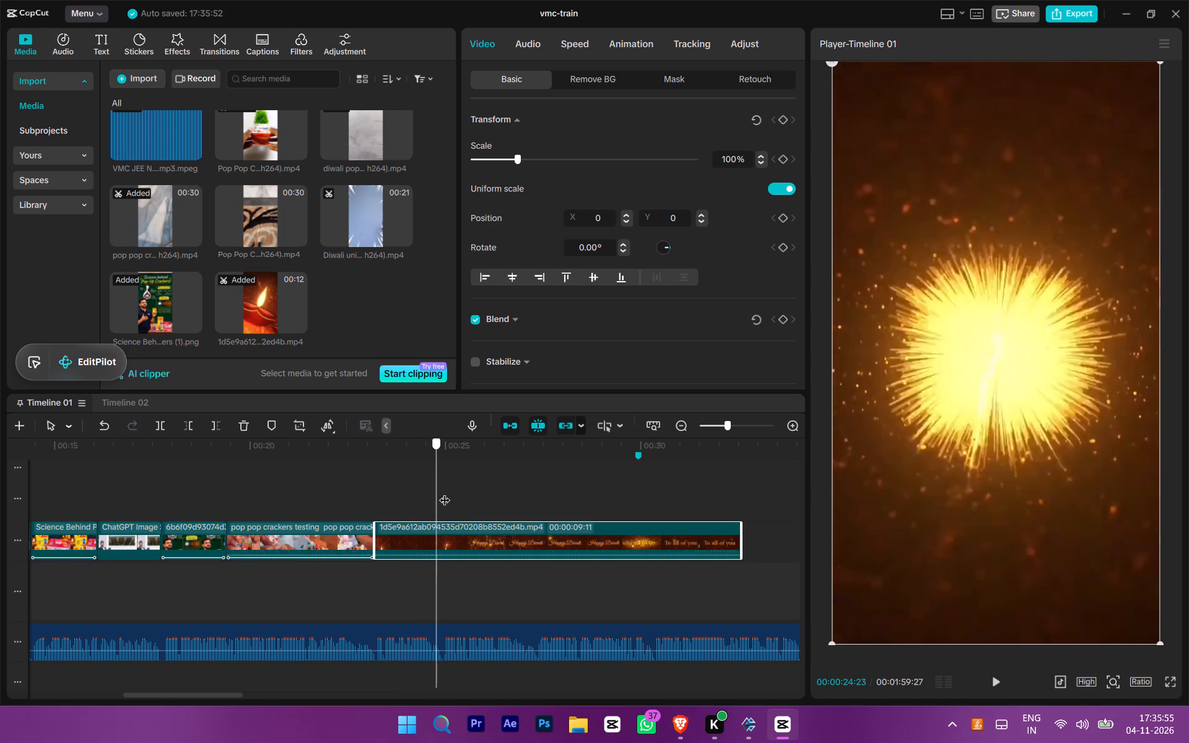
drag(445, 492, 440, 491)
key(q)
drag(476, 536, 409, 547)
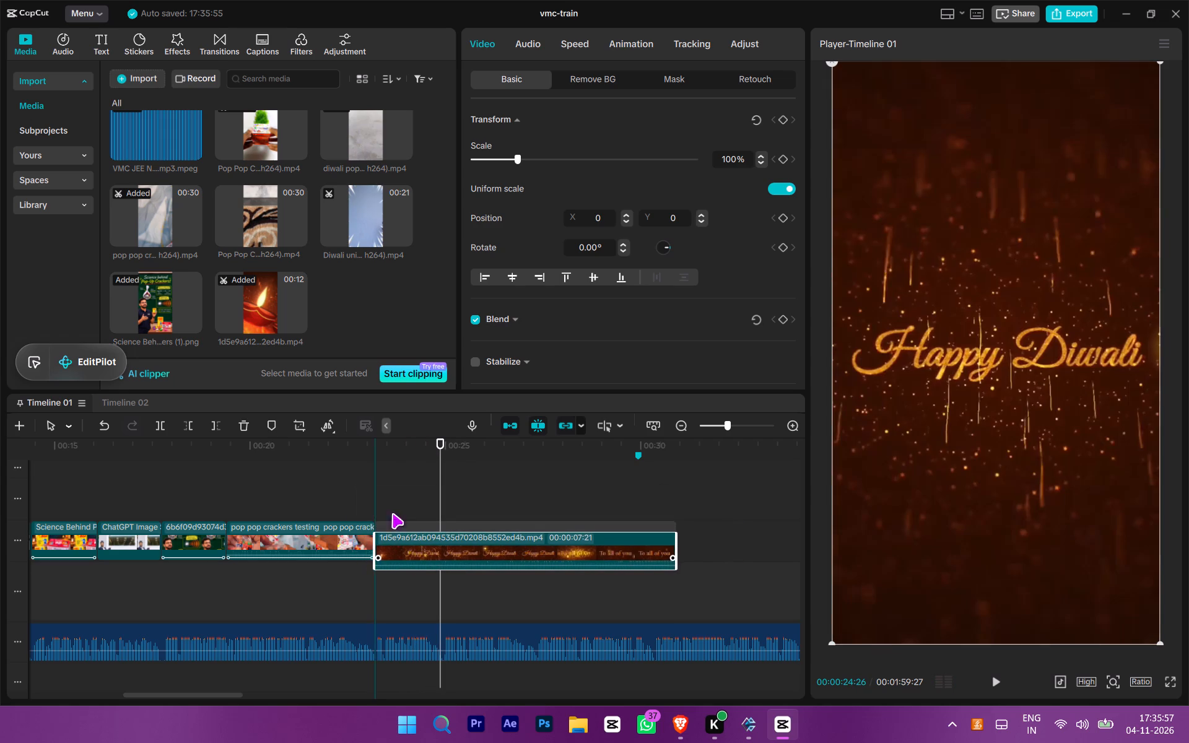
click(370, 471)
key(space)
key(space)
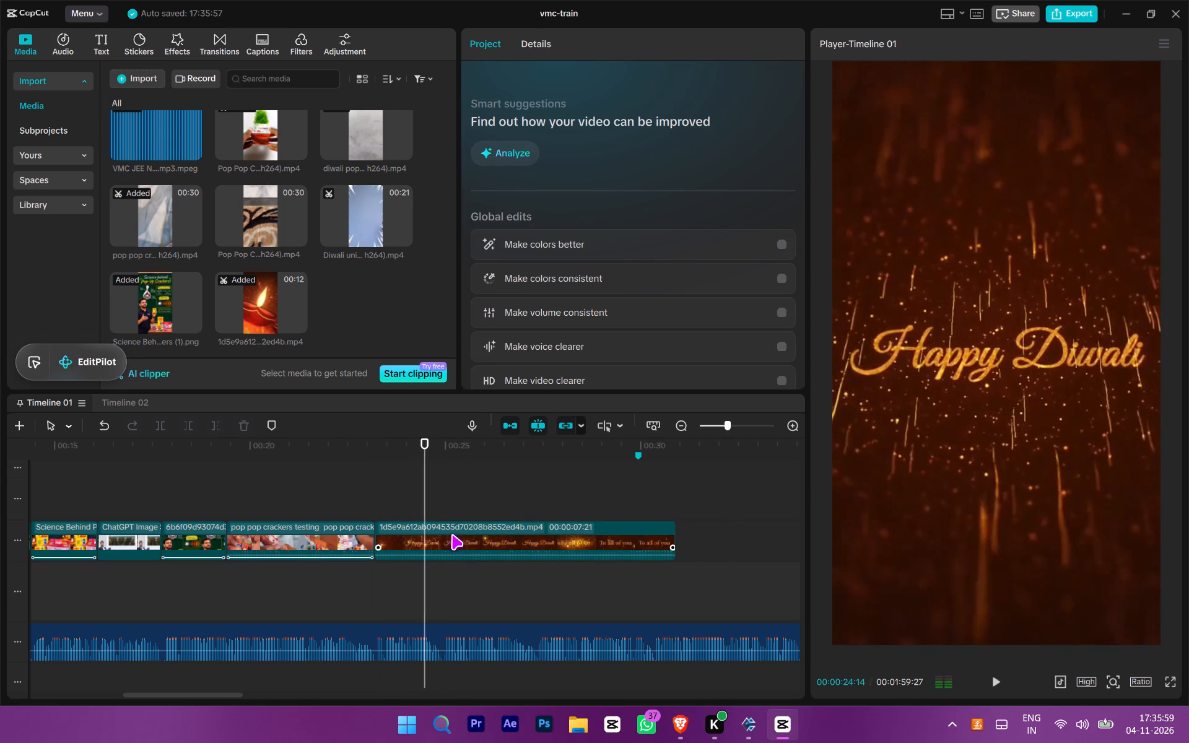
Check the voice-over timing, then extend the Happy Diwali clip's start for a duration of 00:00:08:09, keeping it against the crackers clip.
key(space)
key(space)
ctrl+scroll(503, 594, up, 5)
key(space)
key(space)
ctrl+scroll(435, 629, up, 4)
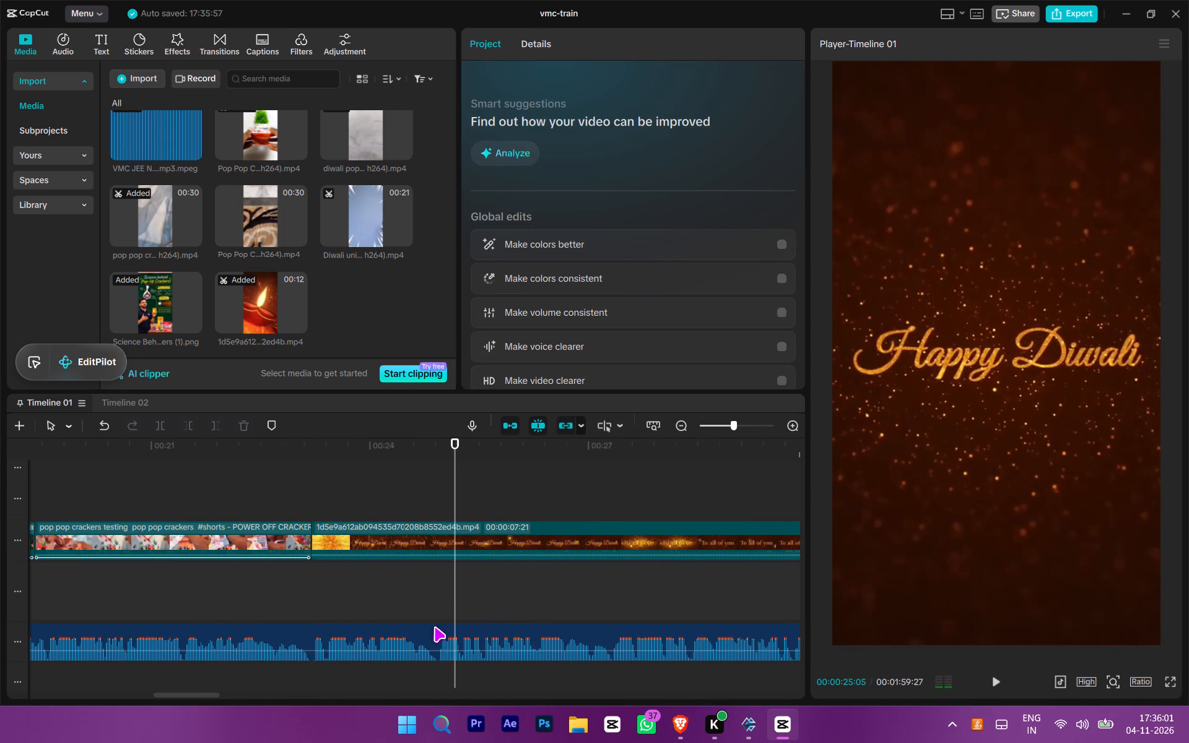
click(432, 609)
double_click(432, 609)
drag(434, 548, 459, 547)
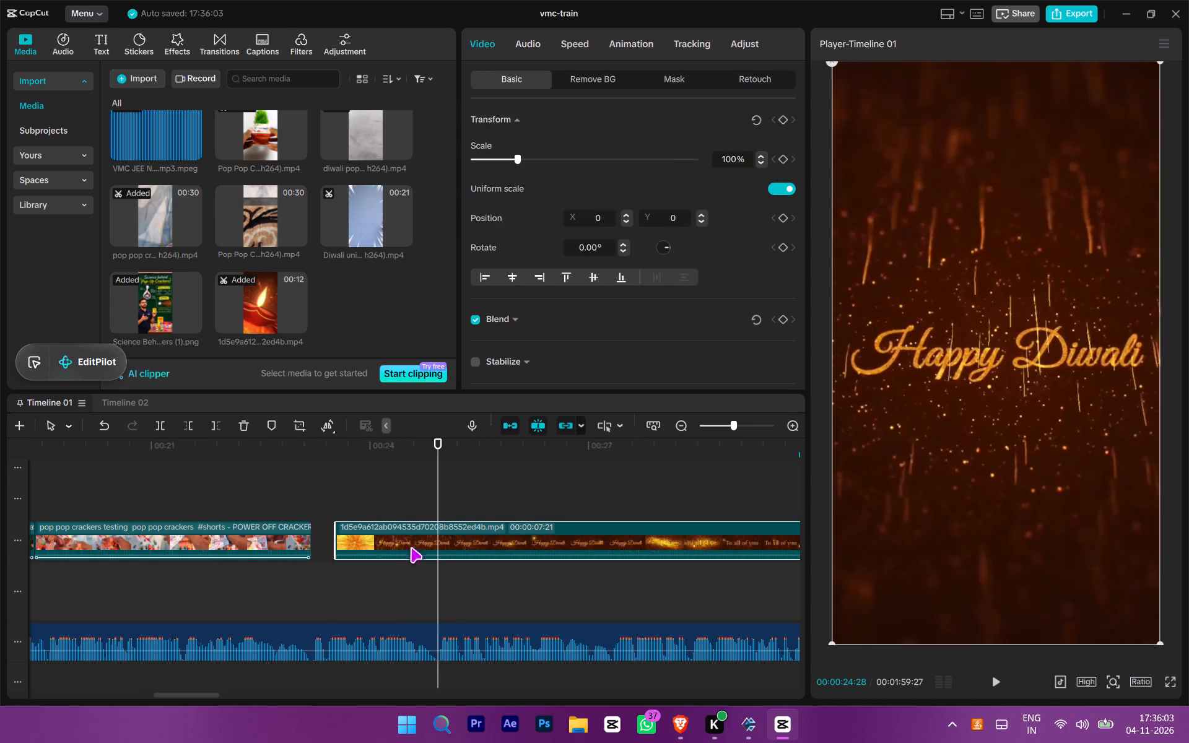
drag(339, 531, 246, 532)
drag(404, 532, 423, 534)
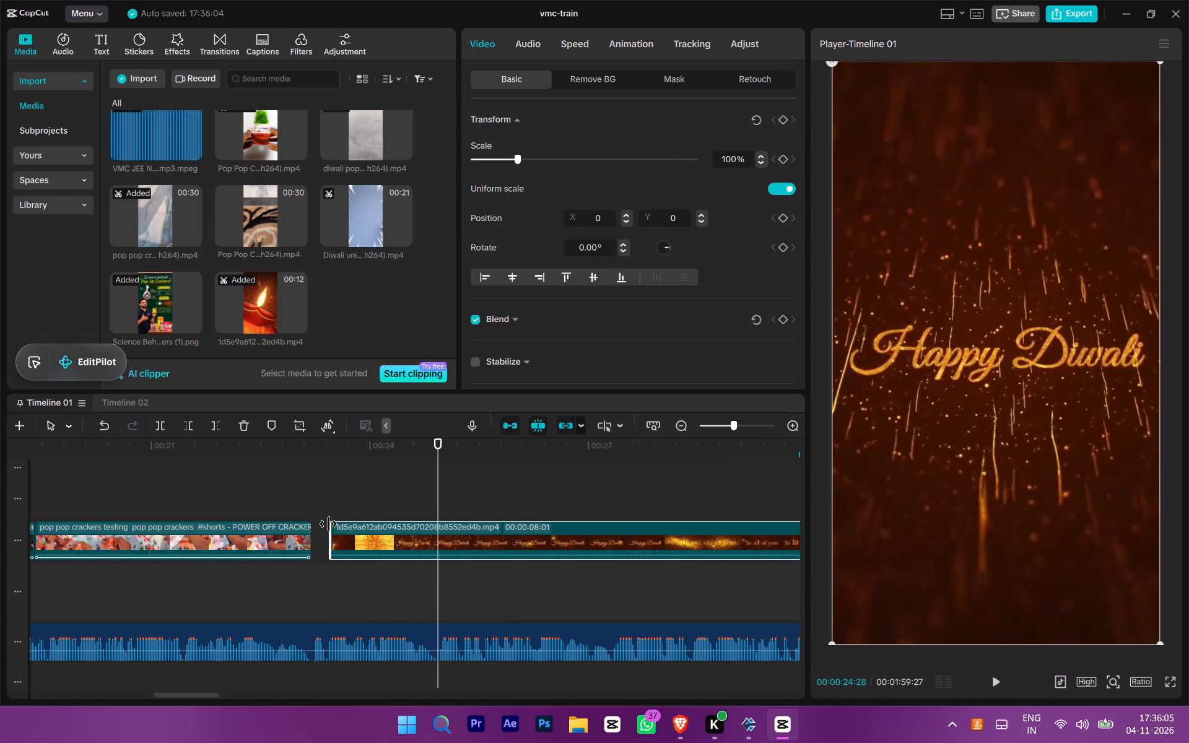
drag(328, 524, 256, 524)
click(285, 495)
Play the join and extend the Happy Diwali clip's start further for a duration of 00:00:08:24, keeping it against the crackers clip.
key(space)
ctrl+scroll(388, 557, up, 3)
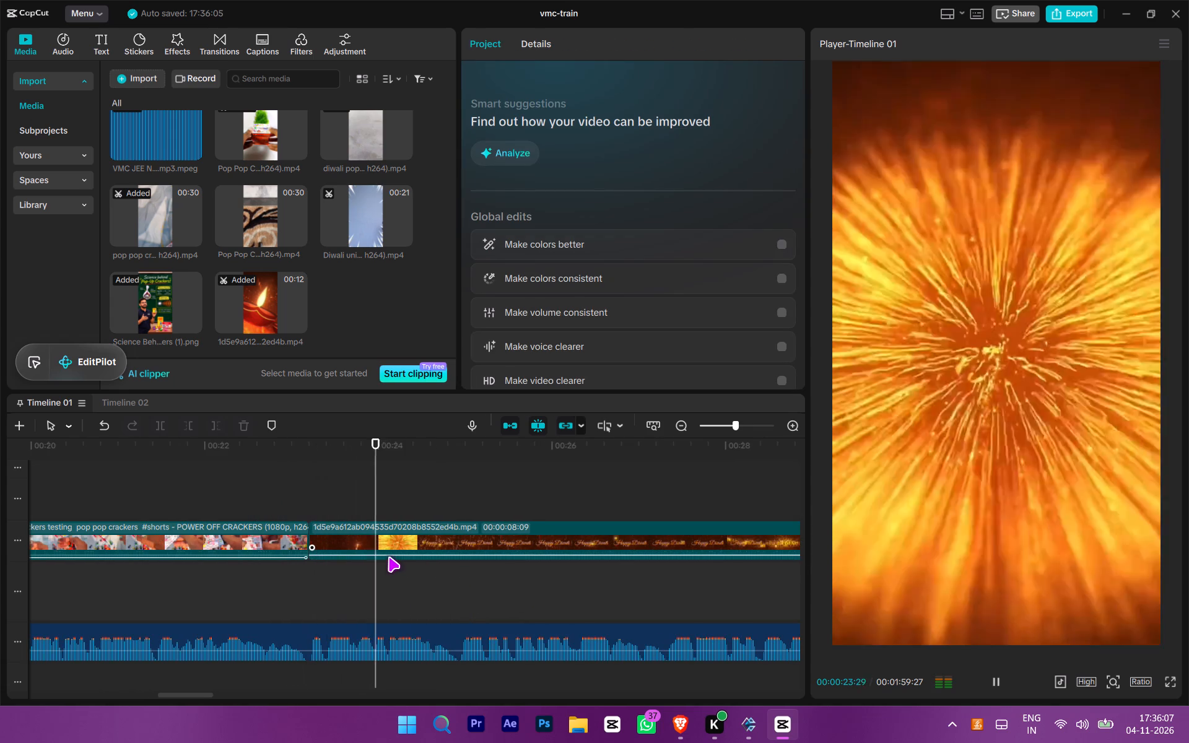
key(space)
key(space)
key(space)
click(430, 542)
drag(417, 537, 460, 541)
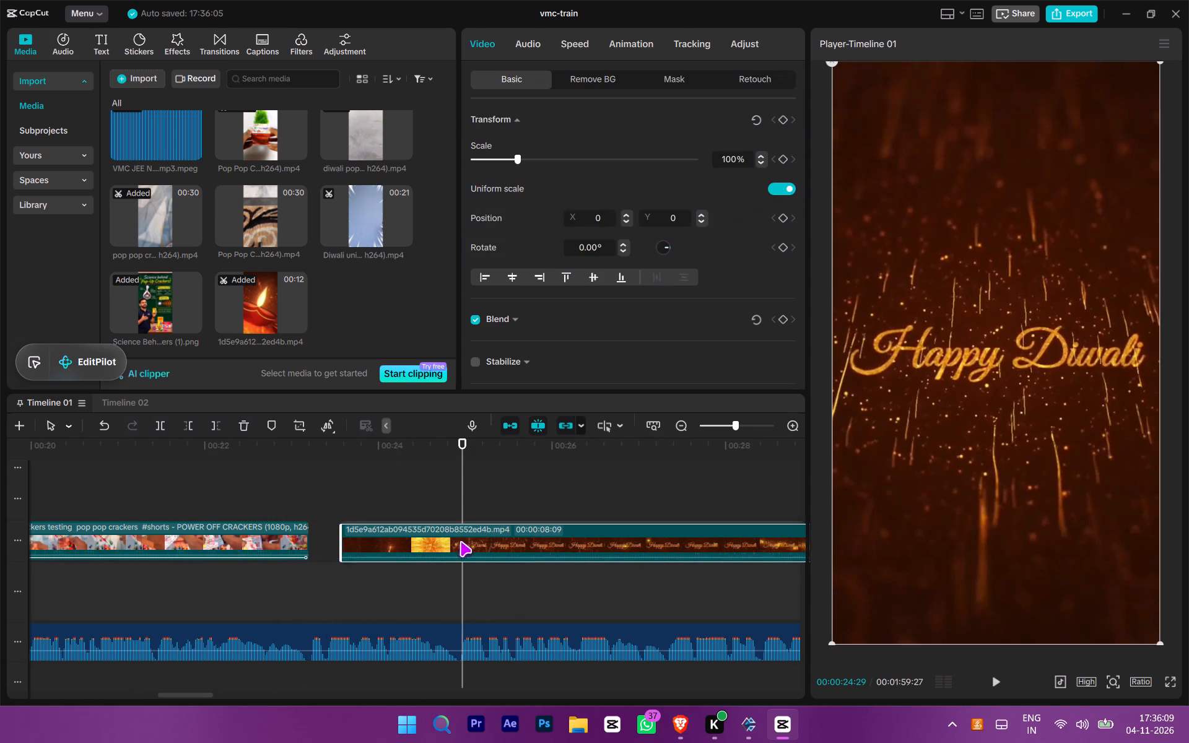
drag(460, 541, 460, 542)
drag(350, 531, 183, 537)
Play the Happy Diwali clip, park the playhead at 00:00:24:28 and set the clip's speed to 1.20x.
click(319, 474)
key(space)
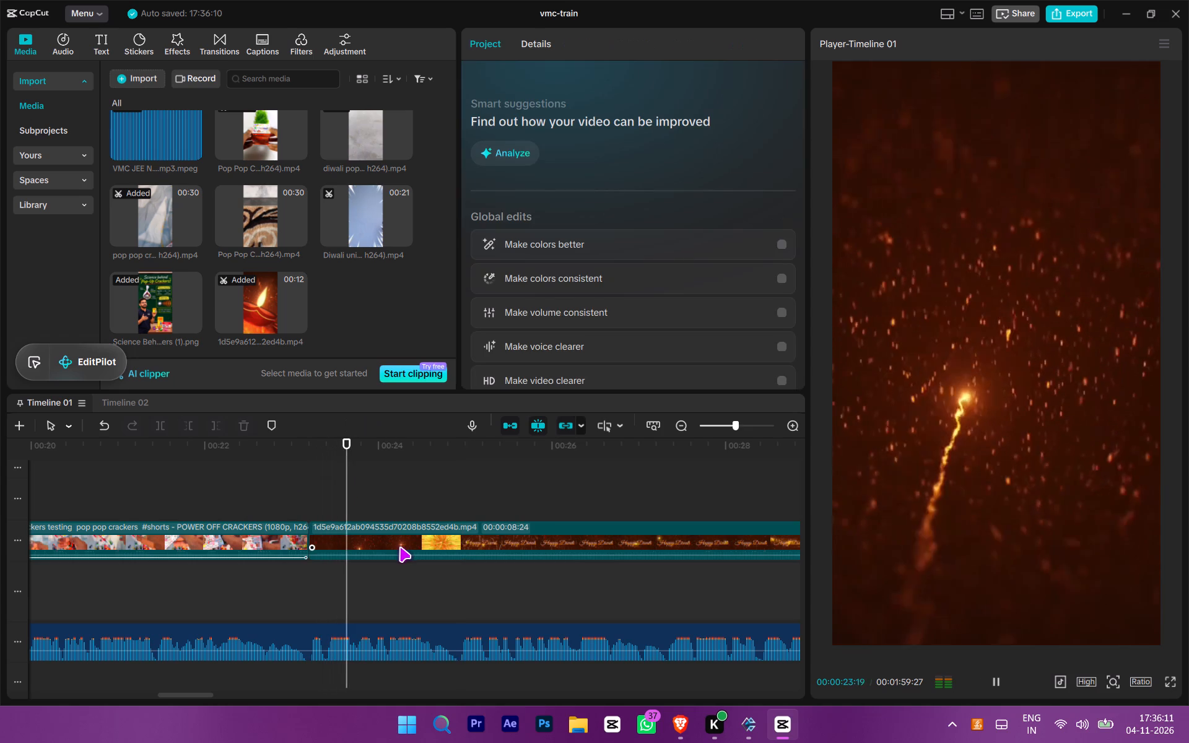
click(399, 547)
key(space)
key(space)
key(space)
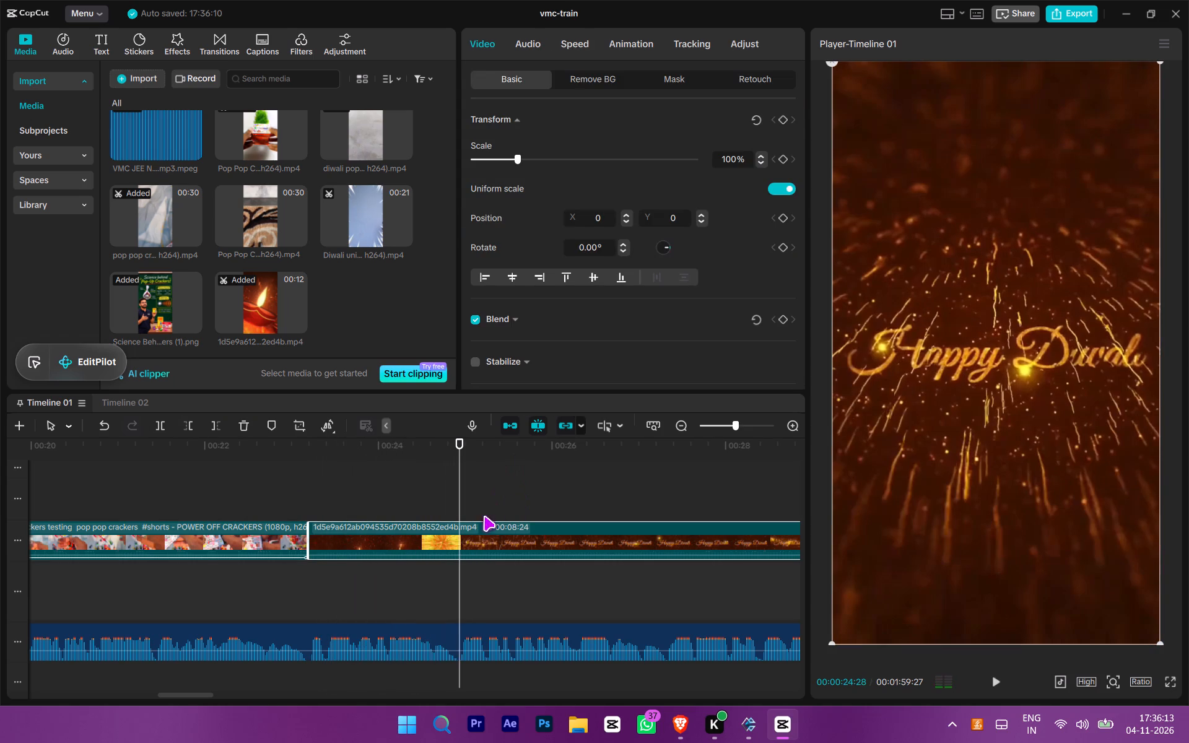
click(455, 485)
click(460, 480)
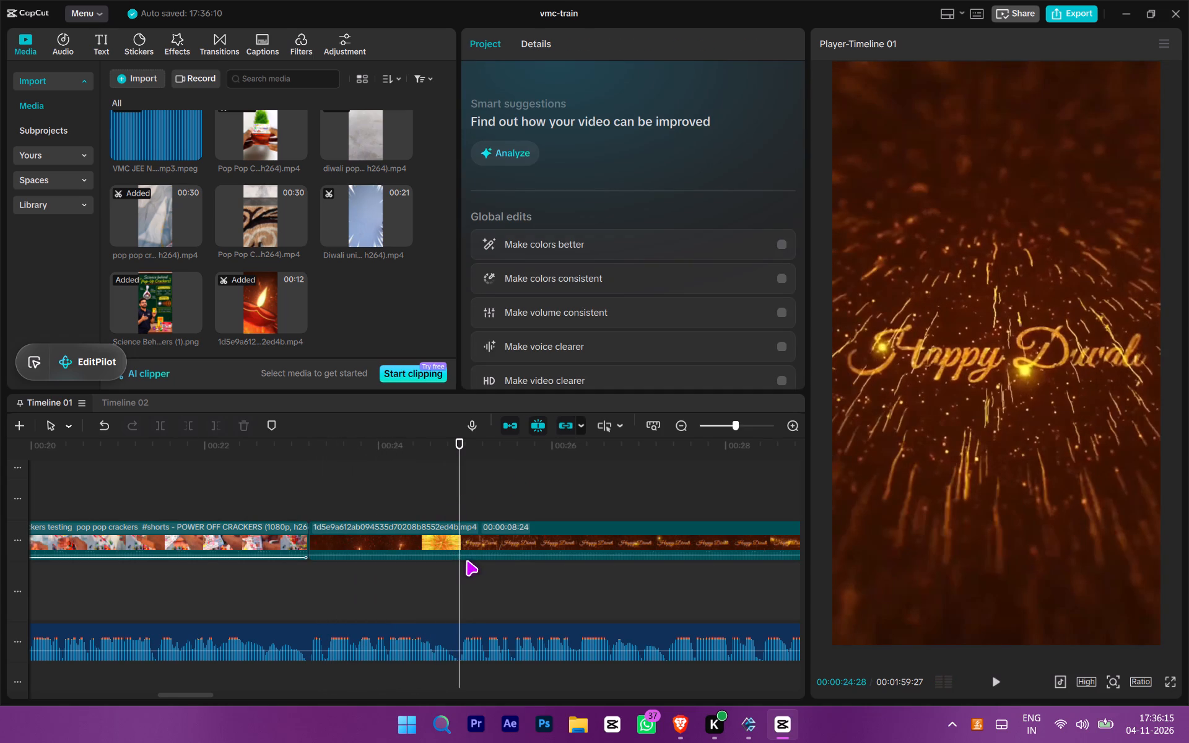
ctrl+scroll(468, 562, up, 7)
click(463, 554)
click(570, 40)
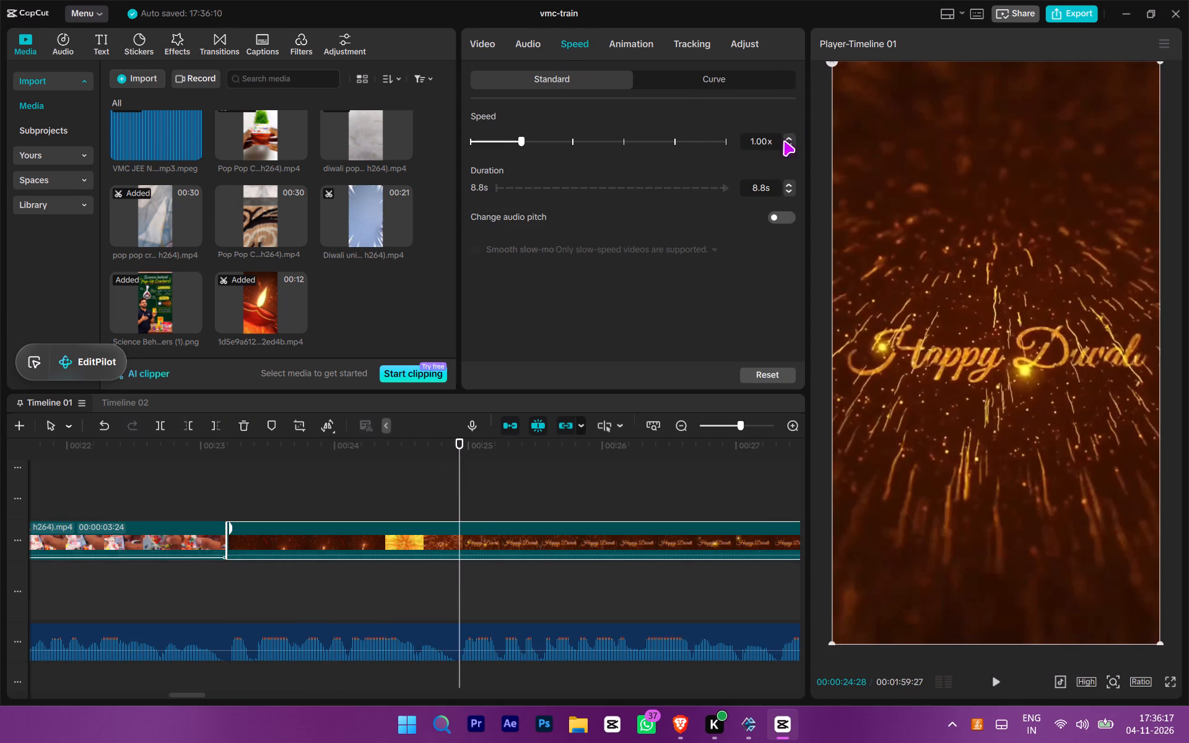
click(787, 139)
click(788, 139)
Trim the end of the Happy Diwali clip at 00:00:24:28 and play it back.
key(w)
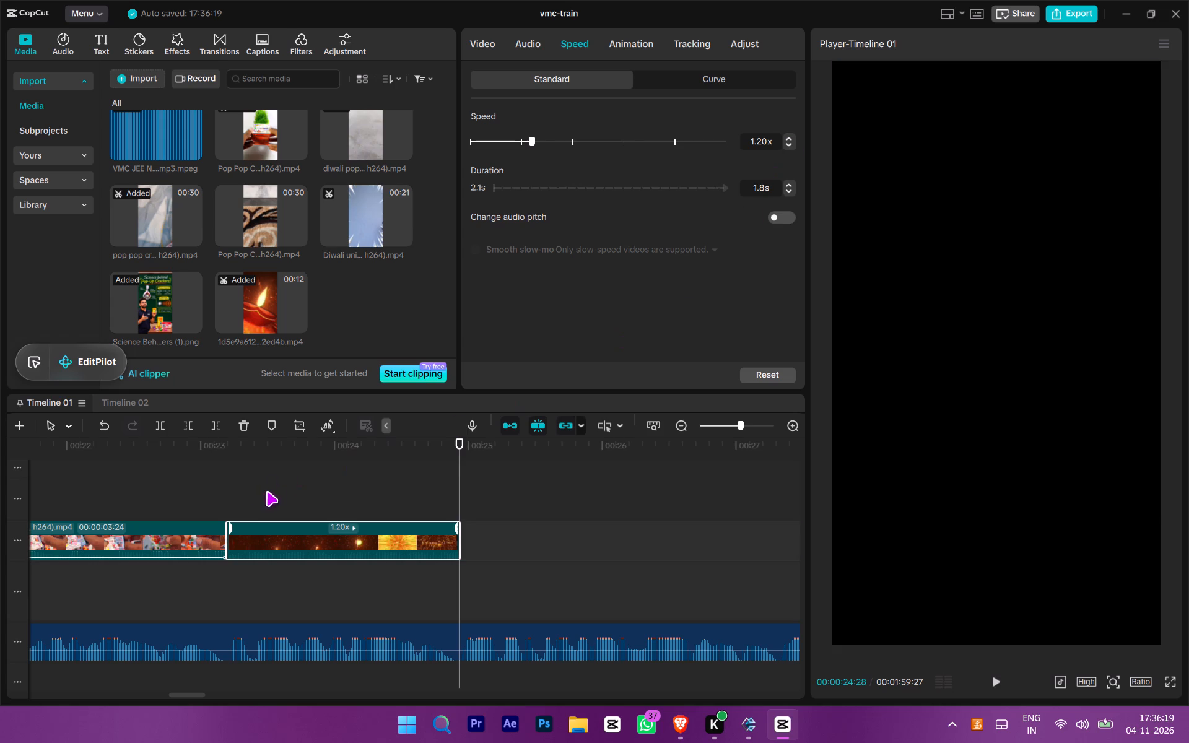
click(207, 489)
key(space)
key(space)
key(space)
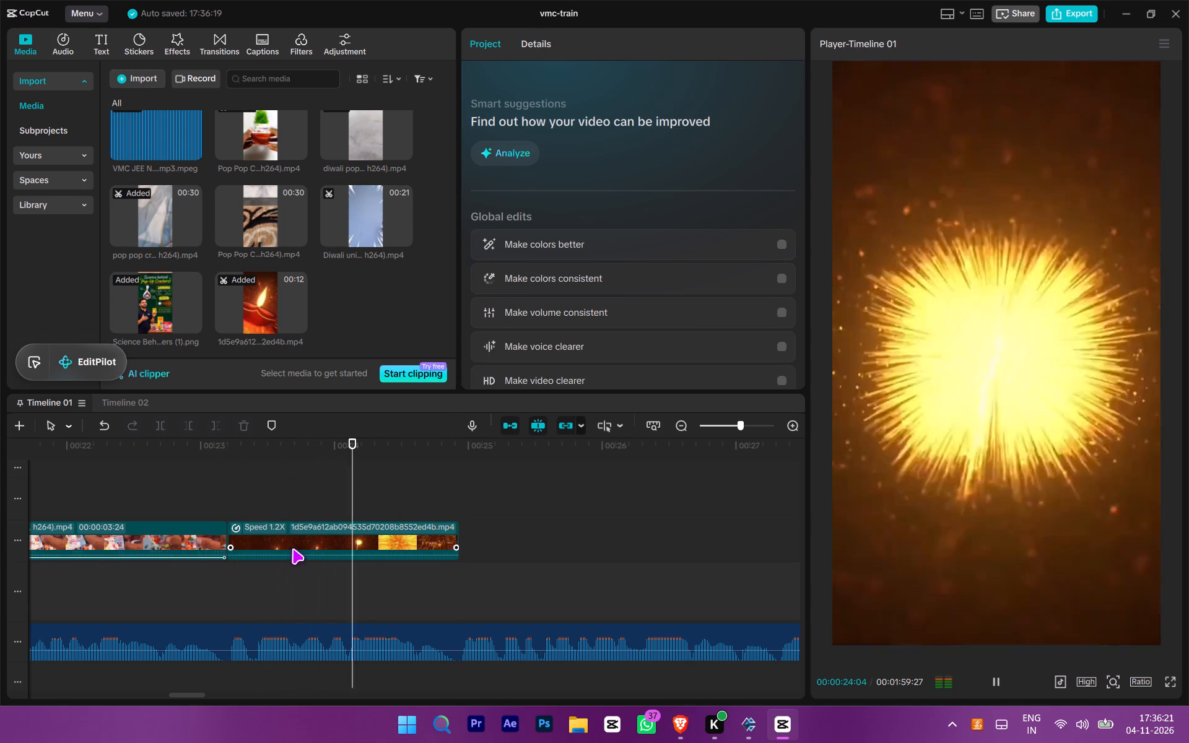
key(space)
Set the Happy Diwali clip's speed to 1.30x and extend its end back out to 00:00:24:28.
click(315, 554)
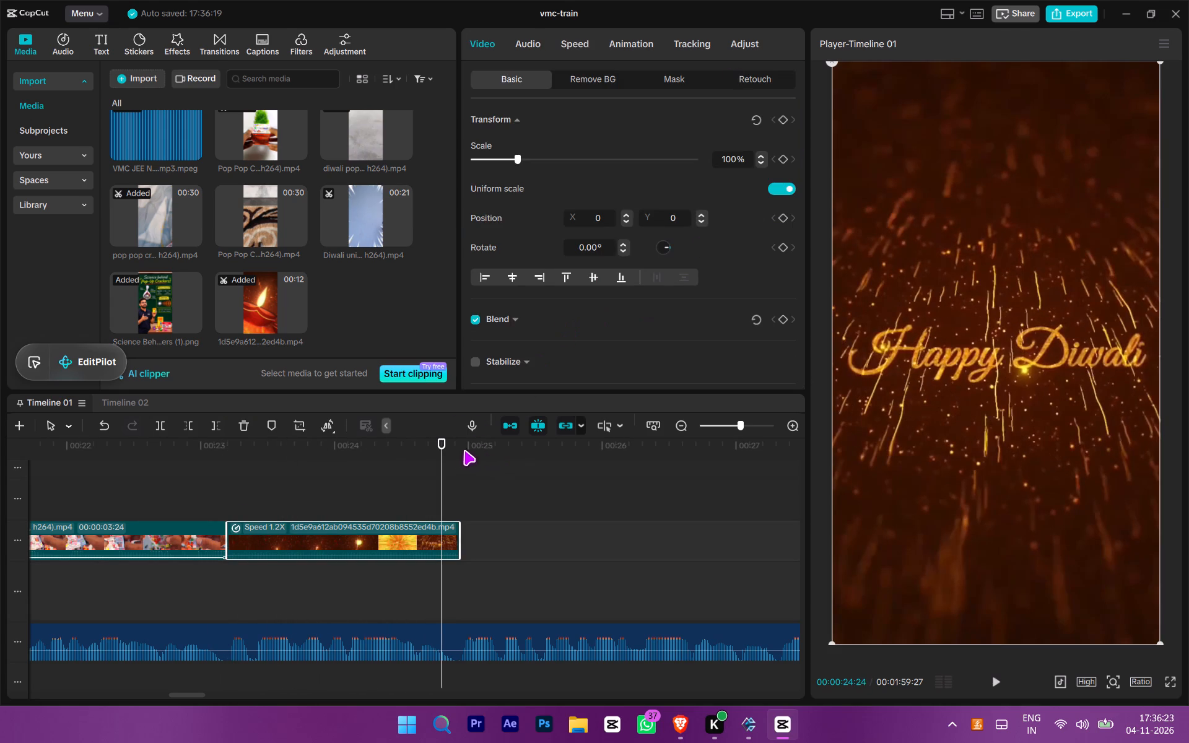
click(459, 451)
double_click(581, 49)
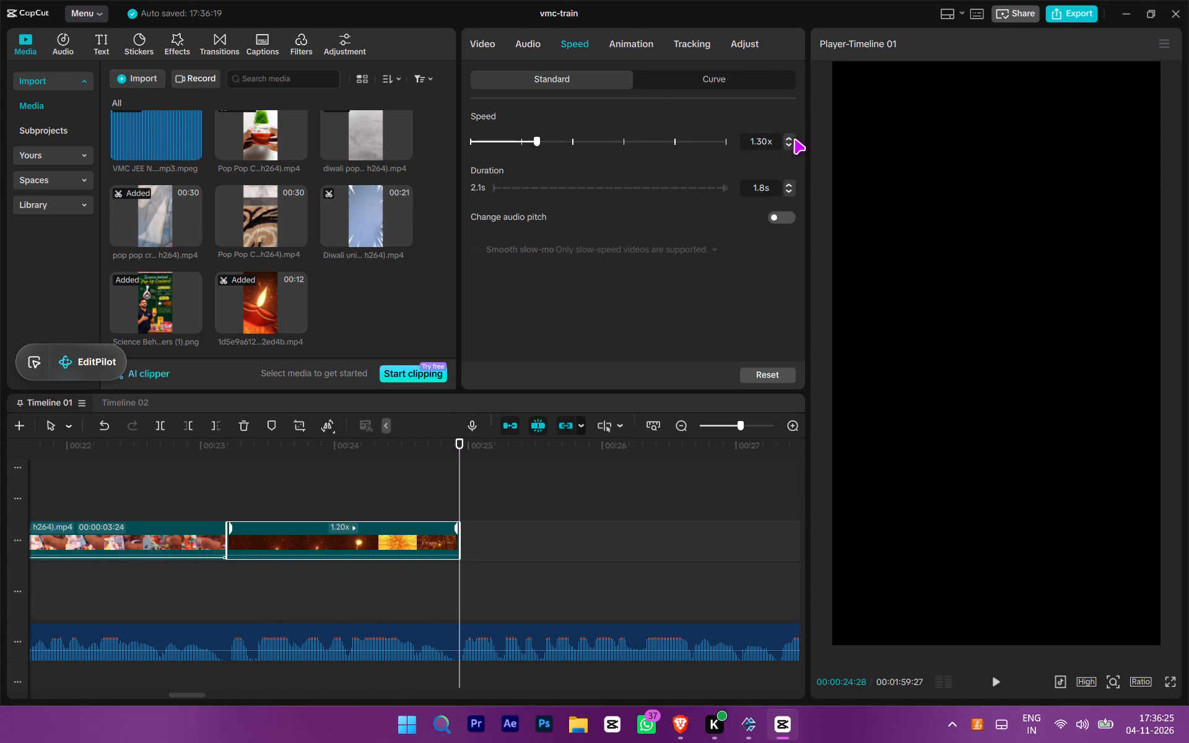
click(794, 139)
click(446, 545)
drag(446, 545, 438, 555)
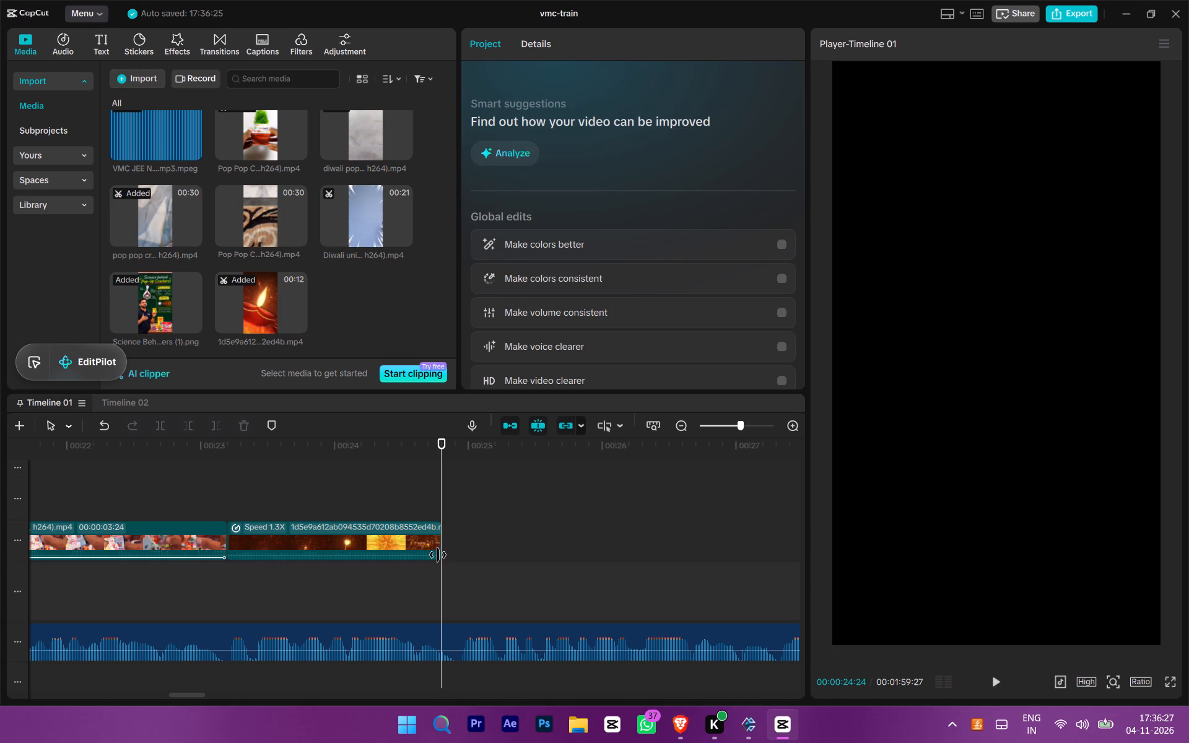
click(438, 555)
click(440, 545)
click(444, 547)
click(448, 550)
drag(453, 555, 458, 560)
Play back the Happy Diwali clip, park the playhead at its end and set its speed to 1.40x.
click(474, 482)
drag(474, 482, 133, 531)
key(space)
ctrl+scroll(295, 602, down, 2)
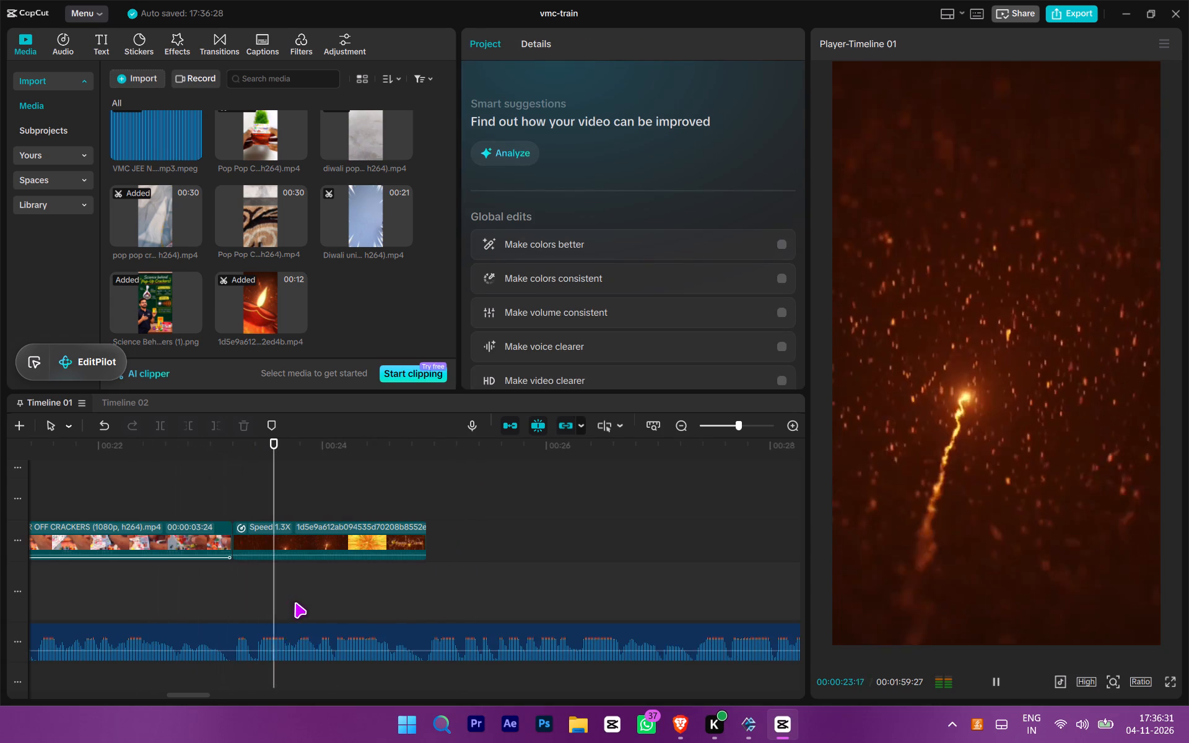
key(space)
click(323, 526)
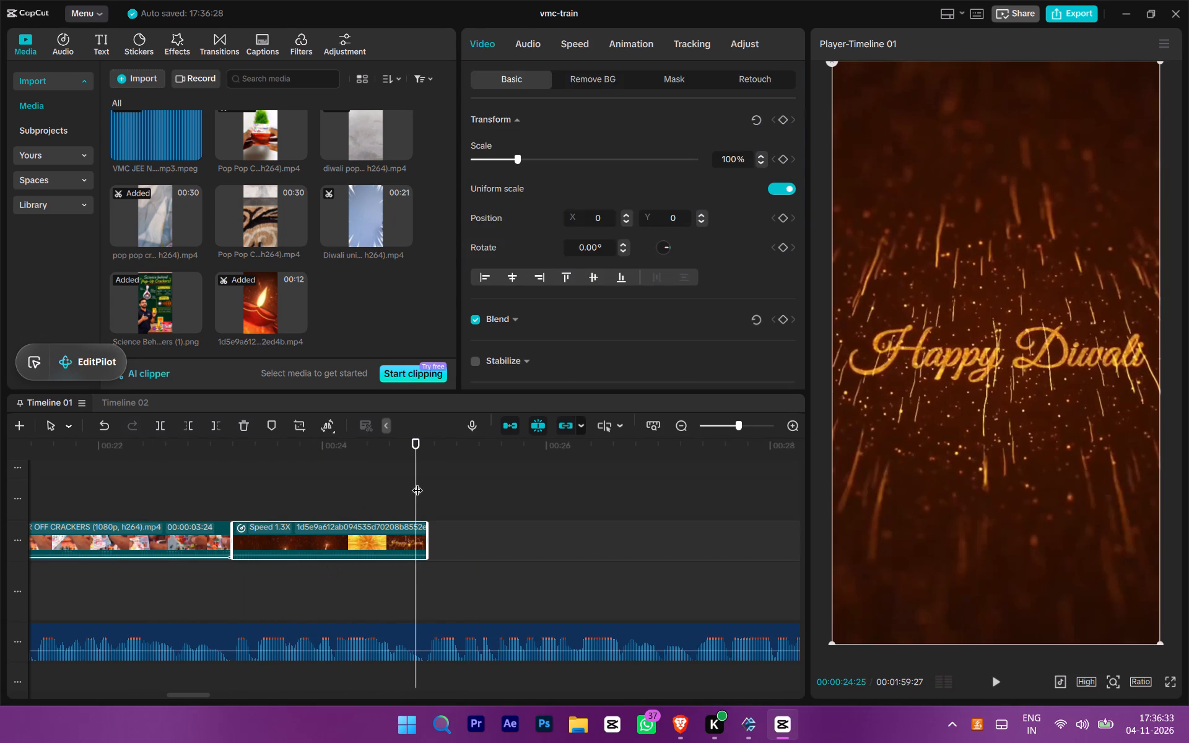
click(435, 448)
click(431, 448)
drag(573, 27, 573, 35)
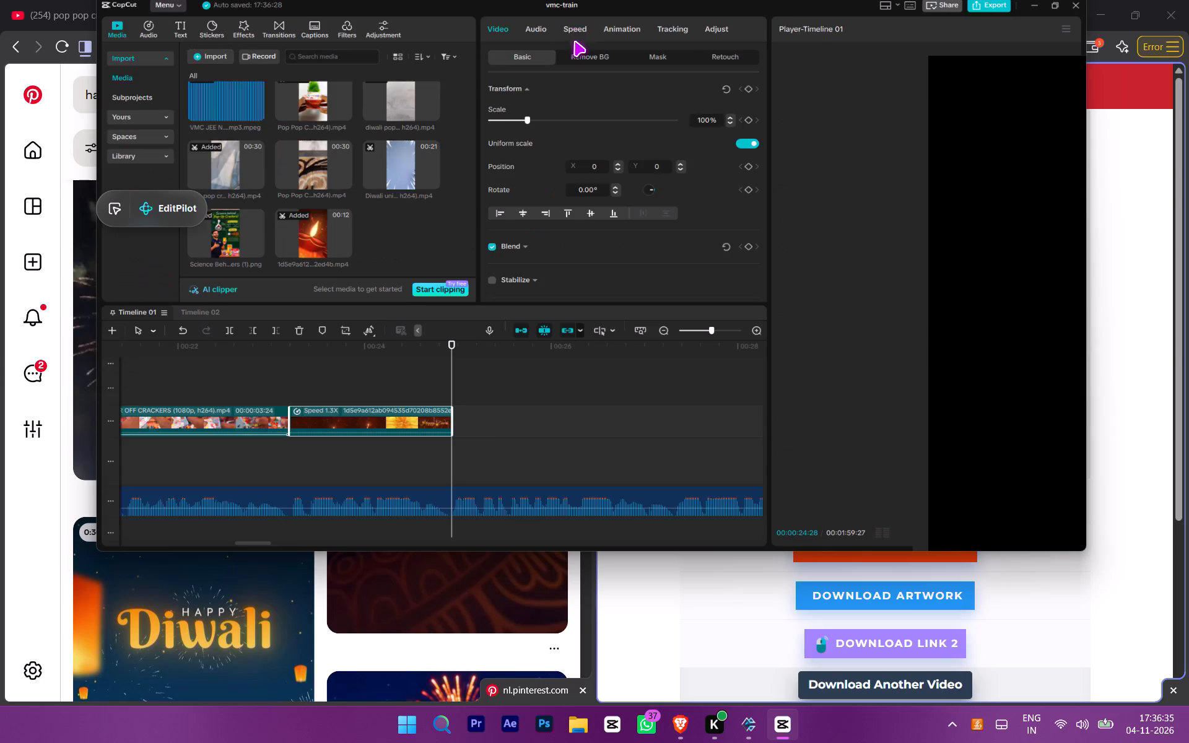
click(586, 41)
click(749, 136)
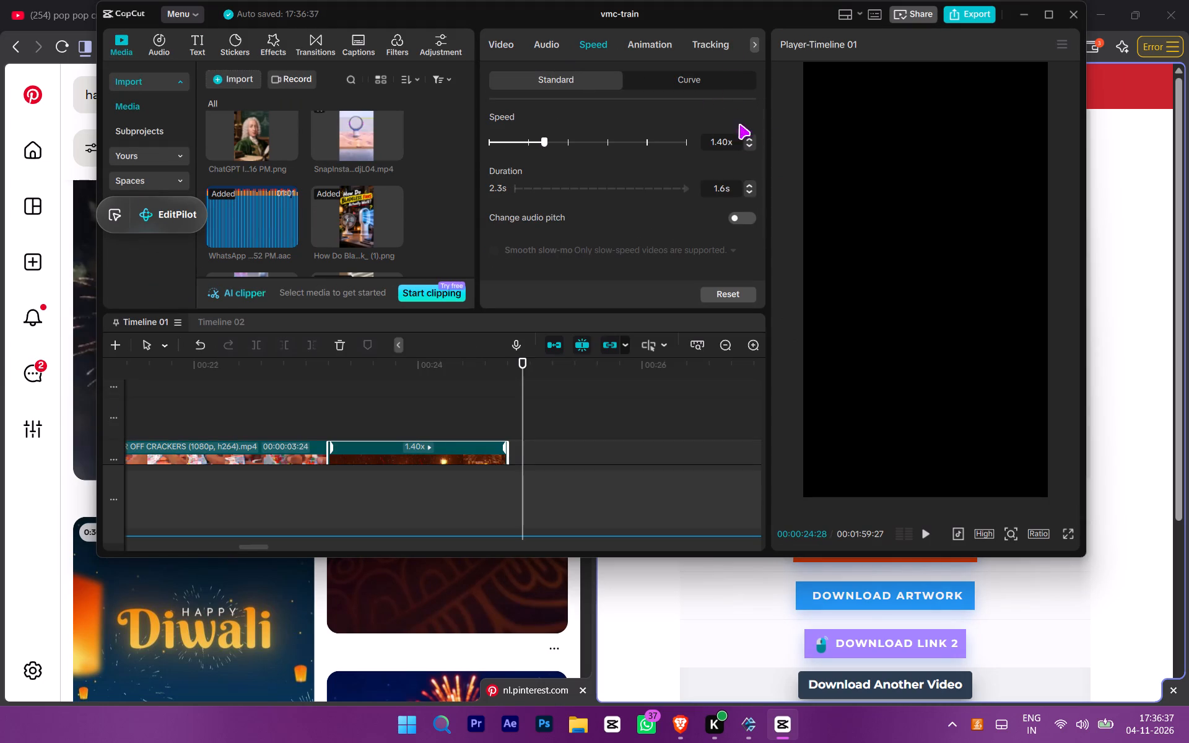
double_click(740, 16)
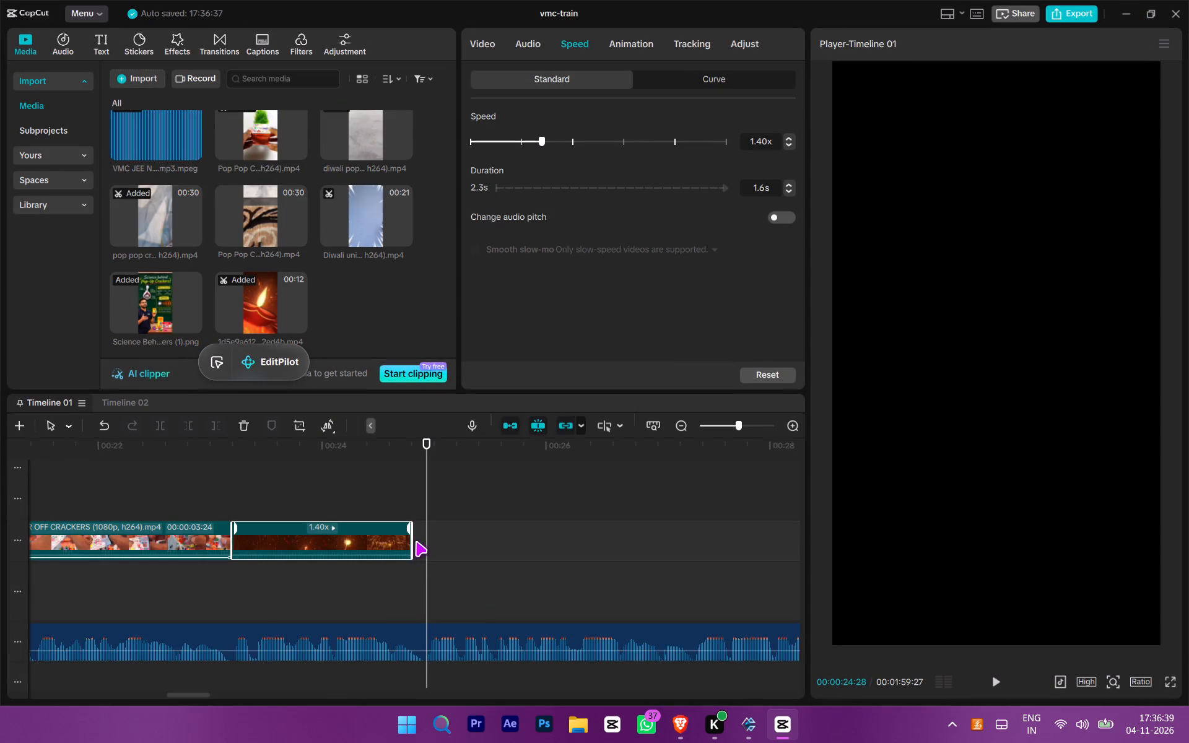
Extend the end of the Happy Diwali clip out to 00:00:24:28, keeping its 1.40x speed.
click(415, 541)
drag(430, 558, 437, 567)
key(w)
click(424, 449)
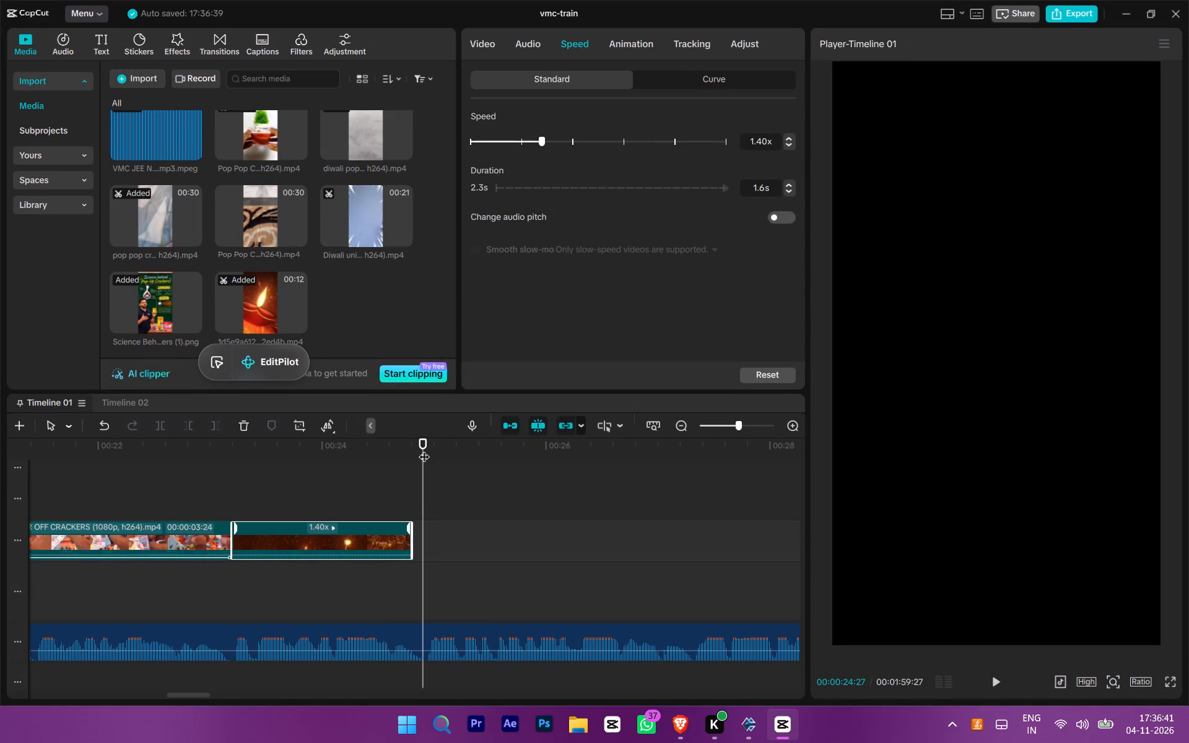
ctrl+scroll(422, 534, up, 7)
double_click(424, 535)
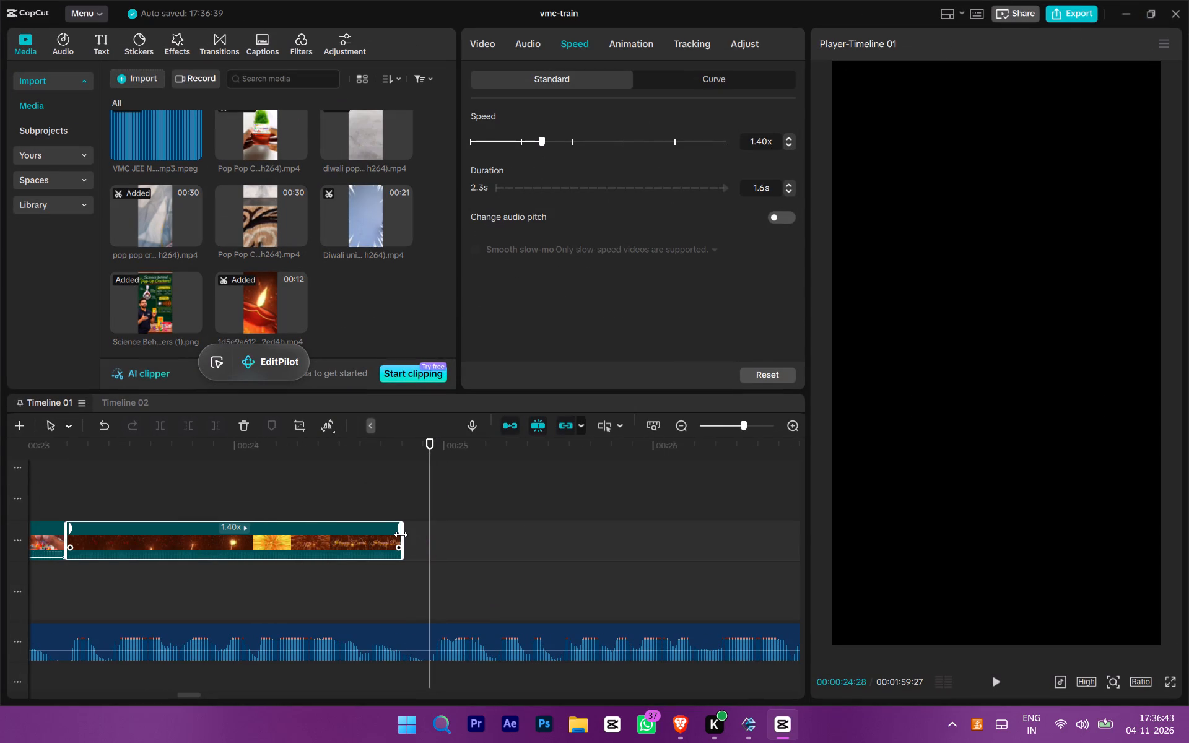
drag(404, 544, 447, 571)
key(w)
Play back the Happy Diwali clip from its start to past its end.
click(68, 505)
key(space)
ctrl+scroll(108, 546, down, 2)
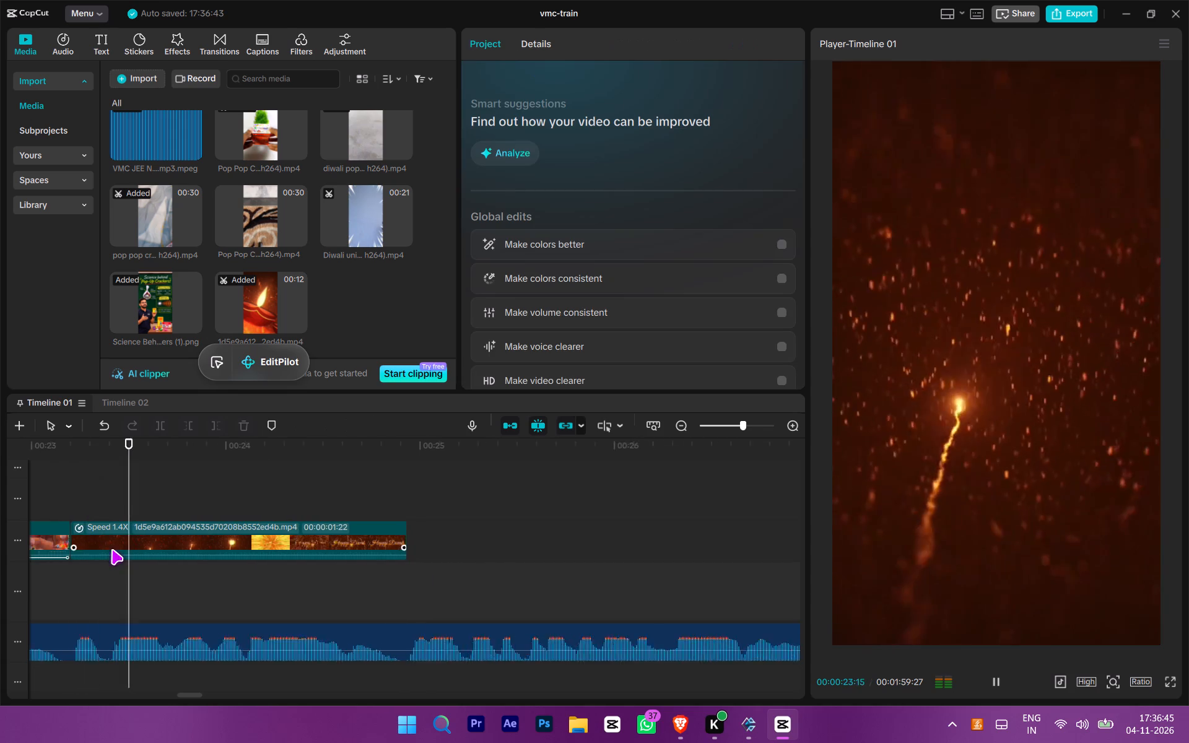
ctrl+scroll(111, 549, down, 14)
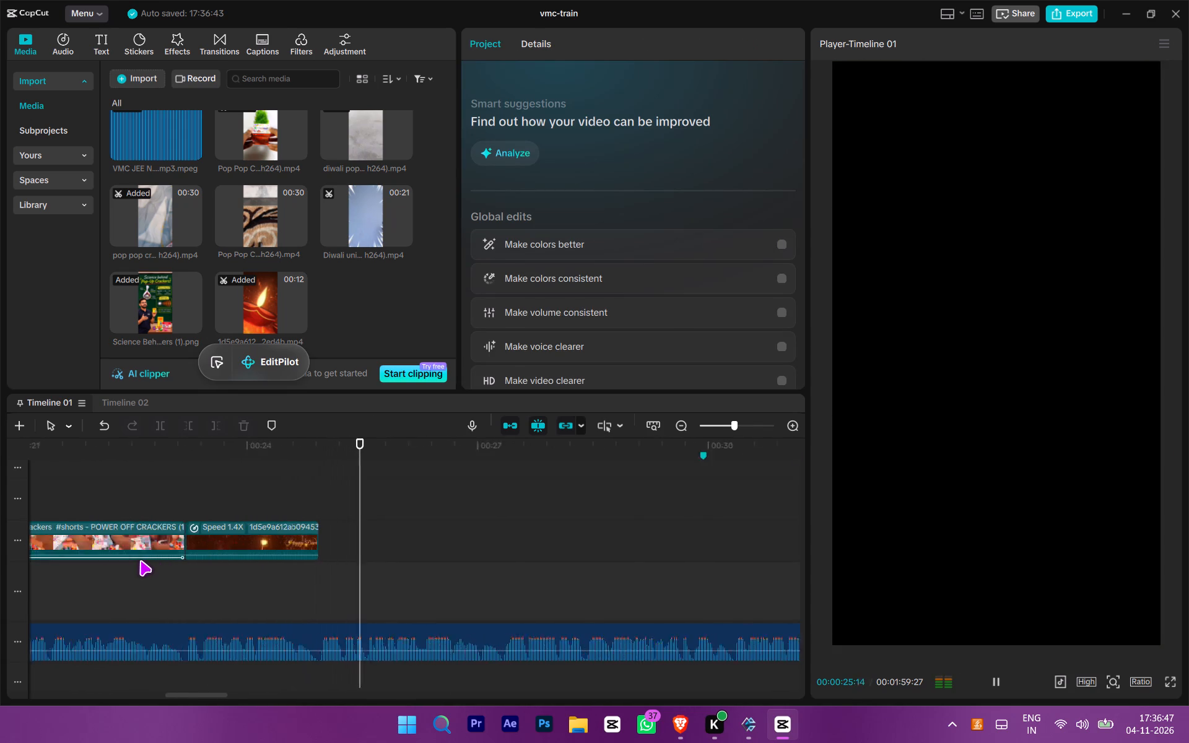
ctrl+scroll(140, 560, down, 11)
Play the video from the start of the timeline through the two opening cracker clips and into the gap after them.
click(244, 476)
drag(244, 476, 0, 480)
key(space)
ctrl+scroll(204, 533, down, 6)
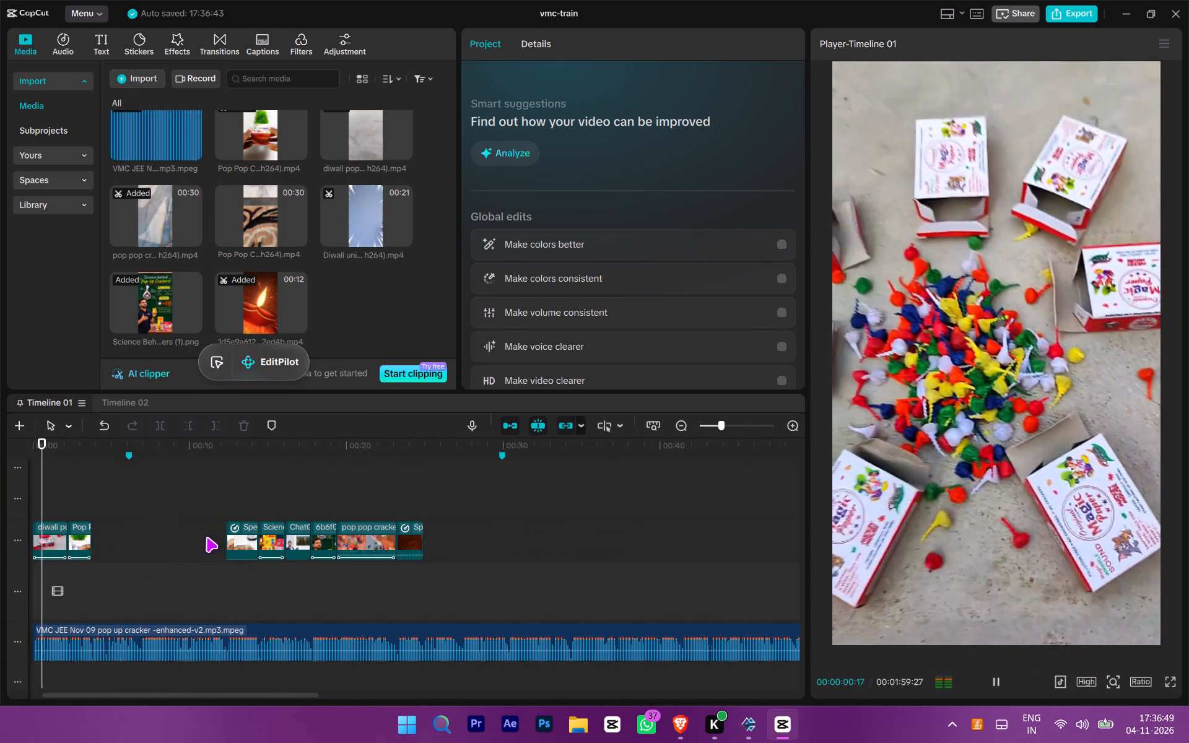
click(191, 519)
drag(191, 519, 0, 482)
key(space)
scroll(182, 518, down, 3)
scroll(184, 521, up, 2)
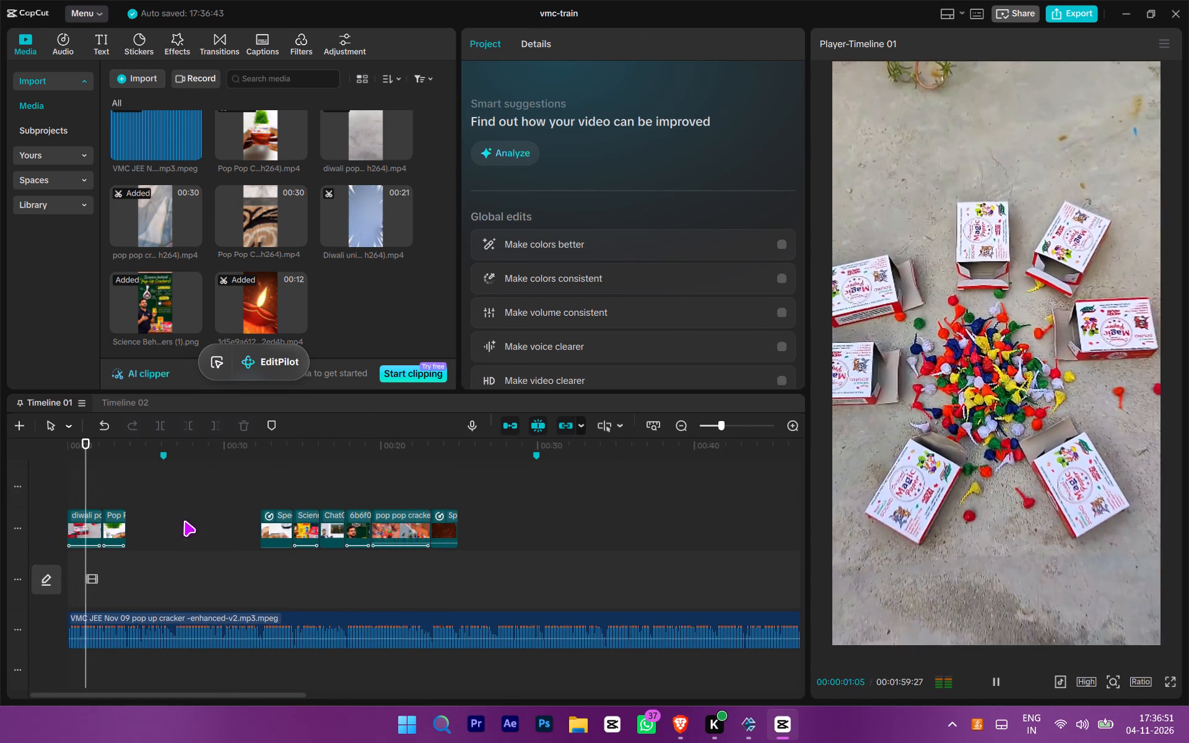
scroll(184, 521, up, 2)
drag(204, 515, 36, 509)
ctrl+scroll(243, 541, up, 5)
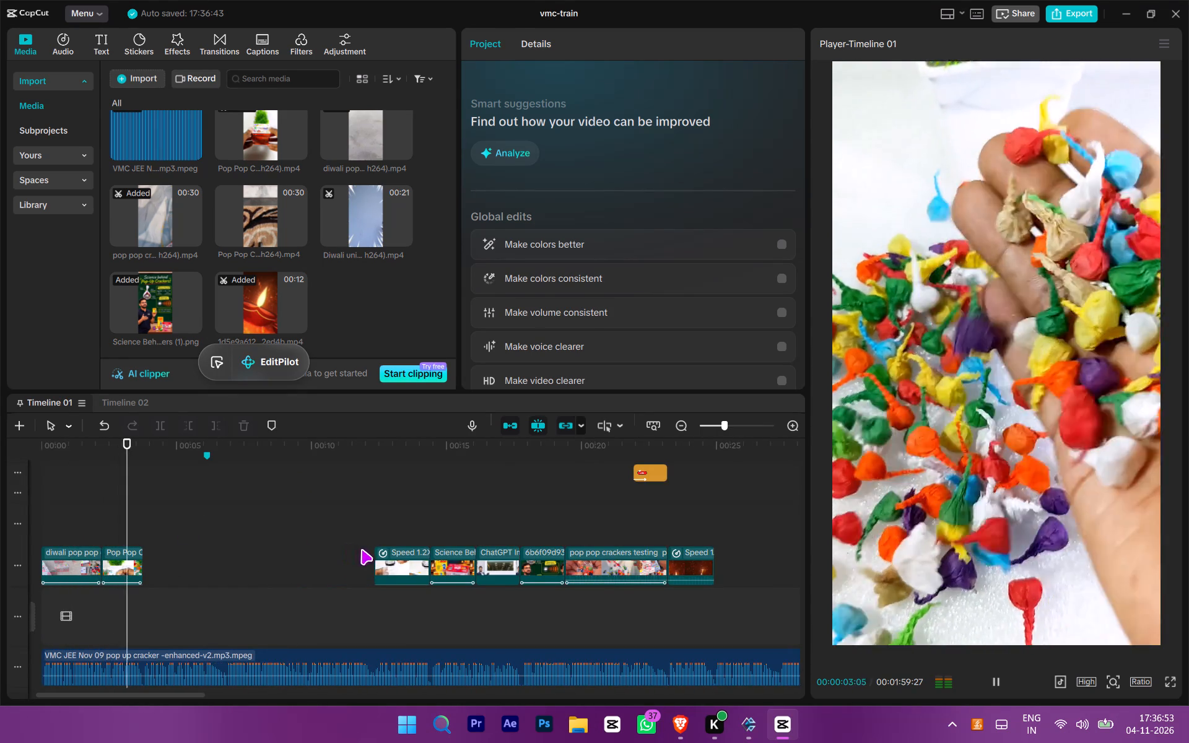
ctrl+scroll(463, 565, up, 1)
ctrl+scroll(487, 575, down, 1)
drag(343, 596, 324, 596)
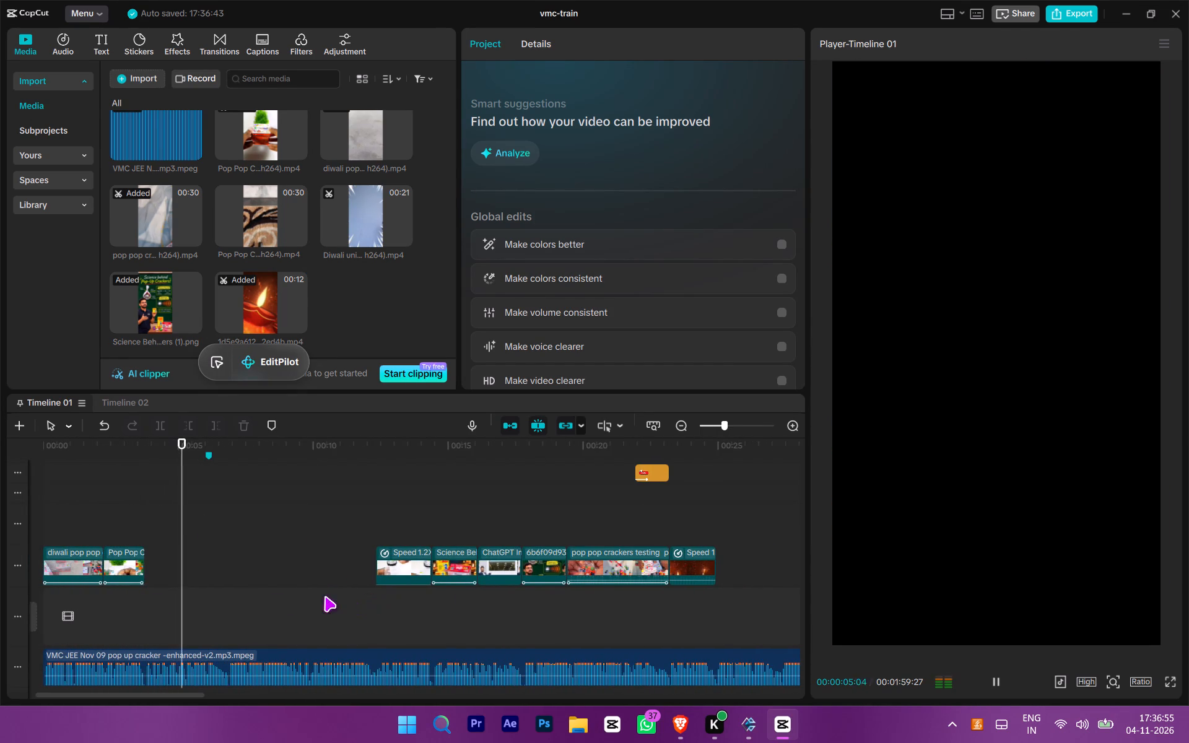
drag(324, 596, 9, 608)
click(0, 609)
drag(167, 604, 2, 597)
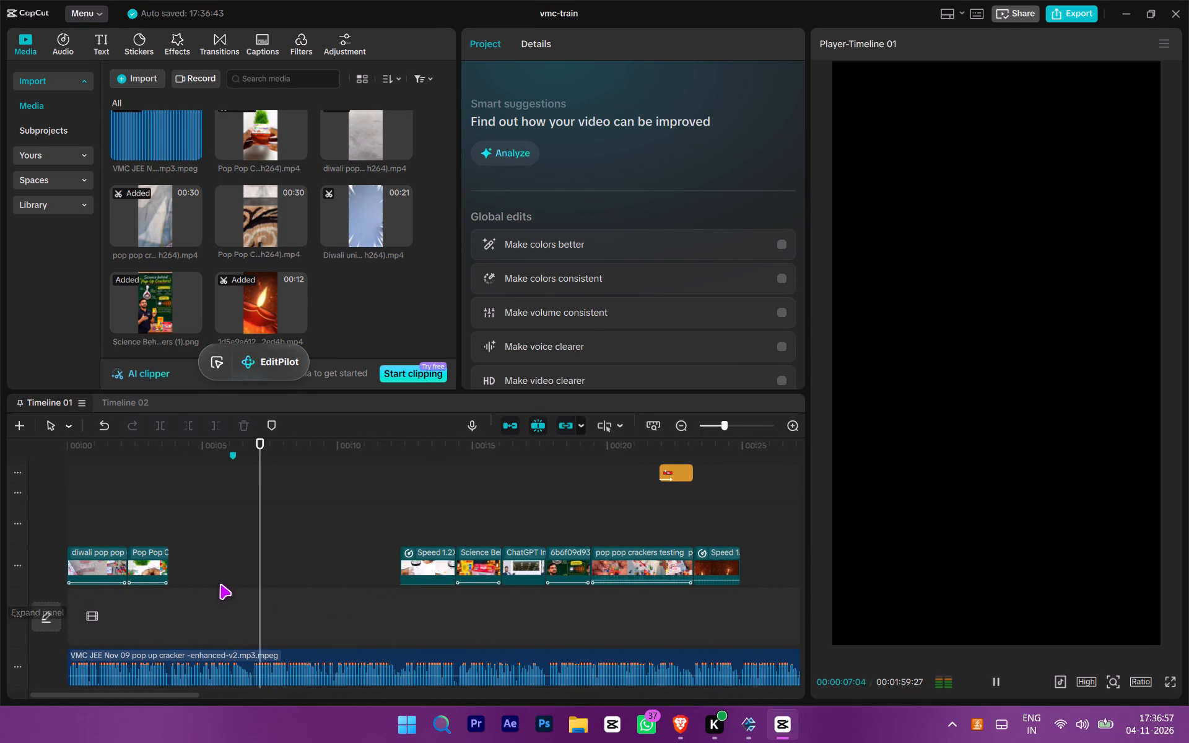
ctrl+scroll(238, 588, up, 2)
ctrl+scroll(346, 605, down, 3)
Play from about 00:00:12 through the bottle clip, the Science behind Pop-Up Crackers and VMC images, and the crackers testing clip.
click(367, 598)
key(space)
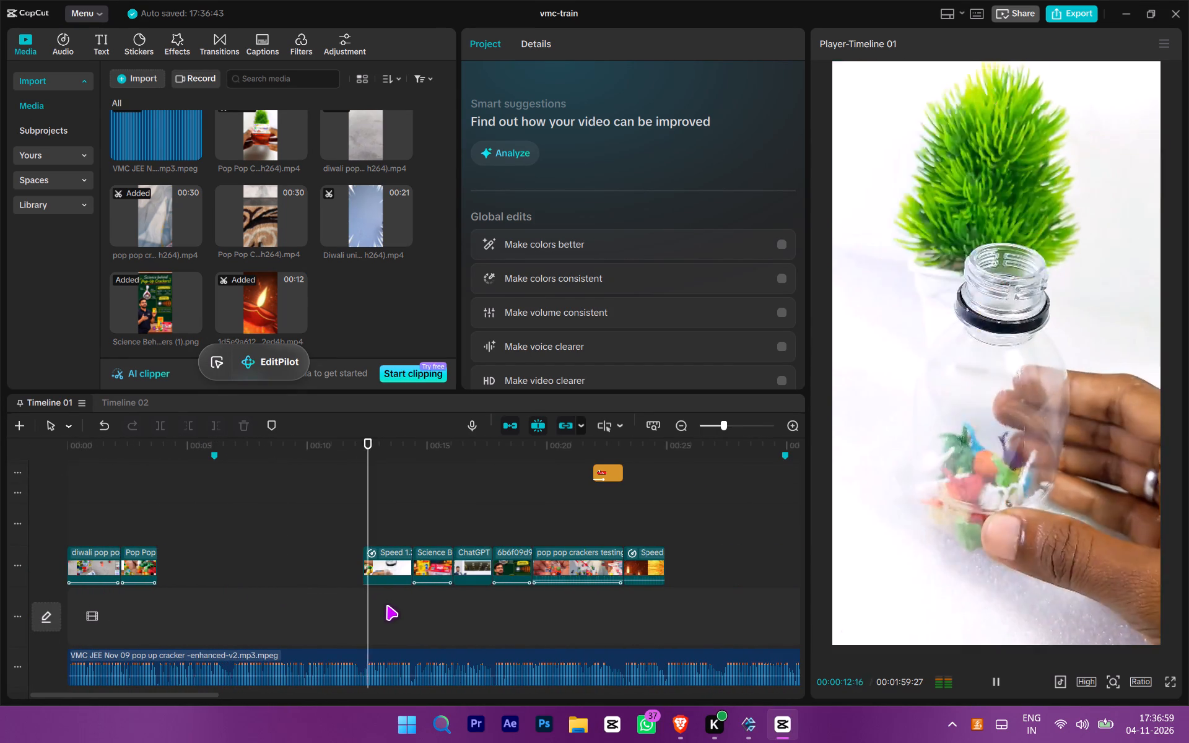
scroll(391, 614, down, 3)
ctrl+scroll(391, 616, down, 2)
ctrl+scroll(287, 615, down, 1)
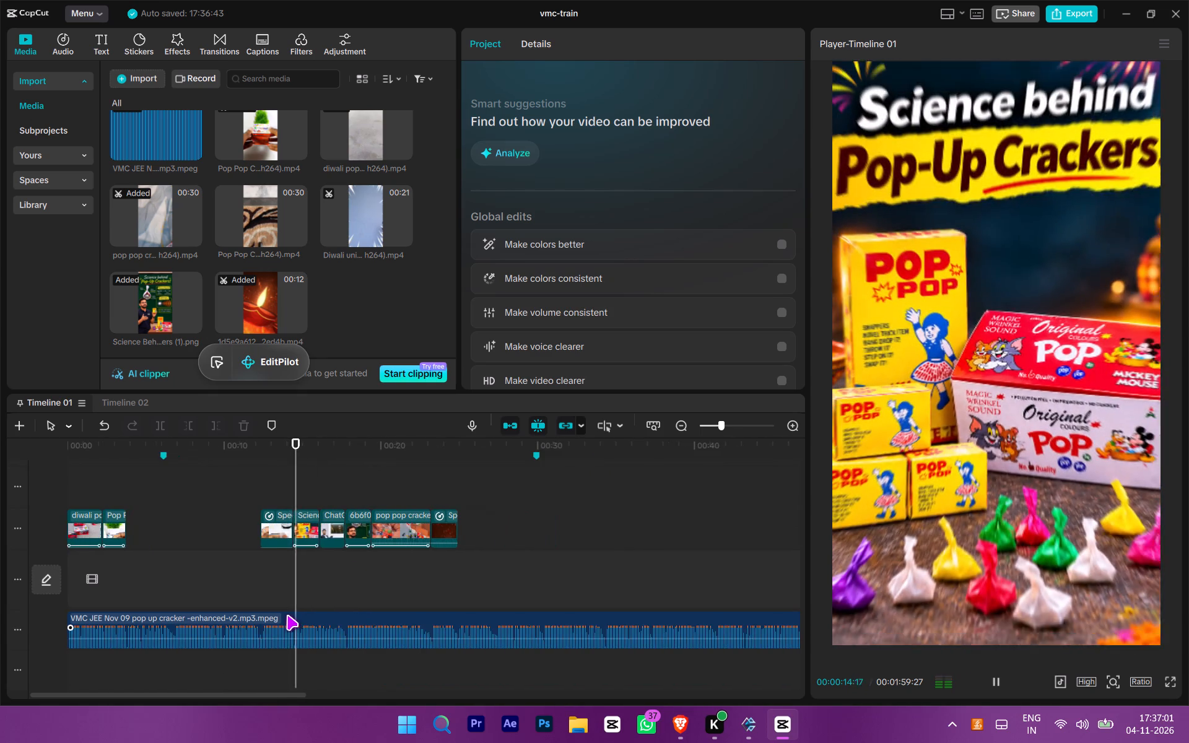
ctrl+scroll(287, 615, down, 2)
ctrl+scroll(287, 615, up, 1)
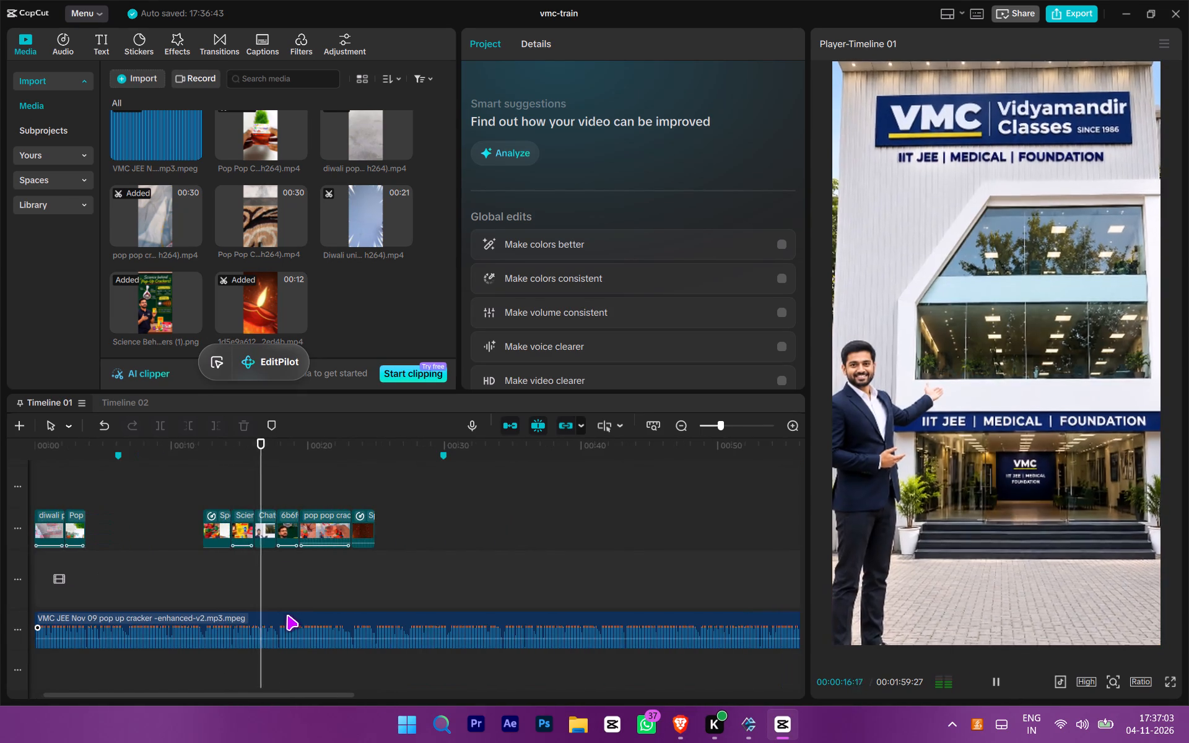
ctrl+scroll(287, 614, up, 4)
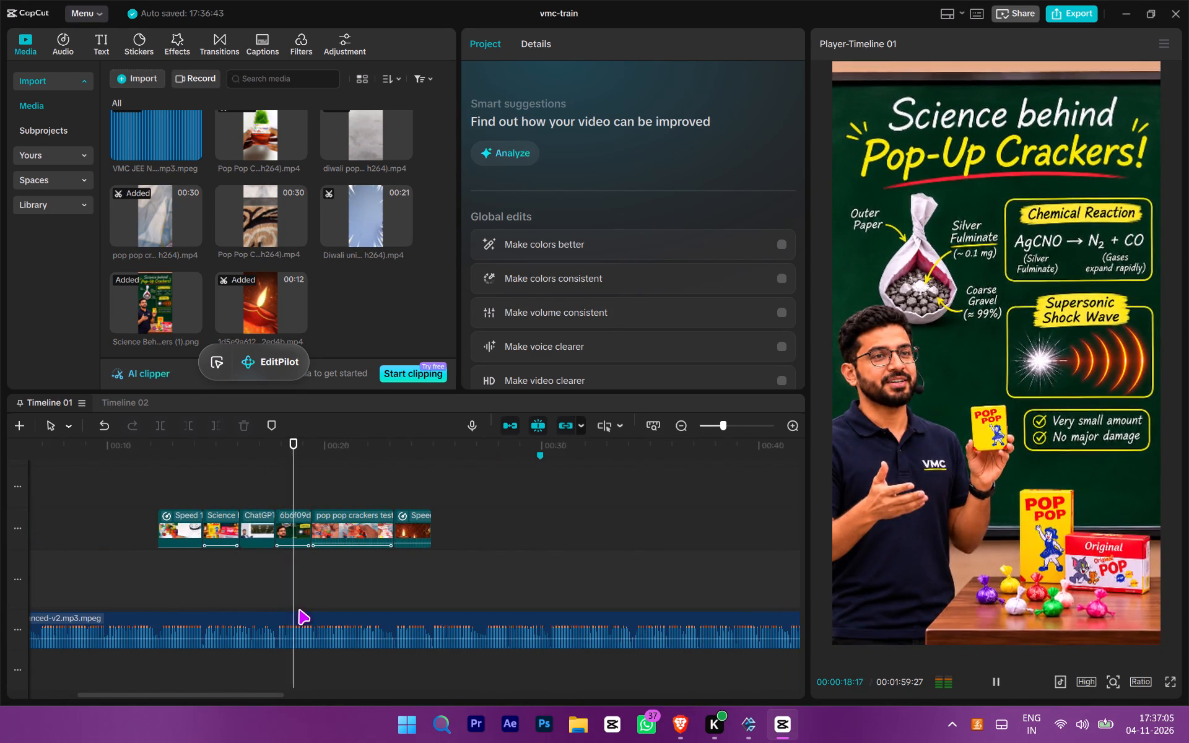
ctrl+scroll(304, 610, down, 3)
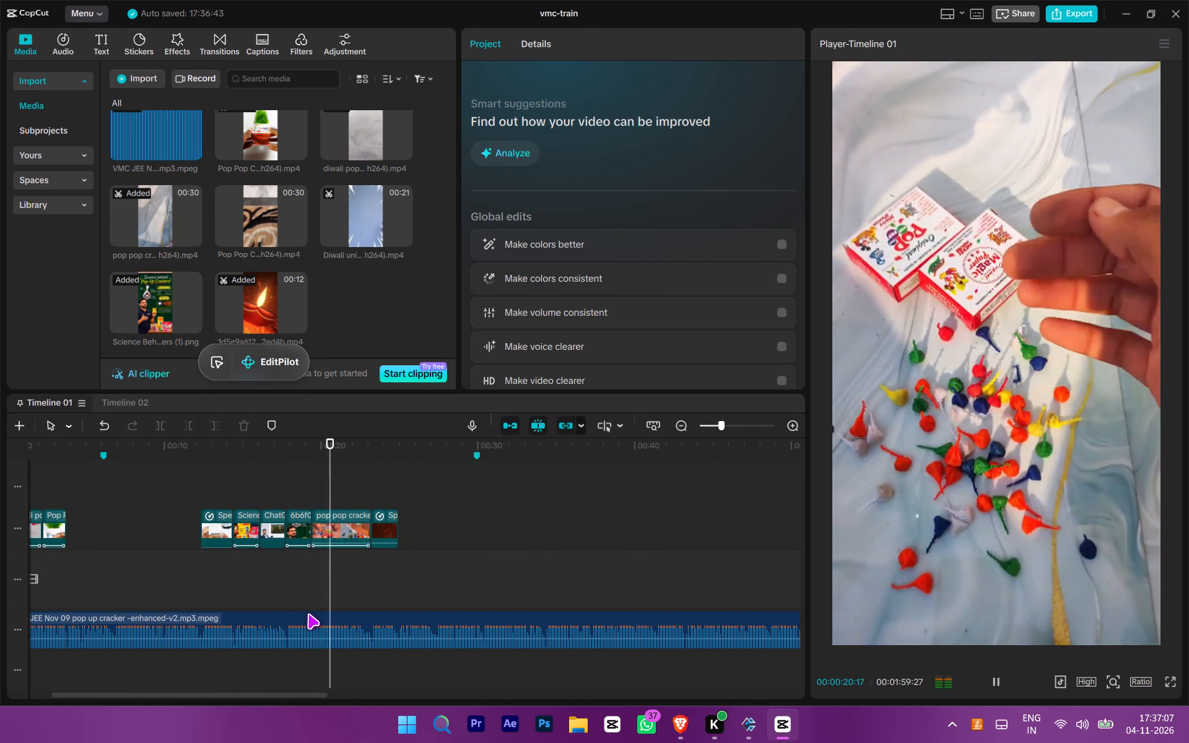
ctrl+scroll(308, 614, down, 3)
ctrl+scroll(310, 612, up, 8)
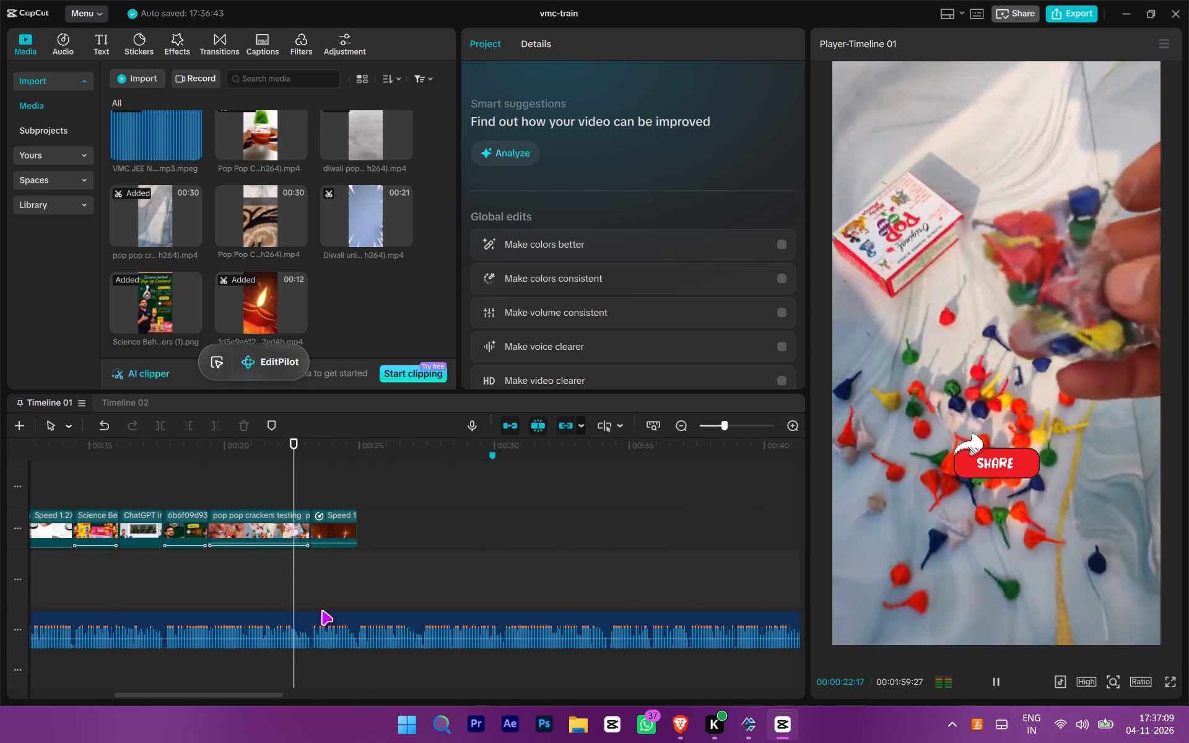
ctrl+scroll(323, 609, up, 4)
Park the playhead at 00:00:22:26, enlarge the SHARE sticker slightly and move it up a little in the frame.
click(249, 570)
key(space)
key(space)
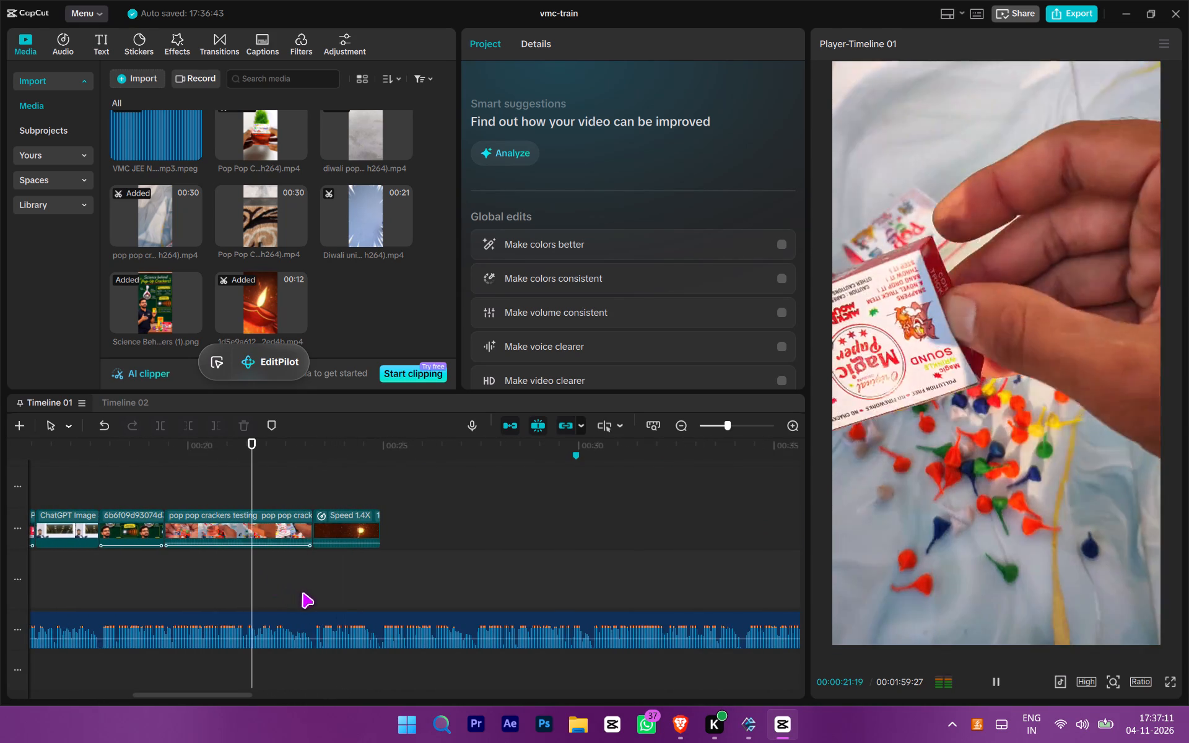
key(space)
scroll(334, 603, up, 1)
key(space)
scroll(338, 604, up, 13)
key(space)
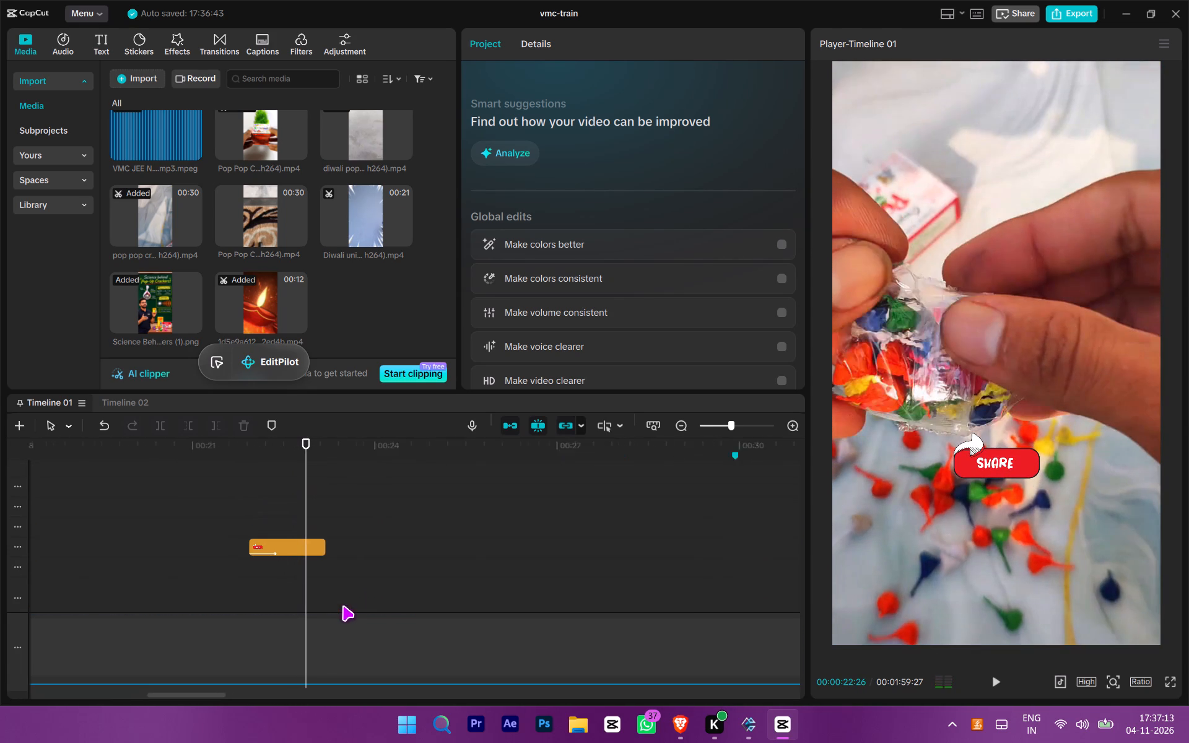
scroll(342, 606, up, 1)
drag(385, 583, 245, 507)
drag(947, 507, 915, 518)
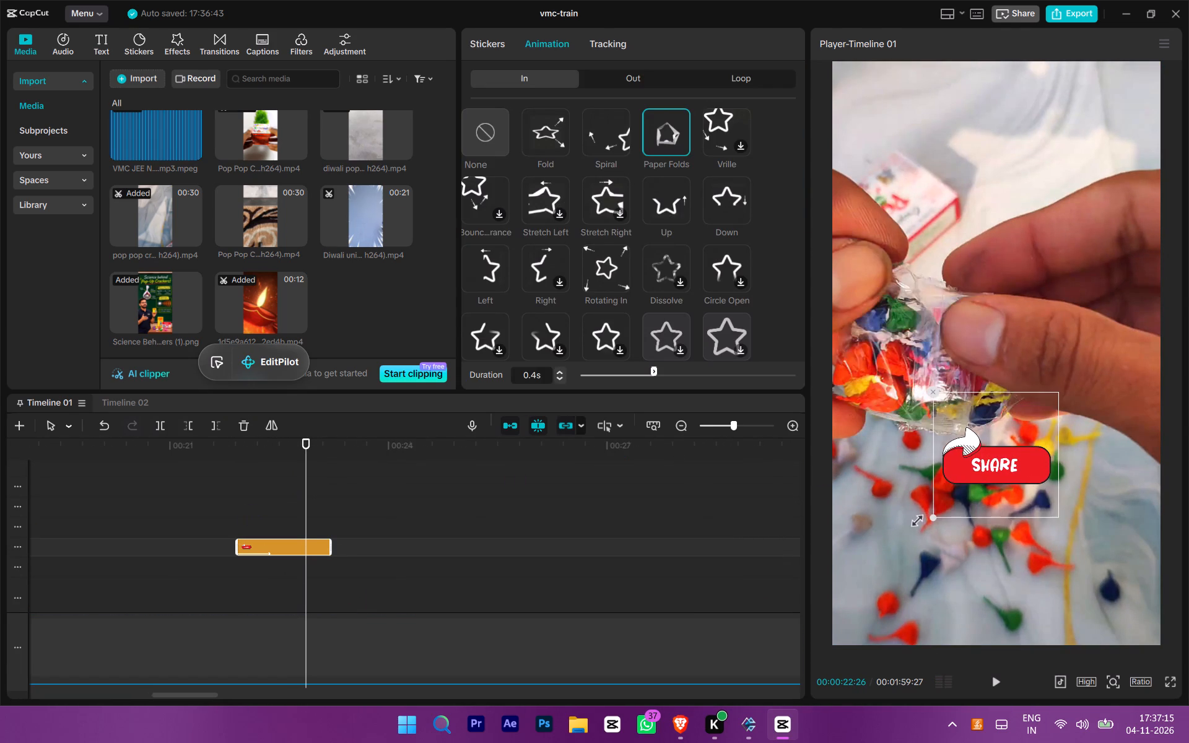
drag(915, 518, 915, 518)
drag(981, 487, 985, 476)
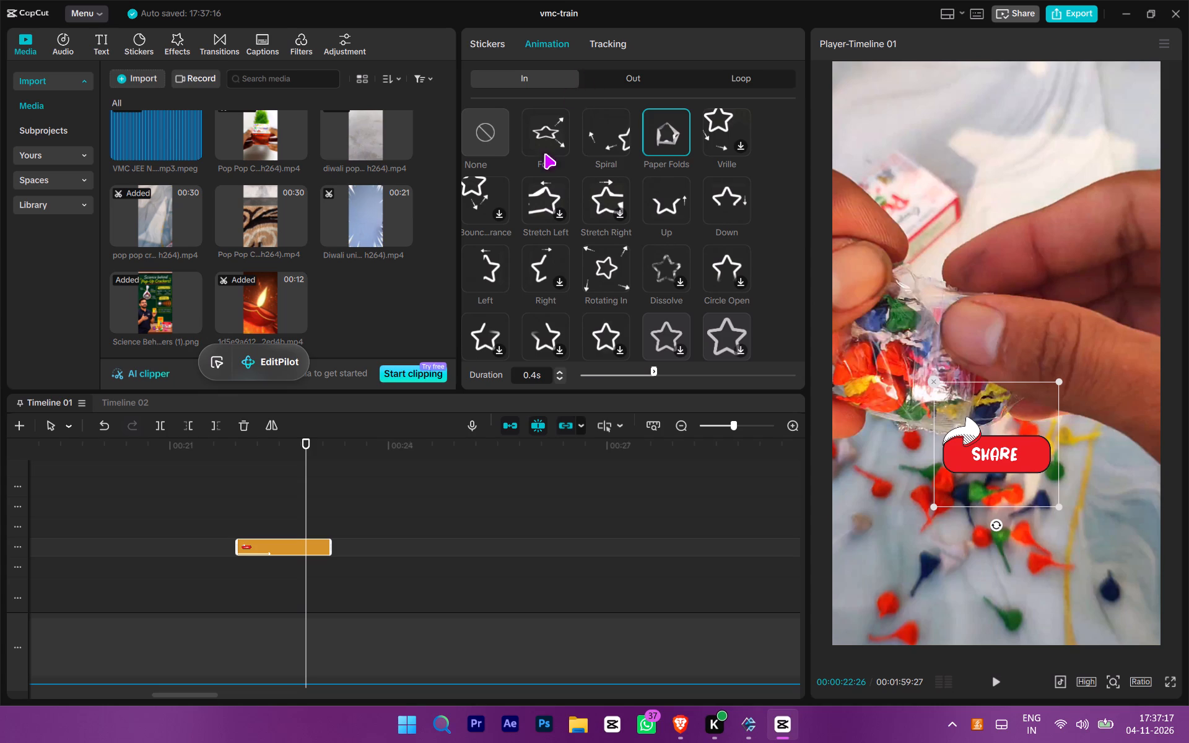
Change the SHARE sticker's In animation to Fold and play it back.
click(546, 127)
key(space)
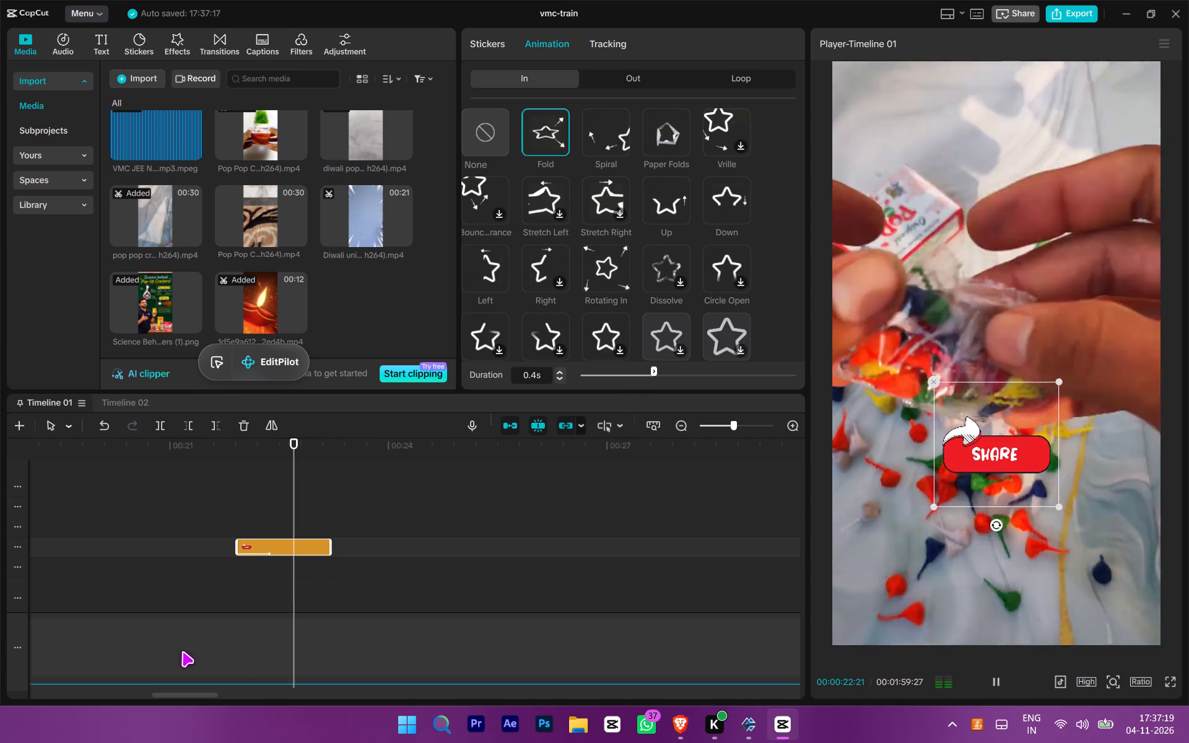
scroll(311, 606, down, 4)
ctrl+scroll(313, 602, up, 2)
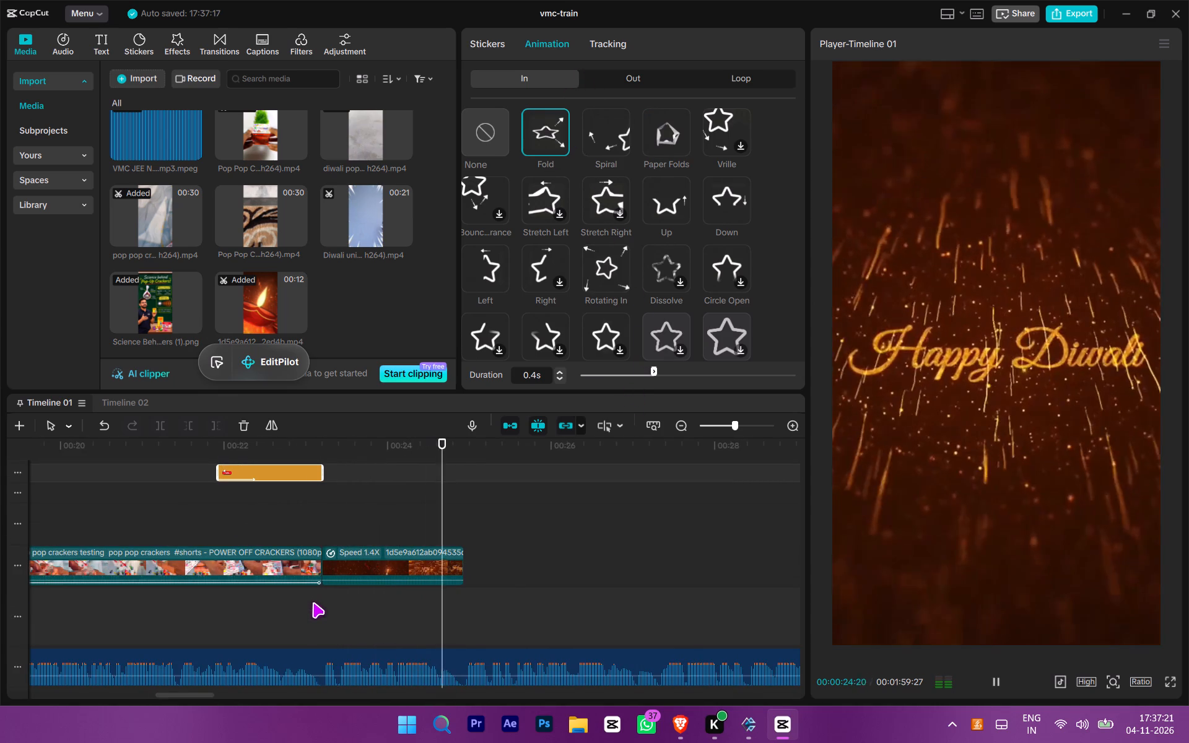
key(space)
Play back the Happy Diwali clip to its end at 00:00:24:28 and select it.
drag(354, 512, 338, 512)
click(336, 511)
key(space)
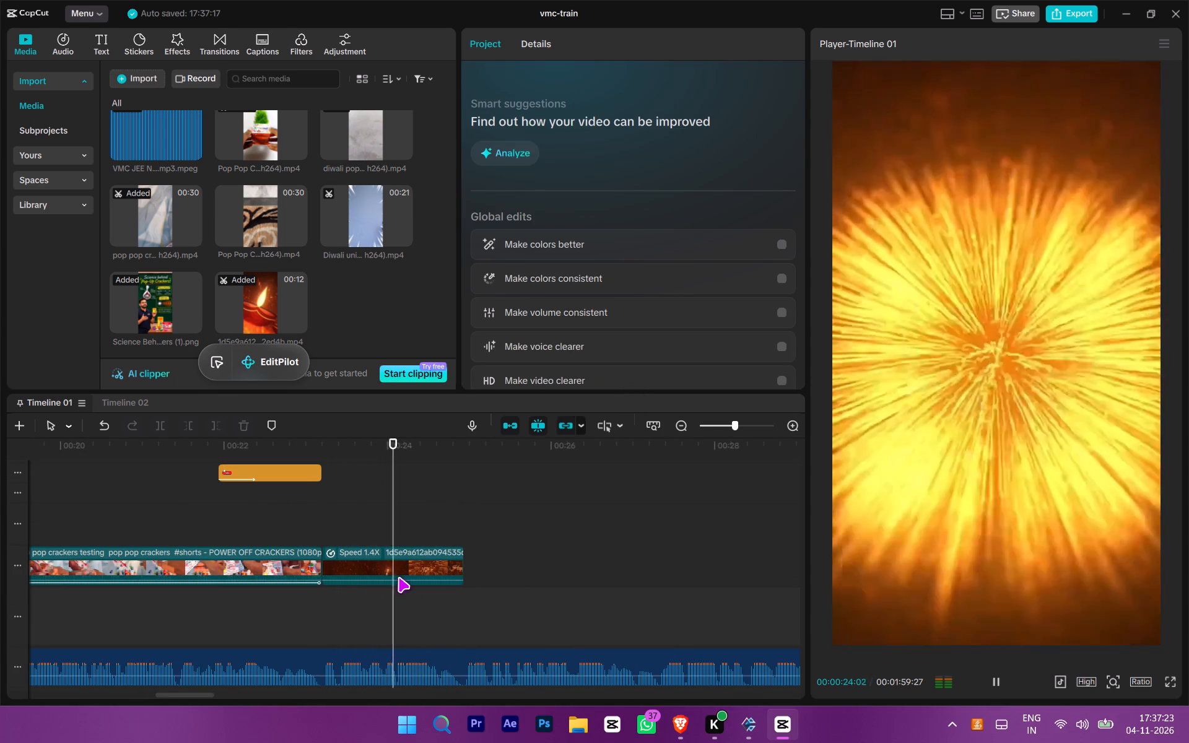
click(398, 577)
key(space)
key(space)
key(space)
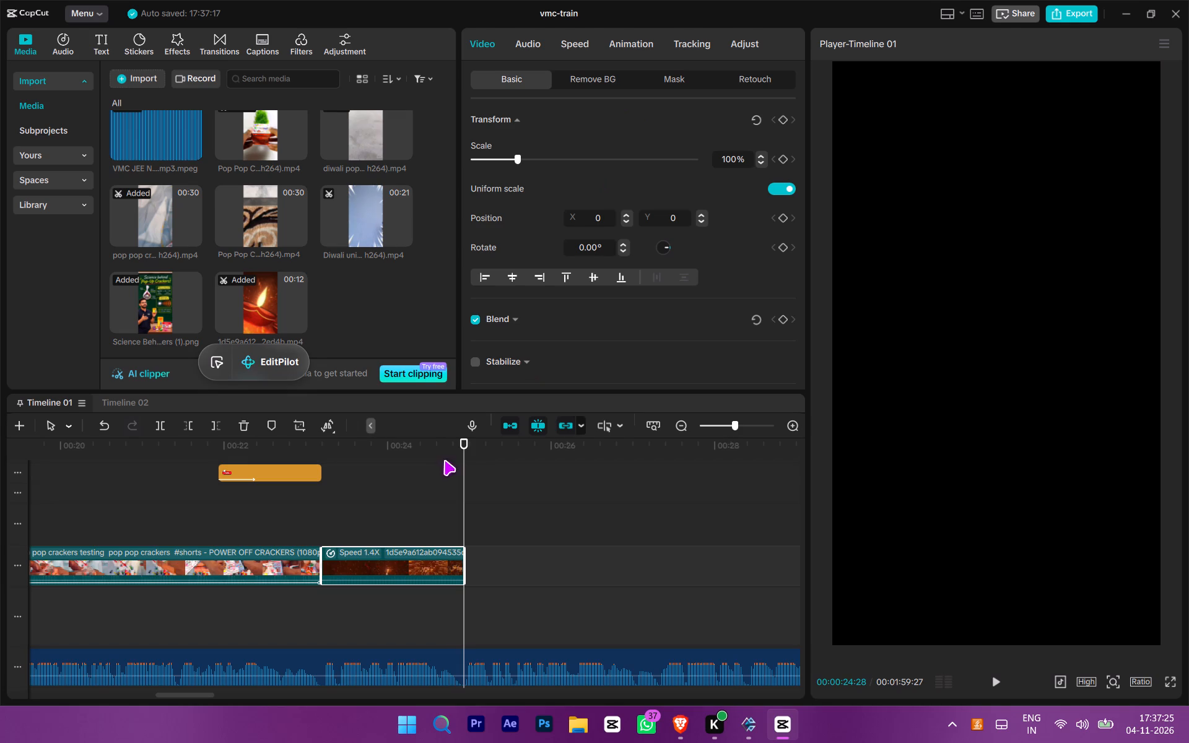
At 00:00:24:20, try exposure 40 on the Happy Diwali clip, return it to 0 and set the contrast to 13.
click(443, 445)
click(678, 50)
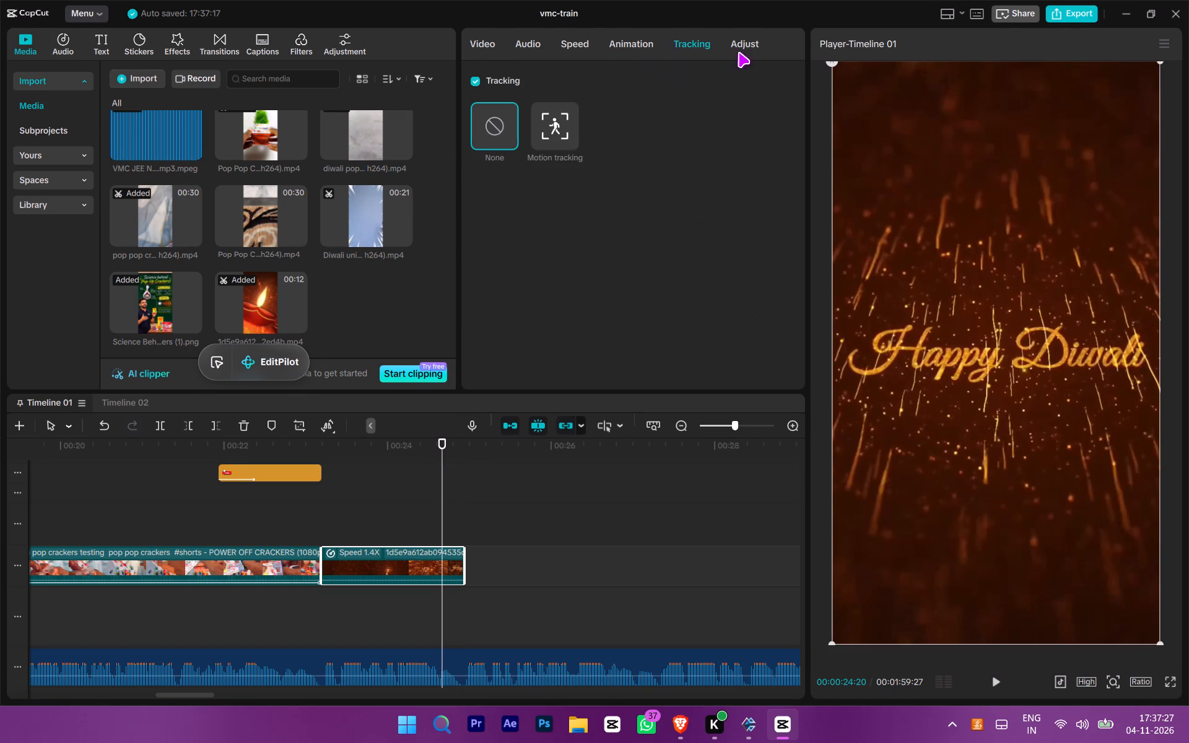
click(738, 52)
scroll(573, 336, down, 5)
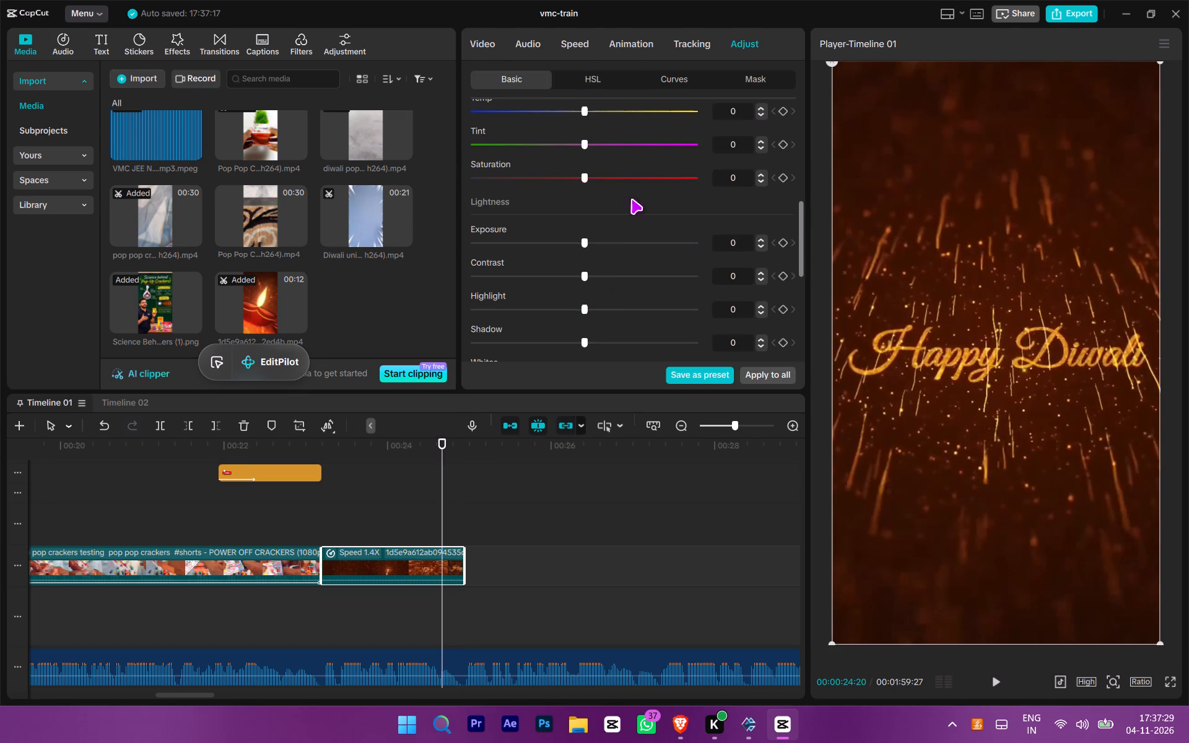
click(621, 233)
click(623, 237)
drag(624, 238, 637, 253)
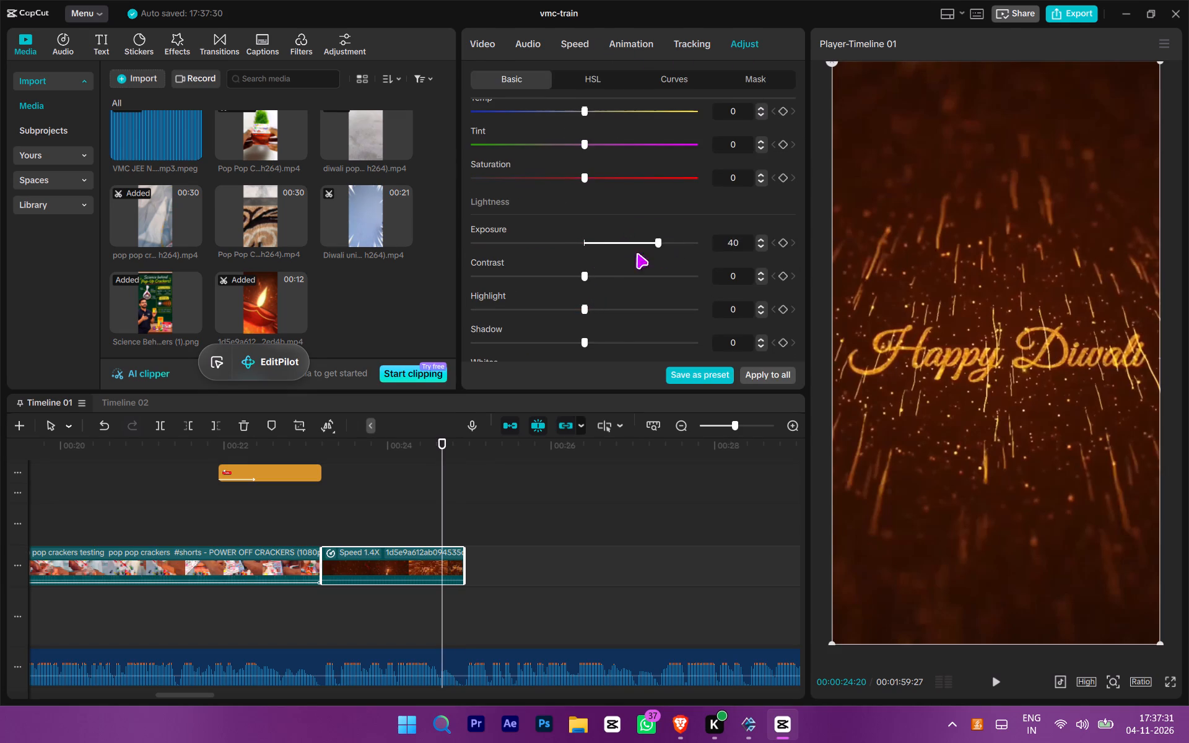
drag(637, 253, 583, 251)
drag(600, 272, 610, 279)
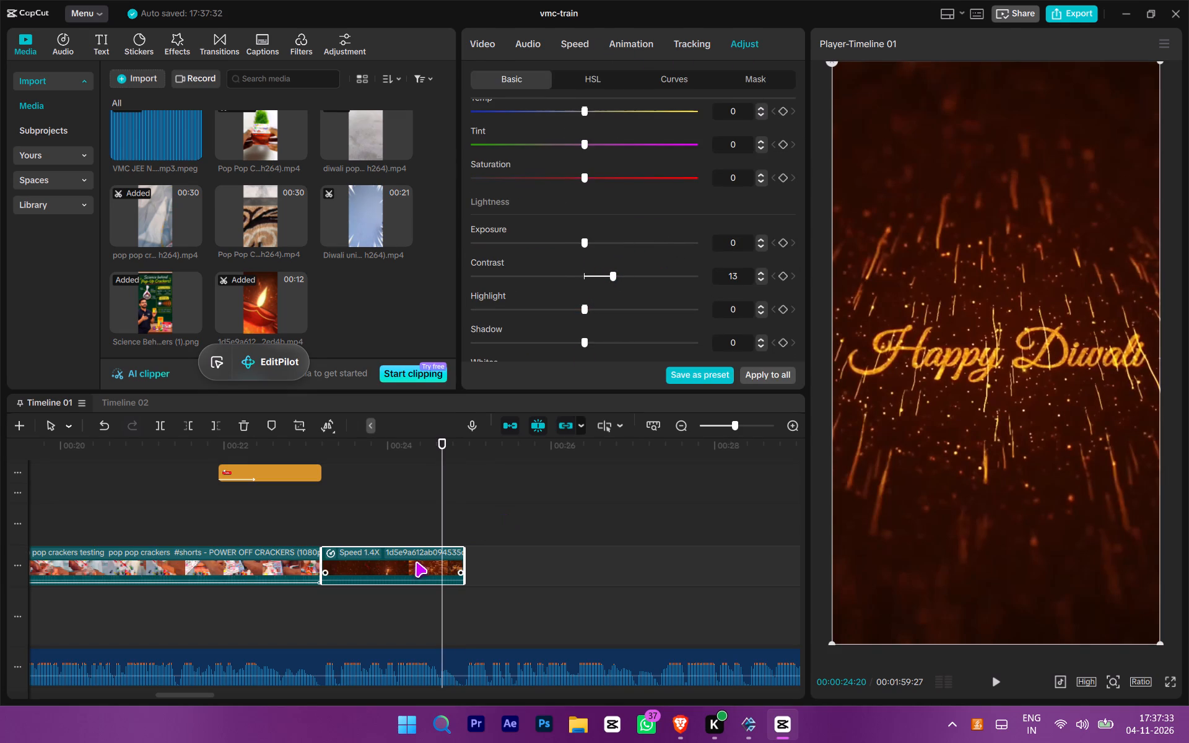
Play back the contrast-adjusted Happy Diwali clip.
click(416, 562)
click(409, 534)
click(422, 562)
key(space)
key(space)
key(space)
scroll(588, 256, down, 2)
key(space)
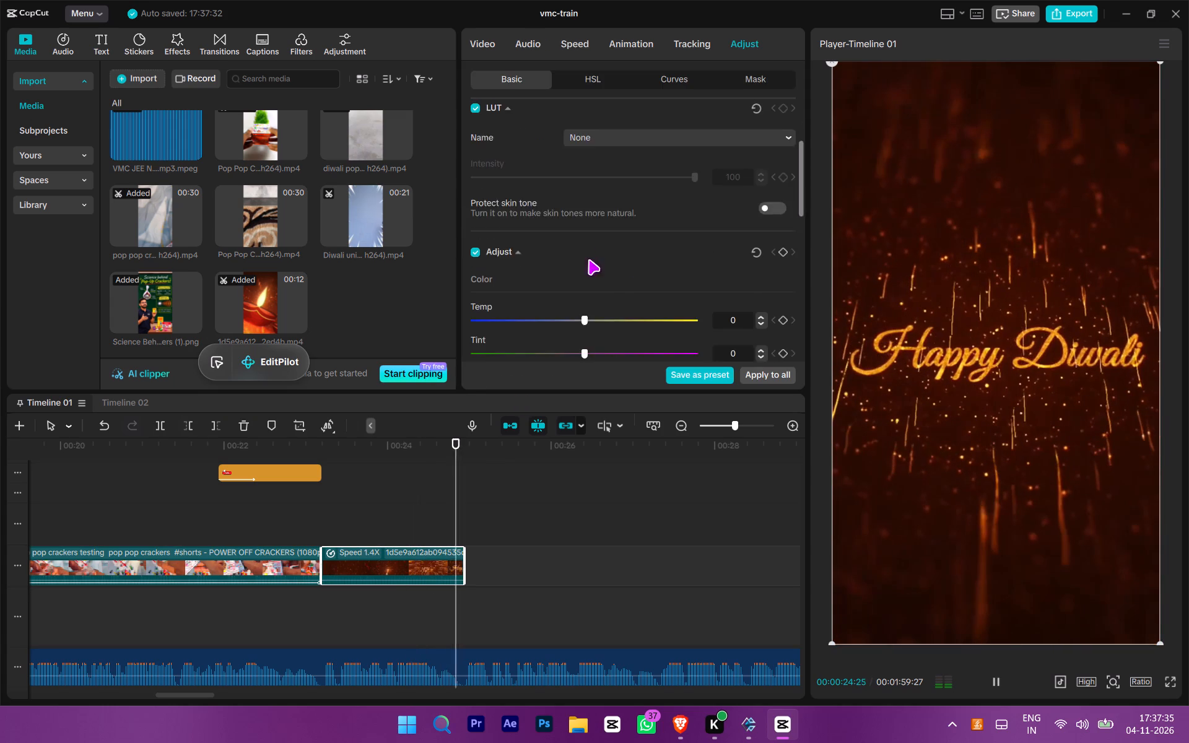
Raise the Happy Diwali clip's exposure slightly at 00:00:24:26.
scroll(608, 272, down, 3)
click(621, 249)
drag(621, 249, 593, 255)
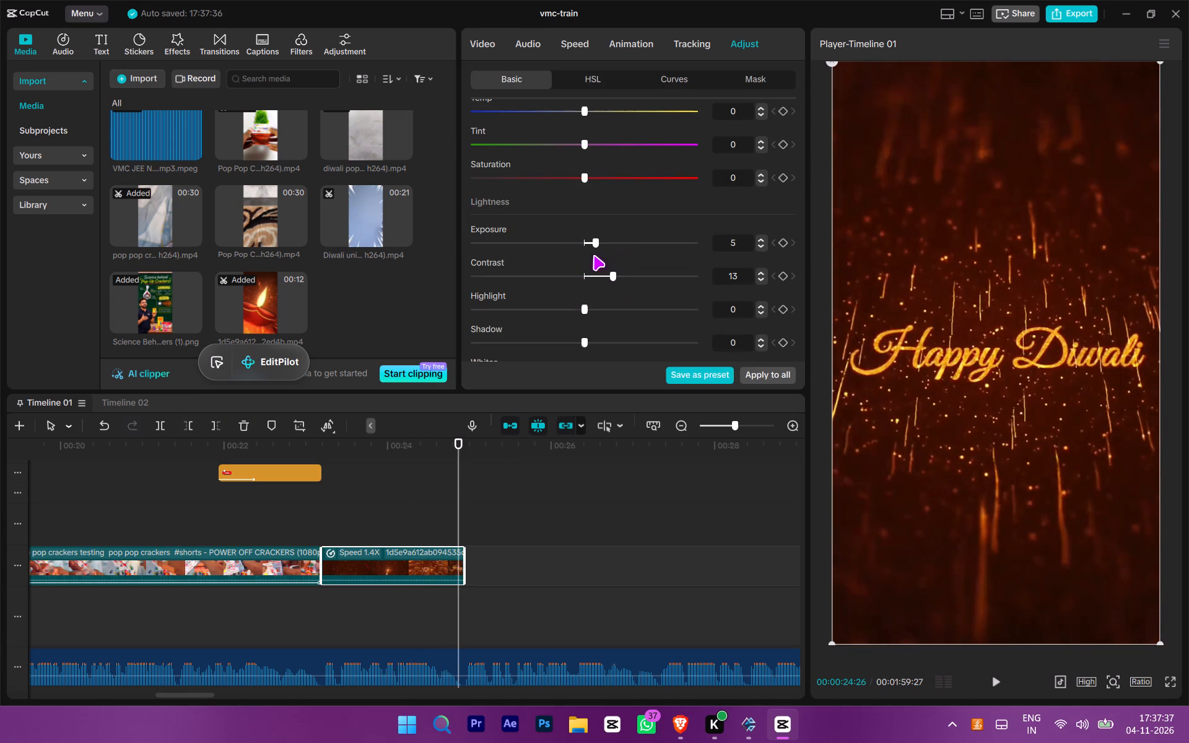
drag(593, 255, 606, 252)
In the Happy Diwali clip's HSL adjustment, set the red hue to -100 and the red saturation to 100.
click(589, 92)
click(592, 84)
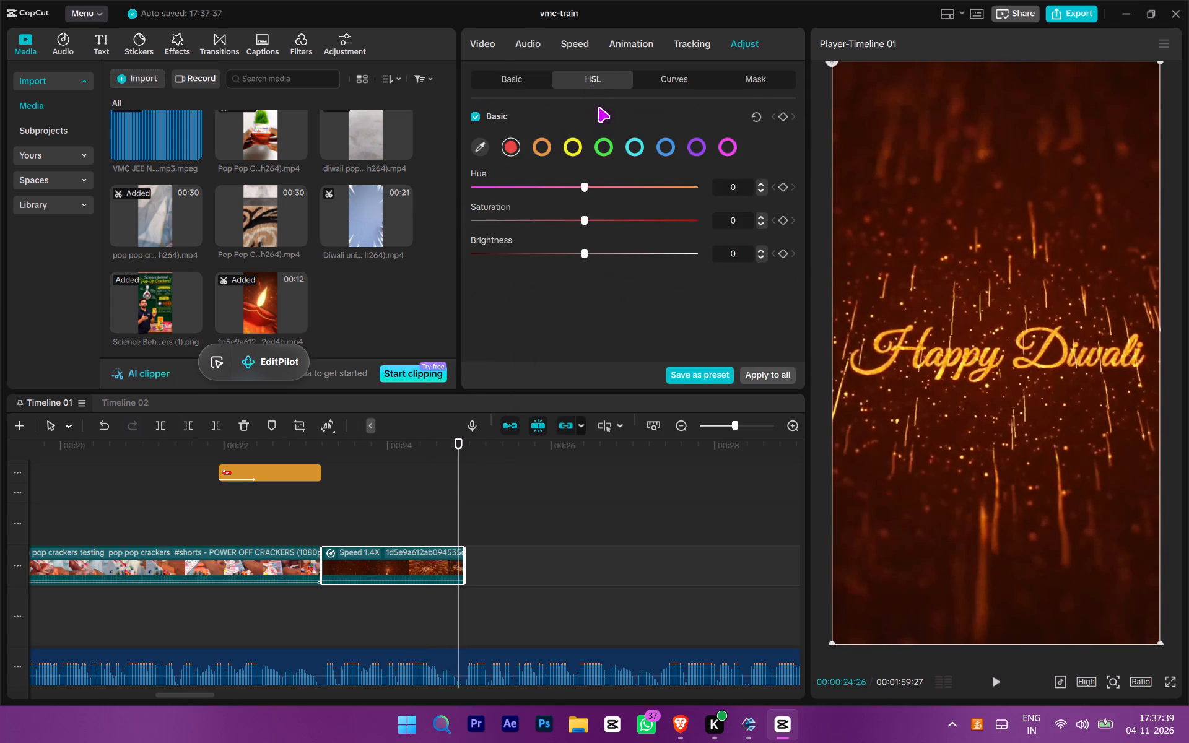
drag(585, 186, 807, 220)
drag(807, 220, 268, 216)
drag(634, 226, 814, 243)
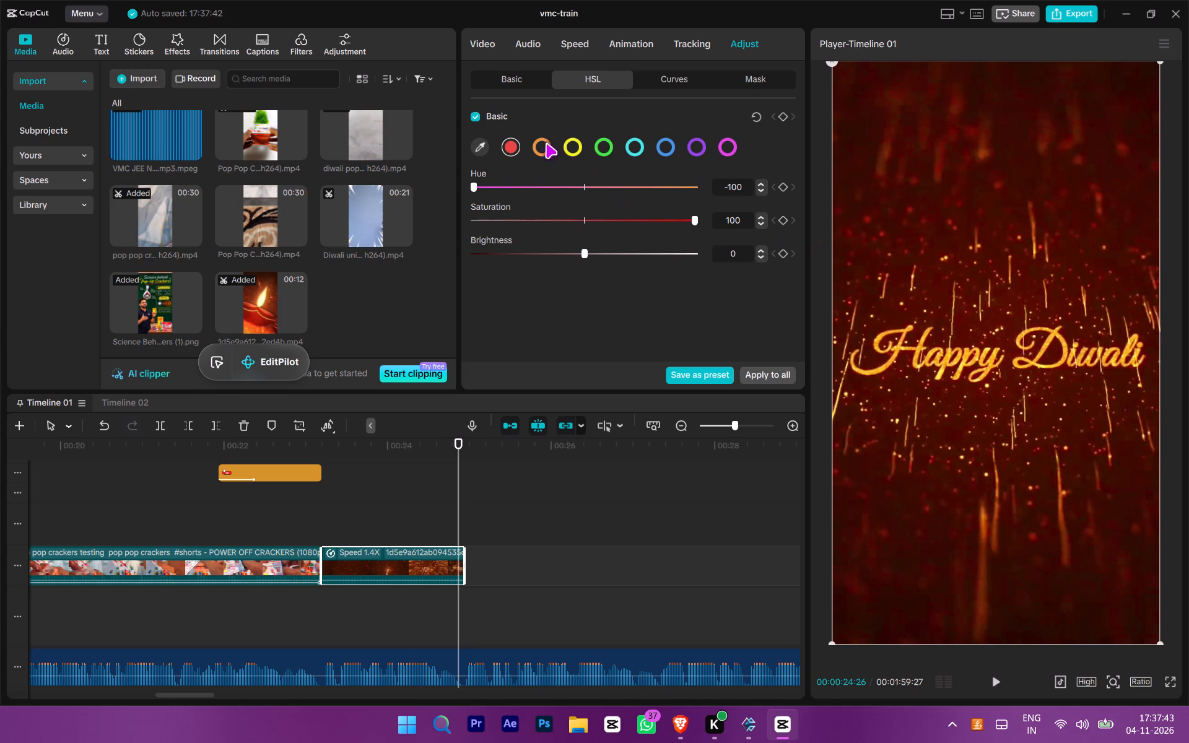
For the orange HSL range of the Happy Diwali clip, set the hue to about 41 and raise the saturation strongly.
drag(541, 148, 546, 154)
drag(587, 189, 868, 199)
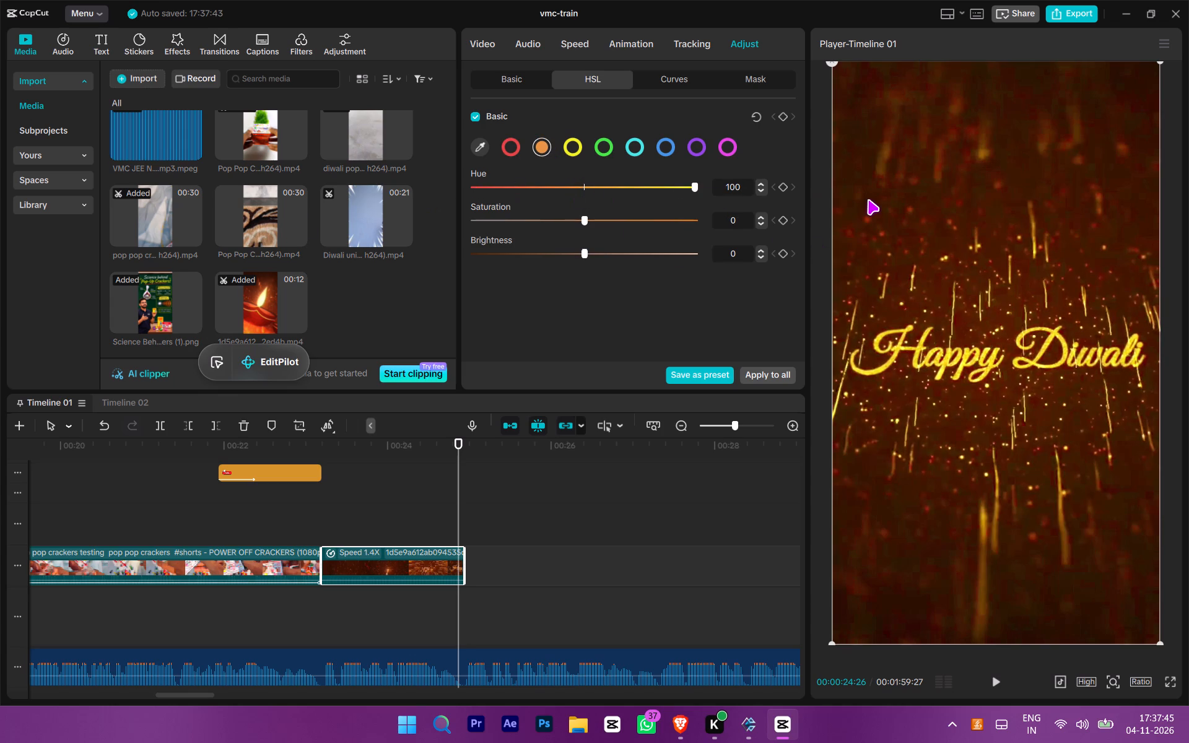
drag(868, 199, 627, 212)
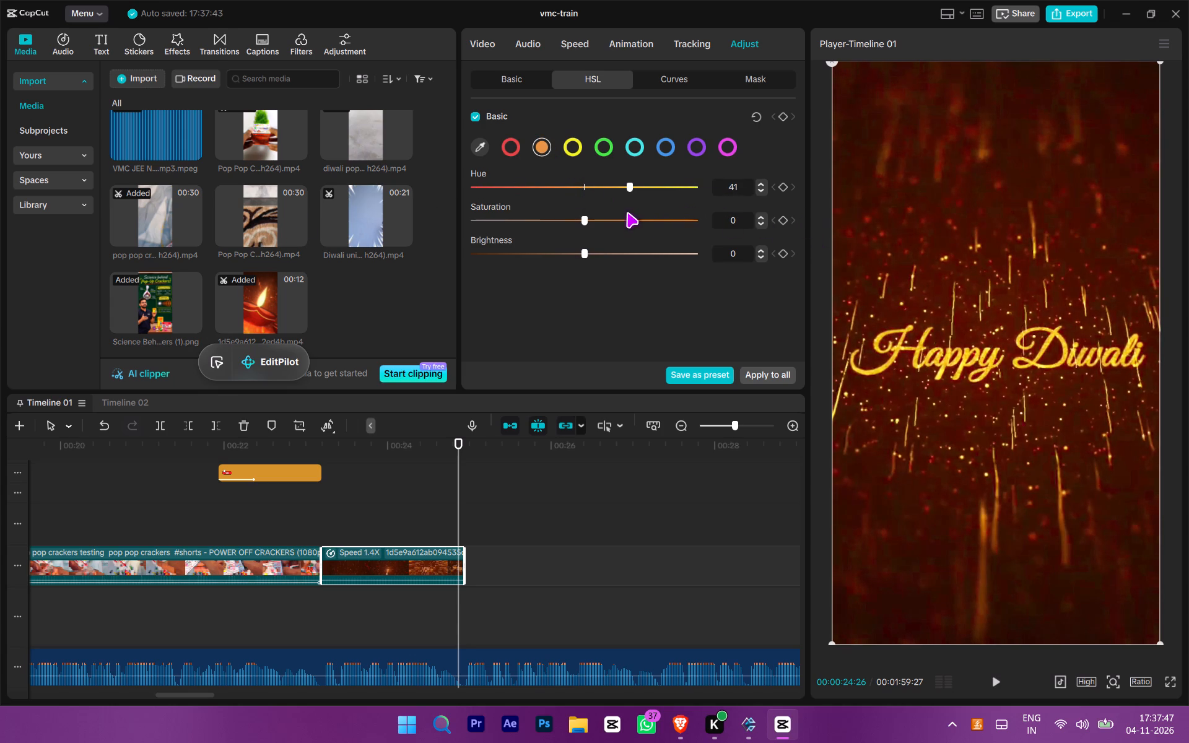
drag(627, 212, 626, 213)
drag(614, 225, 681, 225)
Play back the Happy Diwali clip with its HSL adjustments.
click(354, 511)
key(space)
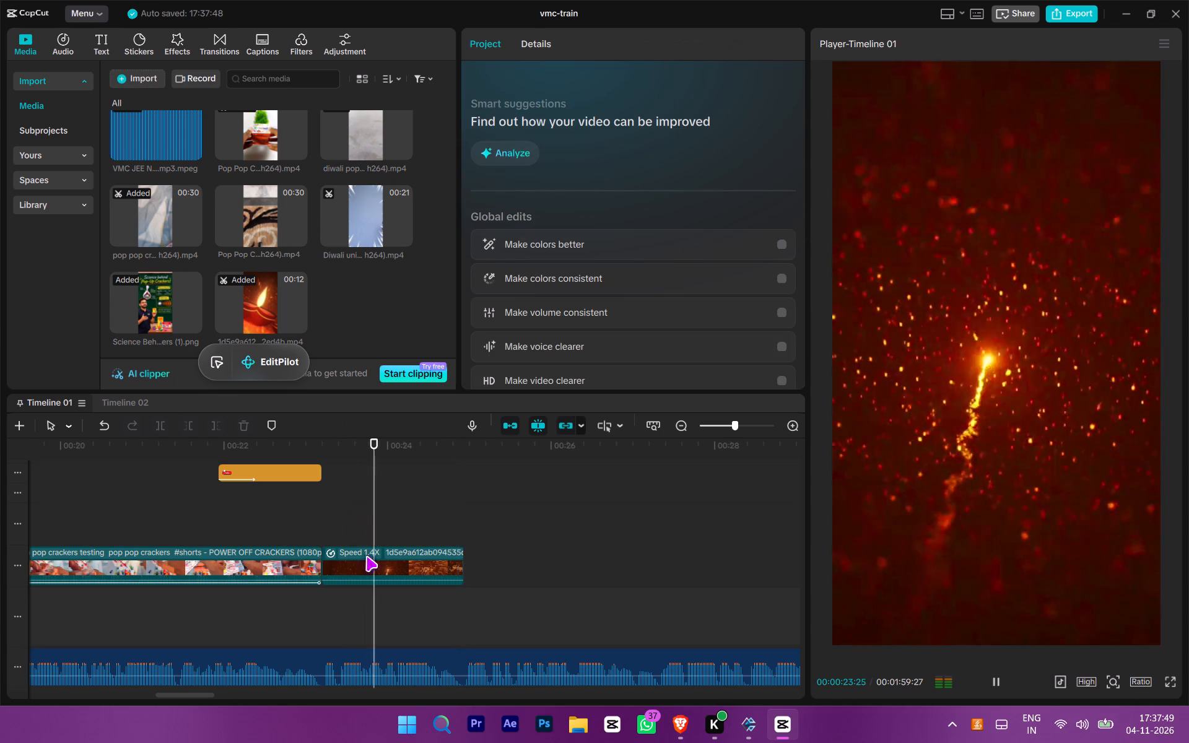
key(space)
key(space)
key(space)
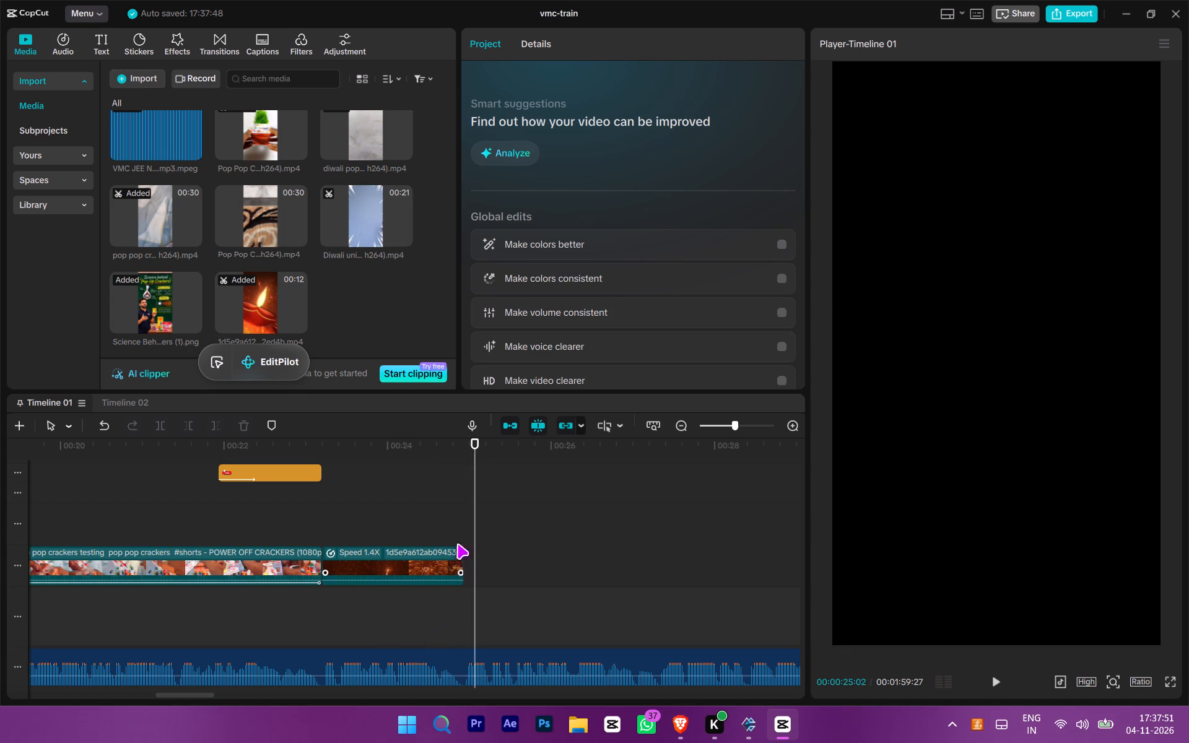
Set the Happy Diwali clip's speed to 1.60x, extend its end, and trim it at 00:00:24:28.
click(464, 527)
click(447, 571)
drag(566, 45, 573, 48)
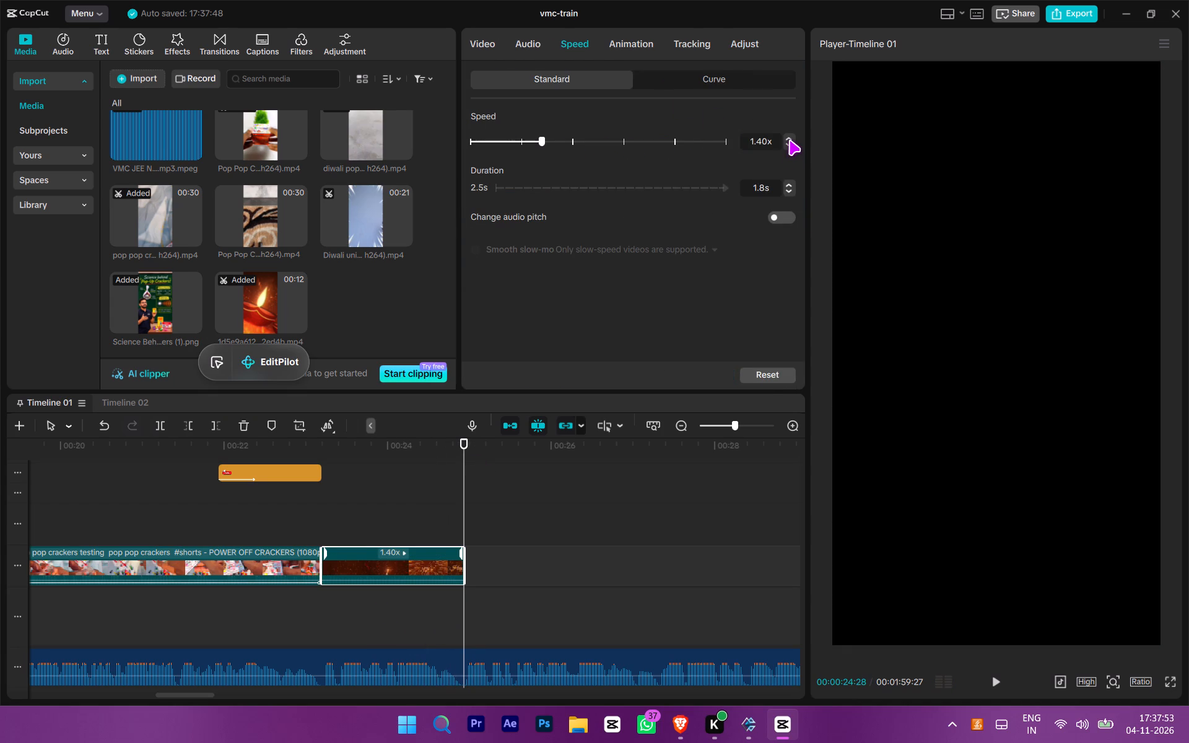
click(789, 140)
click(789, 139)
drag(448, 565, 499, 591)
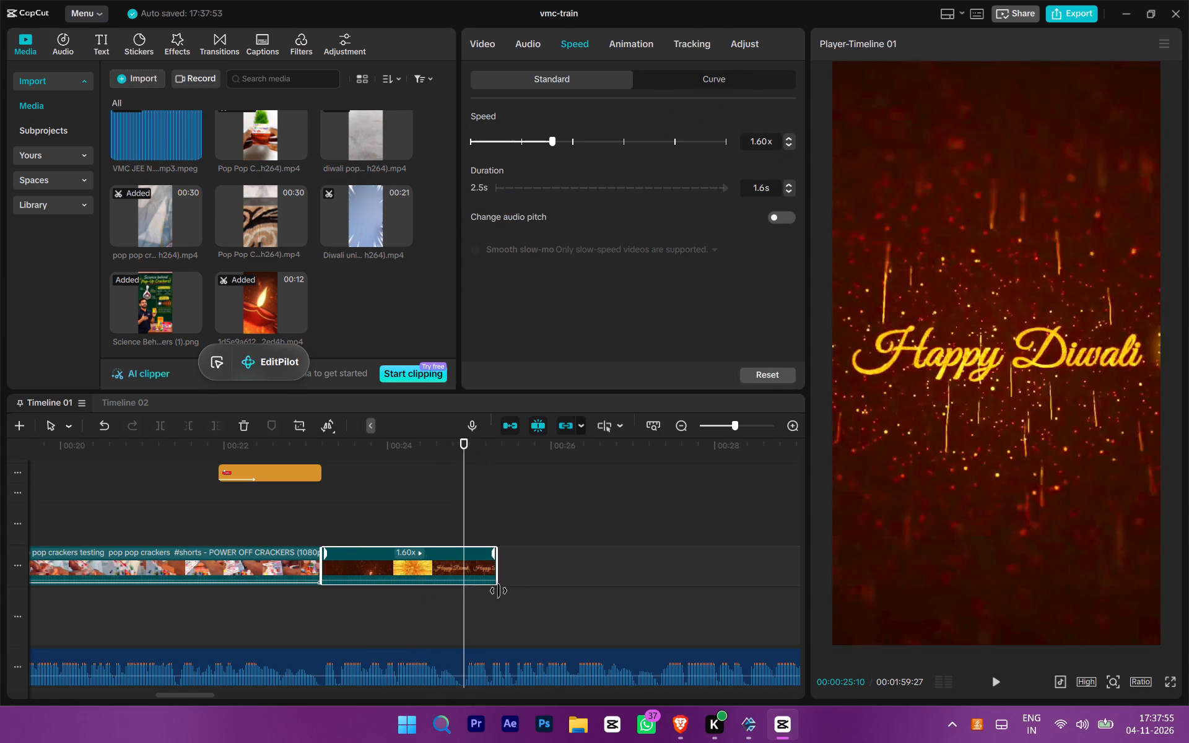
drag(499, 591, 498, 593)
key(w)
Play back the sped-up Happy Diwali clip through to its end.
click(305, 523)
key(space)
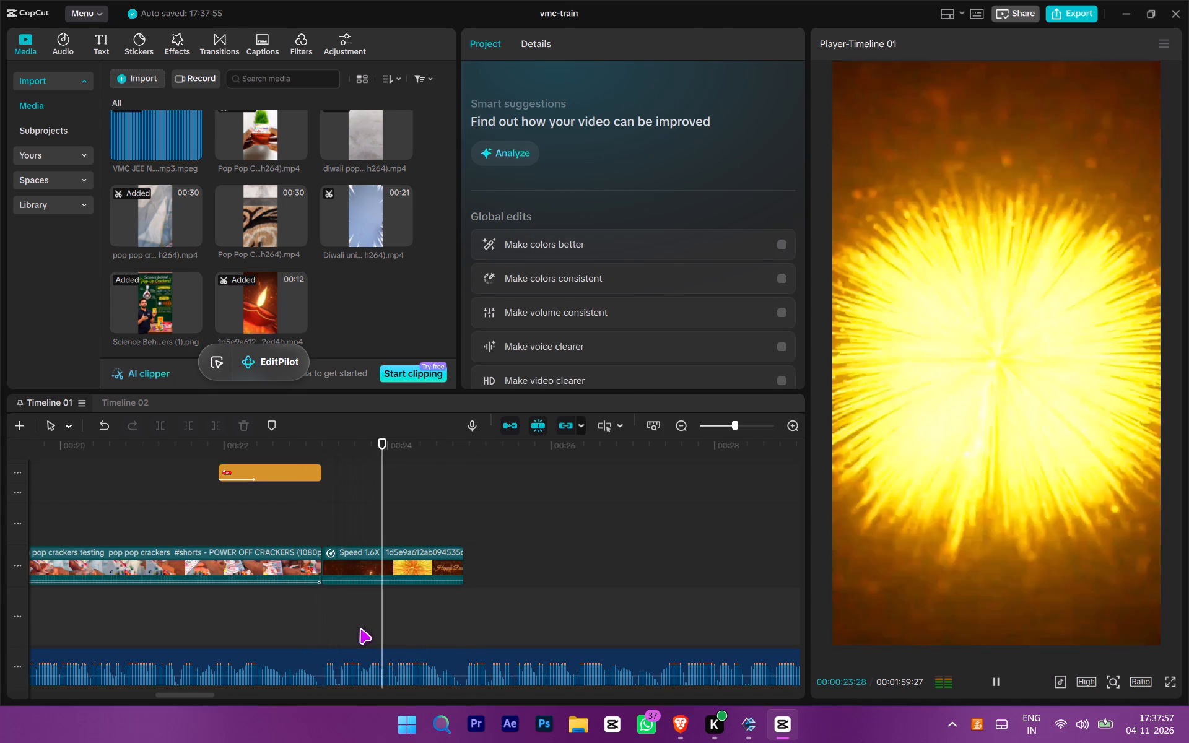
ctrl+scroll(378, 596, down, 5)
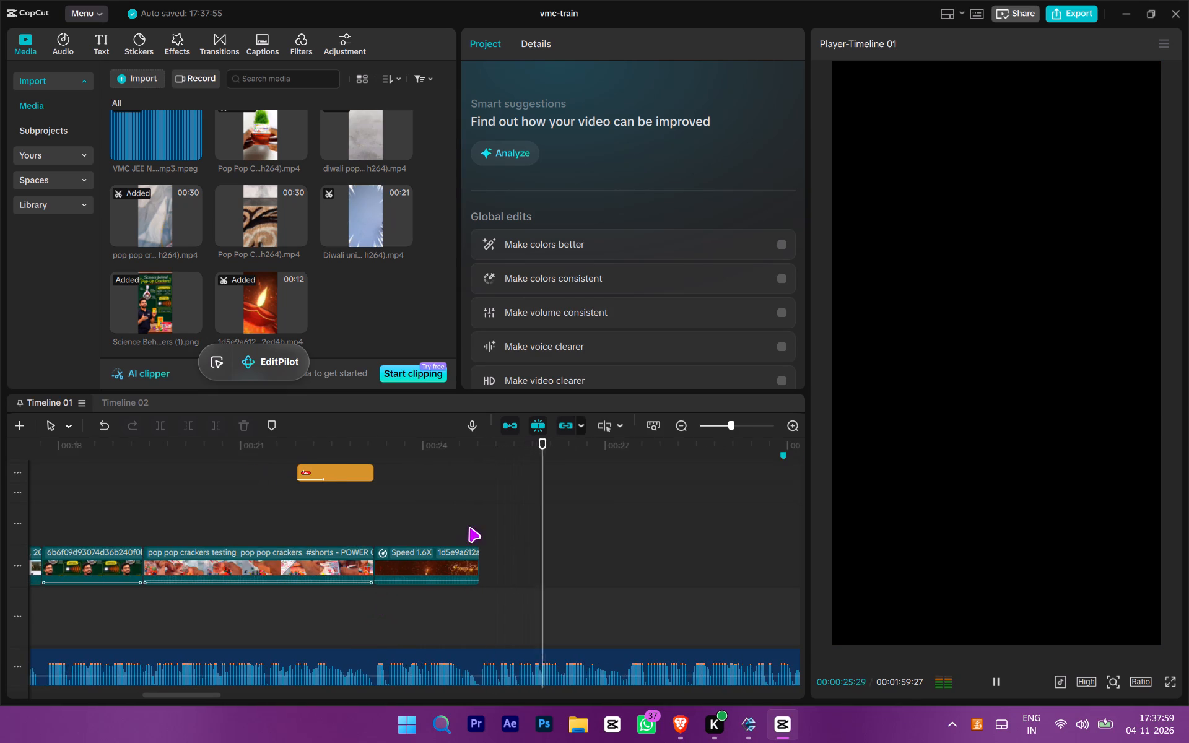
ctrl+scroll(477, 532, down, 8)
click(499, 521)
drag(499, 521, 0, 473)
key(space)
ctrl+scroll(256, 533, down, 7)
ctrl+scroll(118, 548, up, 4)
ctrl+scroll(173, 542, up, 4)
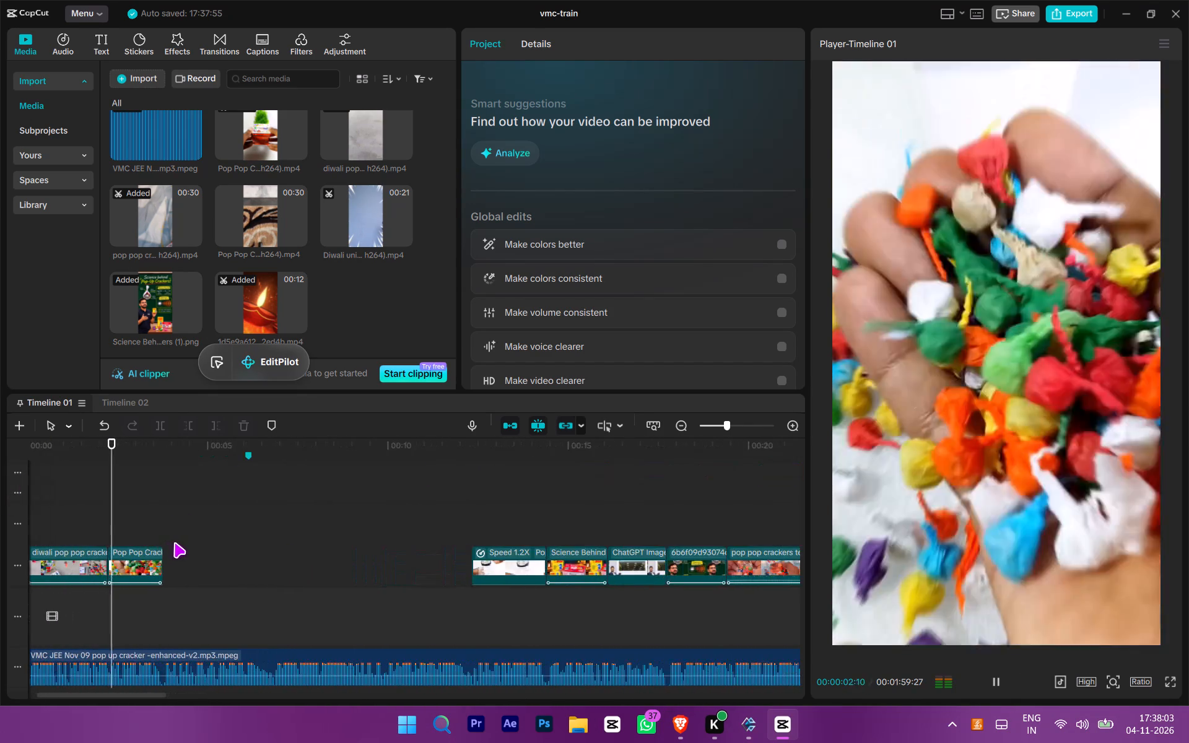
drag(251, 515, 13, 492)
click(13, 492)
ctrl+scroll(195, 544, up, 2)
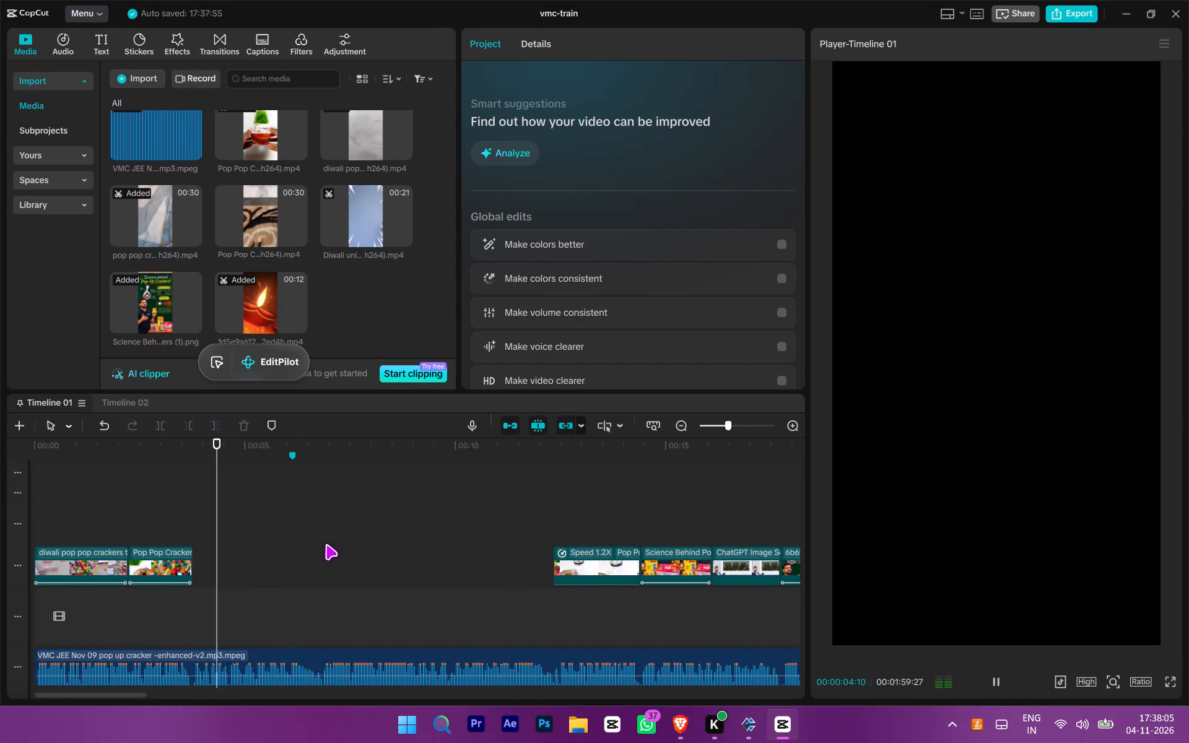